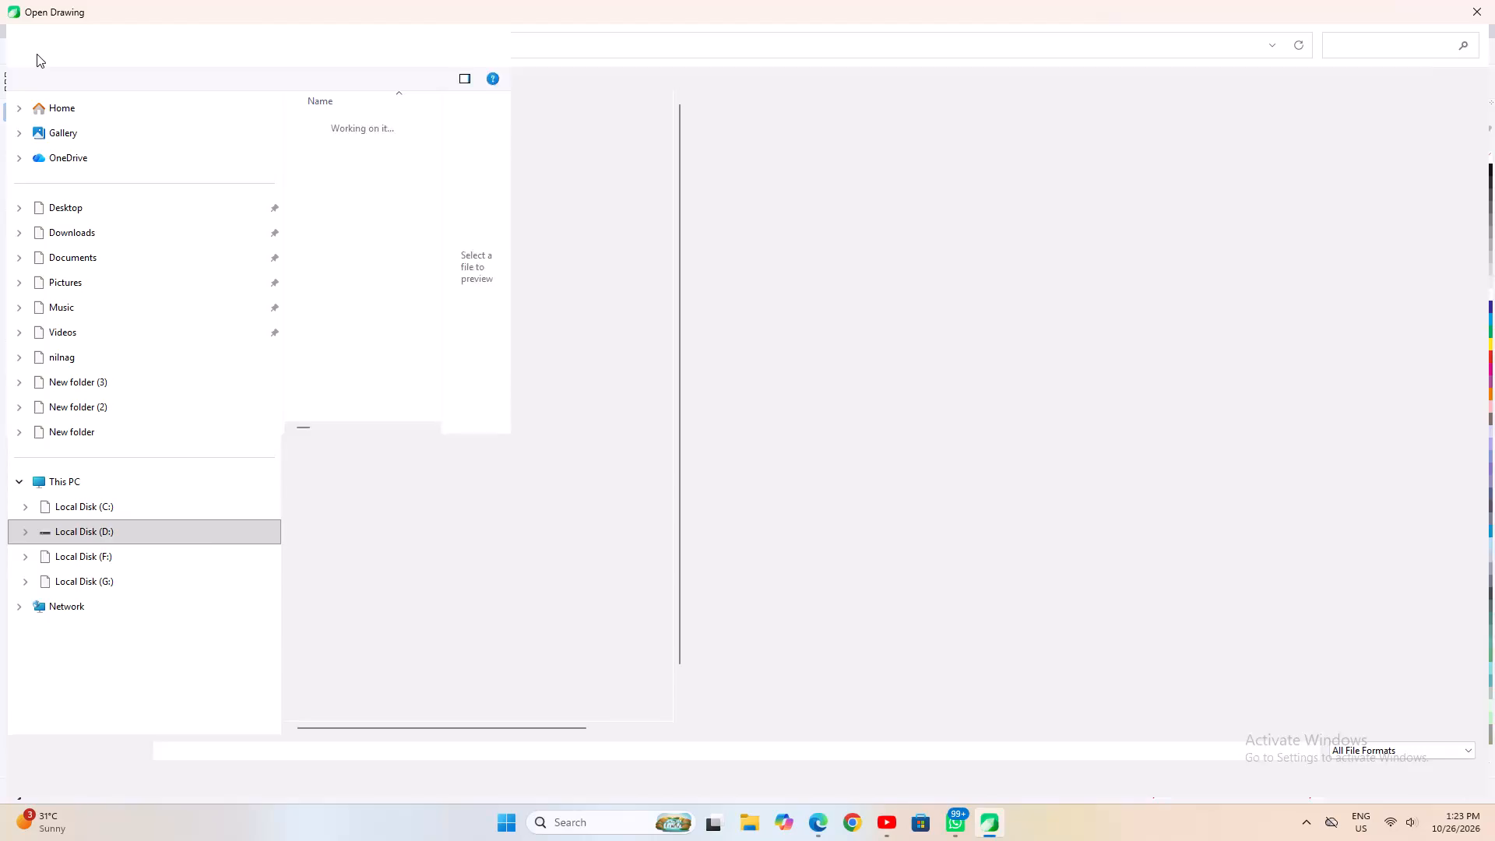
Search the jobwork folder for "cert".
left_click(277, 40)
left_click(1401, 44)
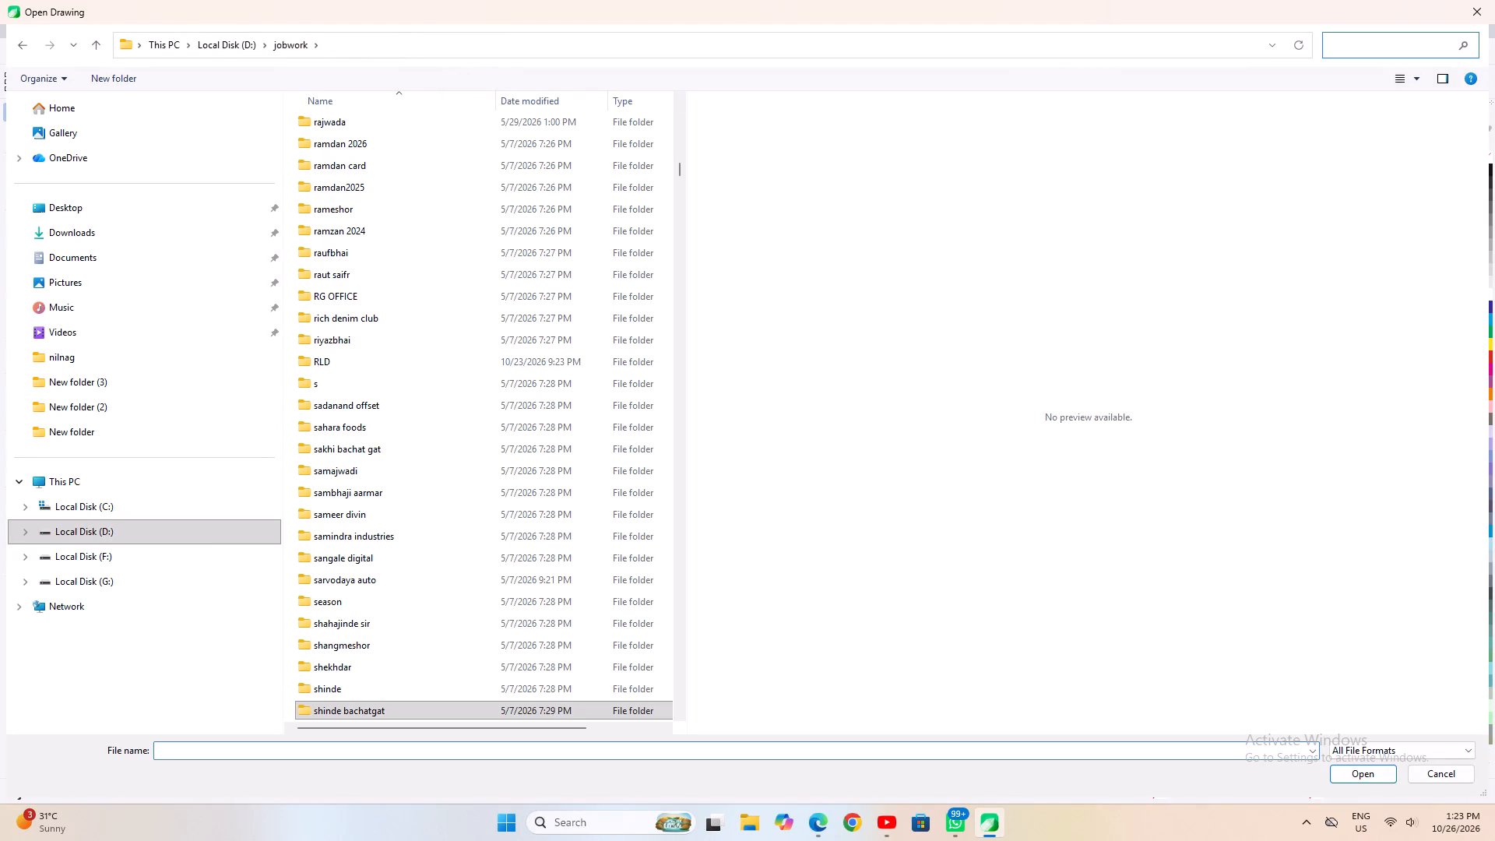
type("cert")
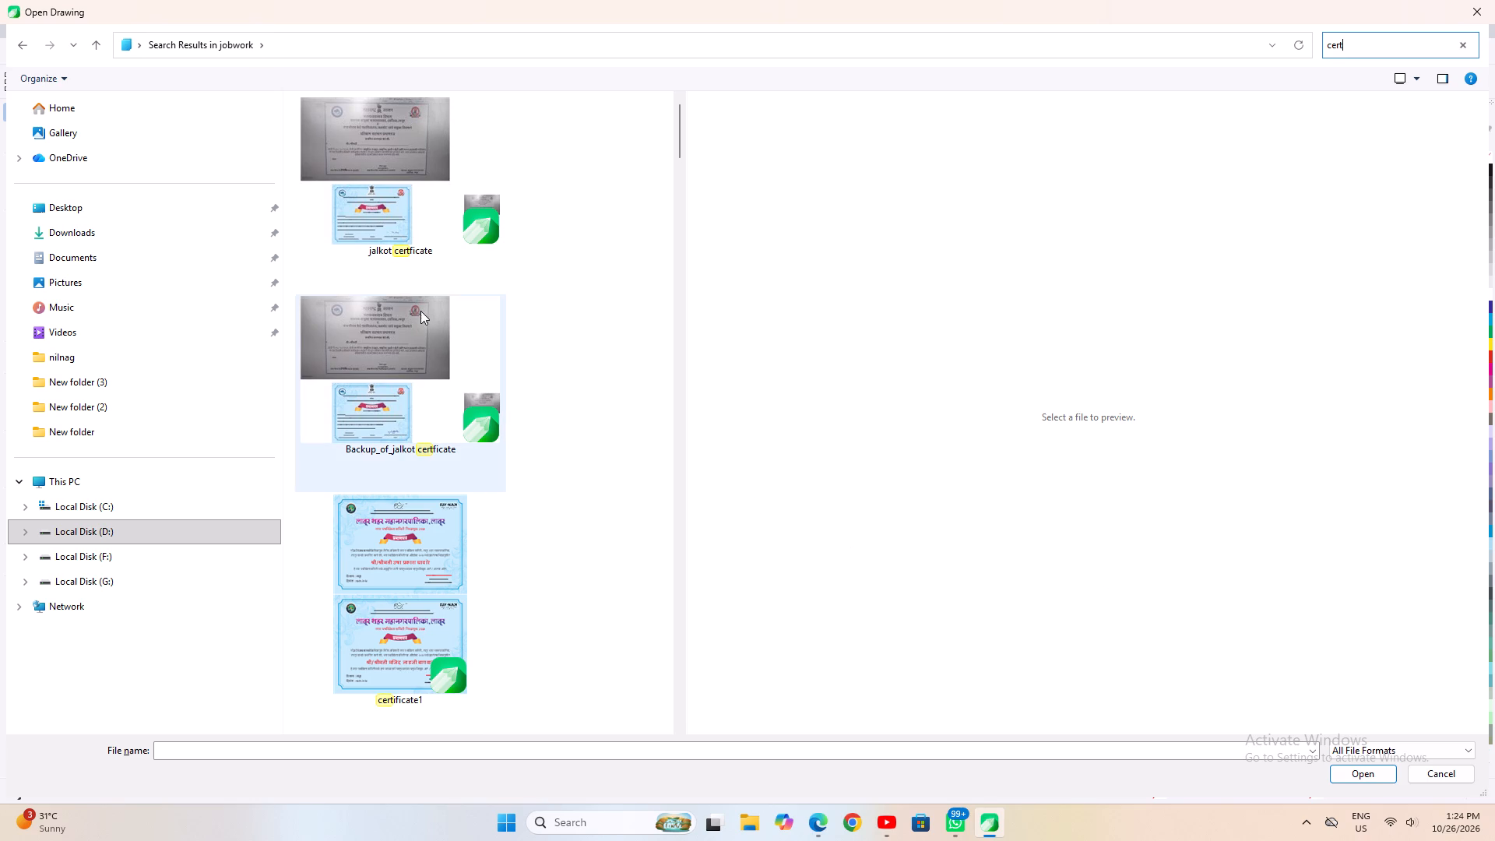
Preview the certificate files found and open the Kaushalya Academy "certificate" drawing.
left_click(399, 501)
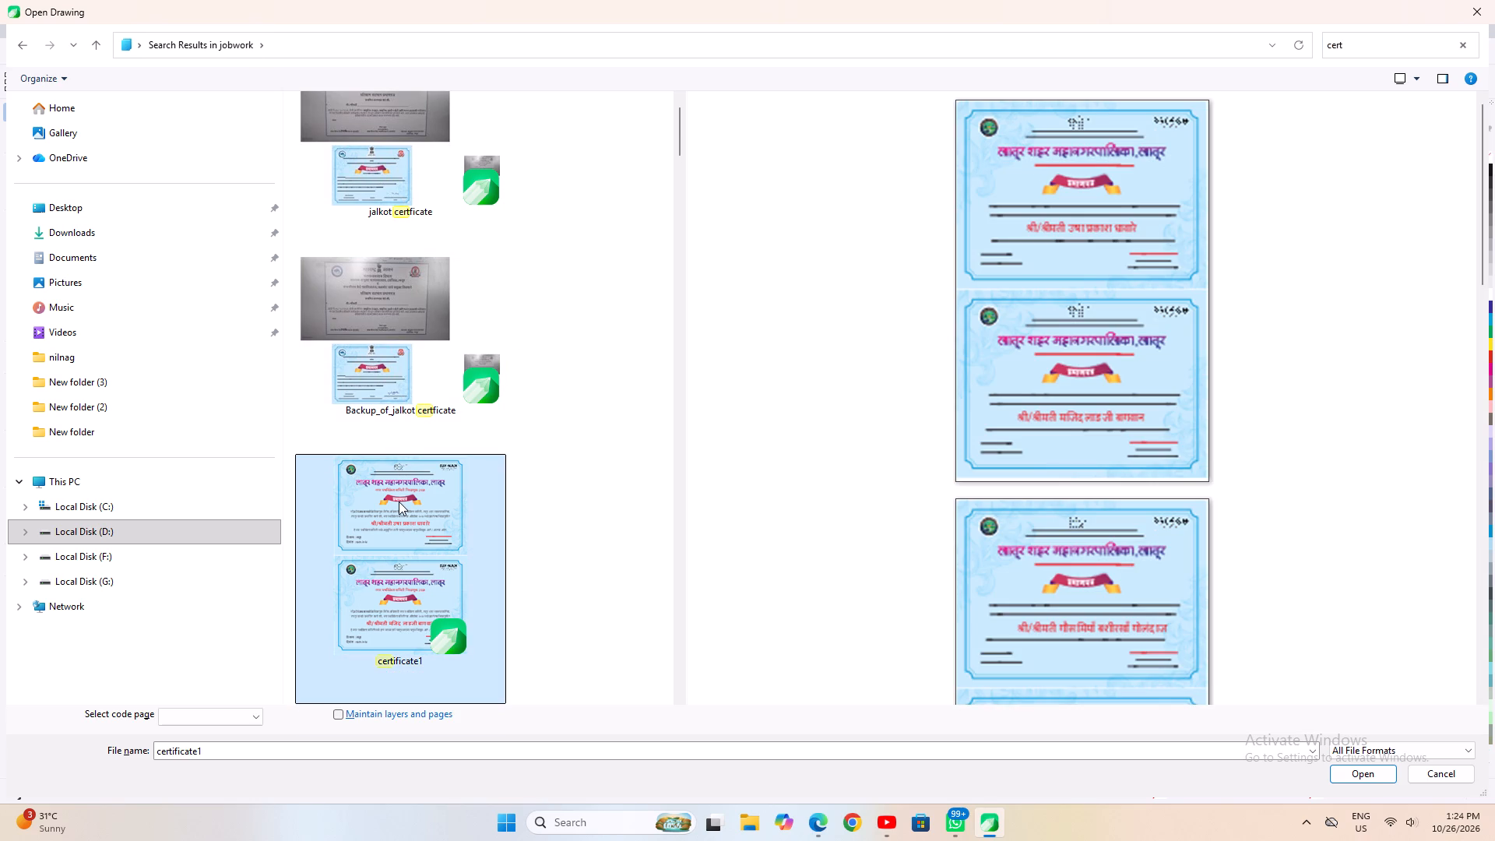
scroll(394, 504, "down", 3)
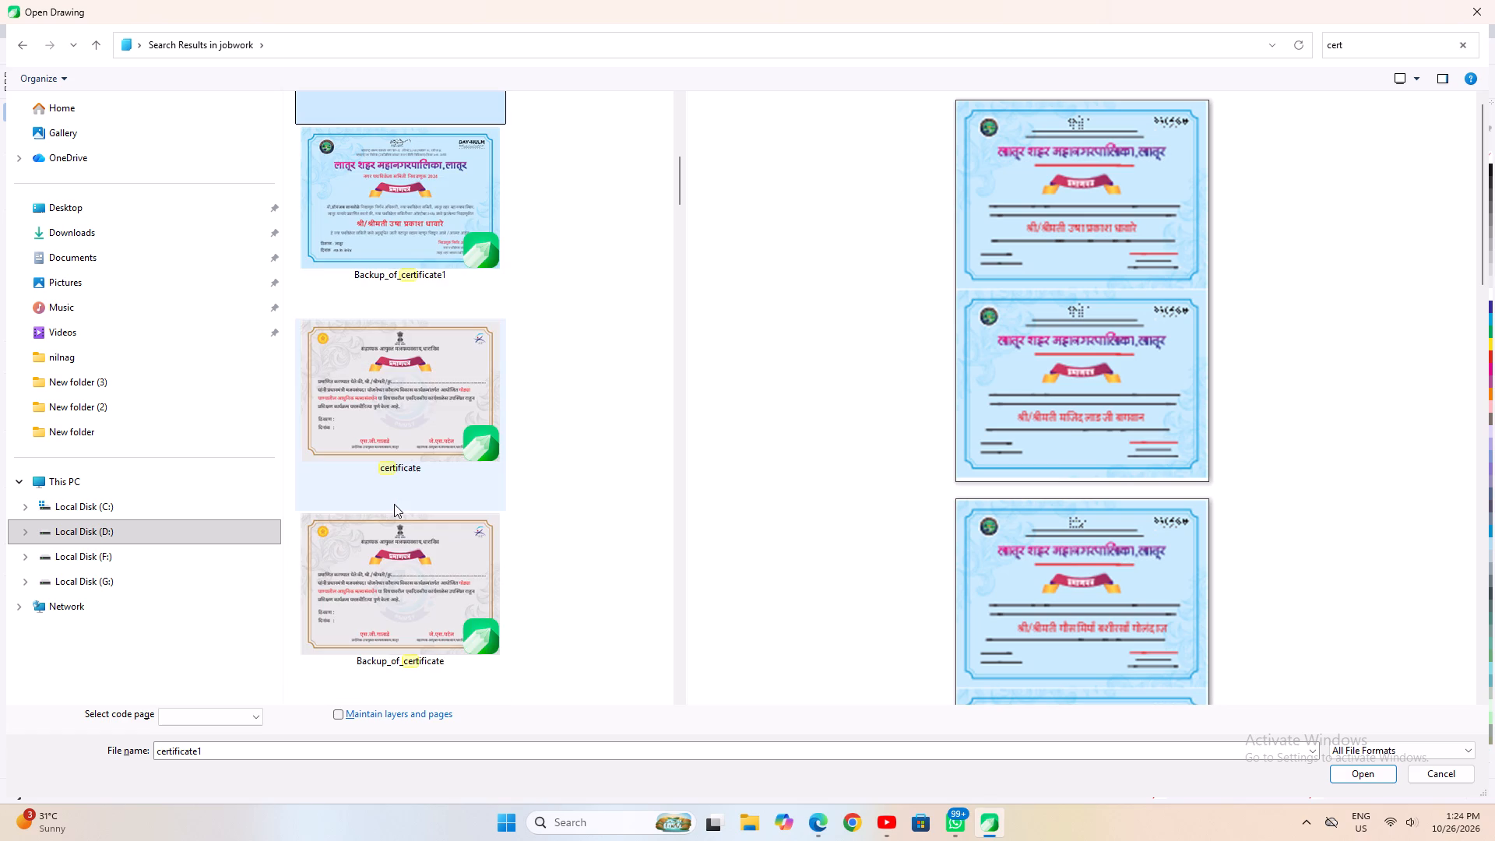
left_click(391, 547)
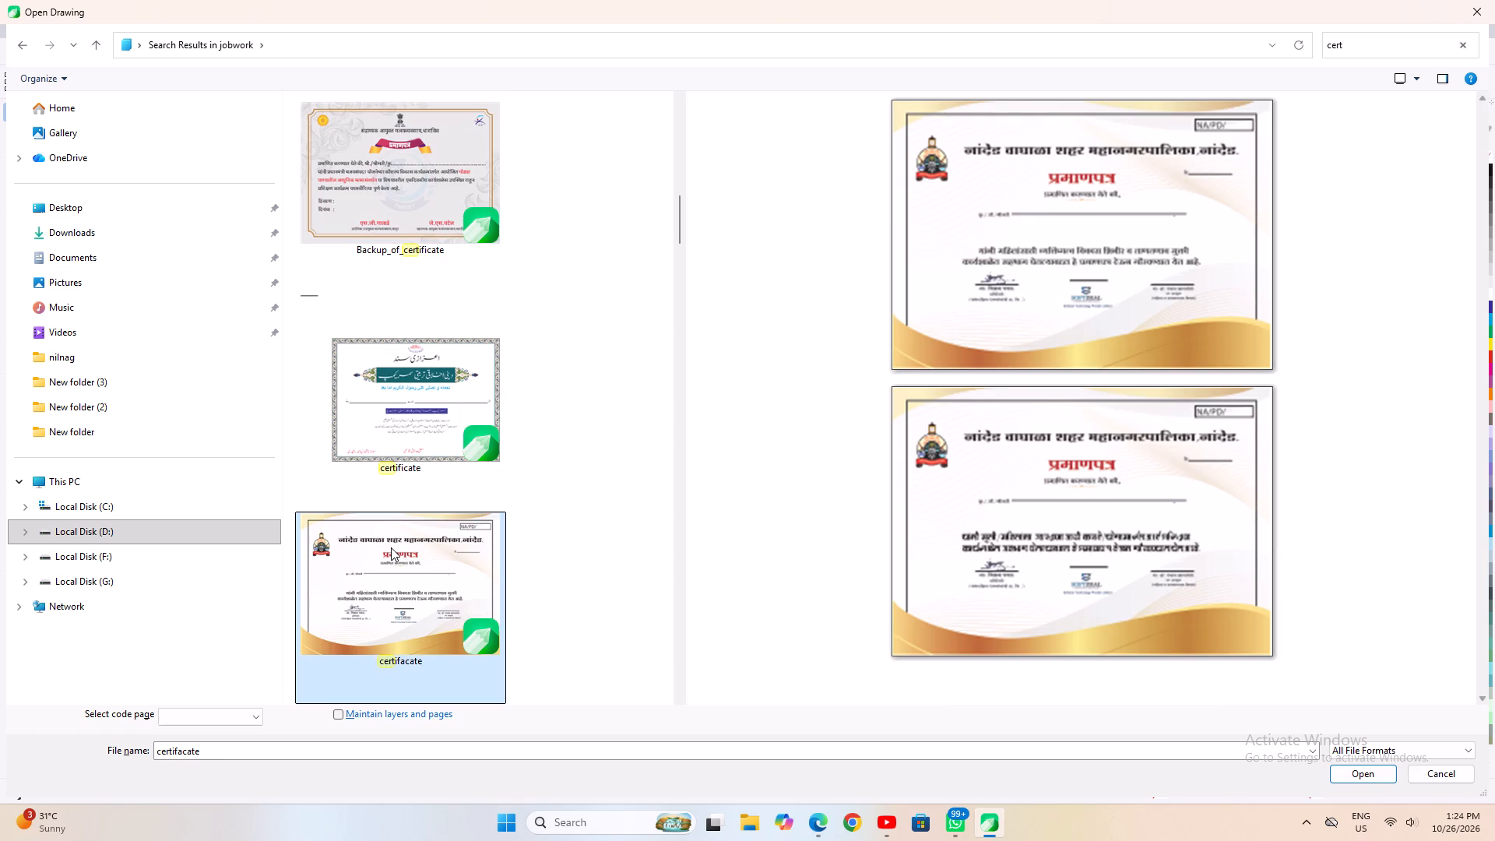
scroll(391, 547, "down", 4)
left_click(392, 554)
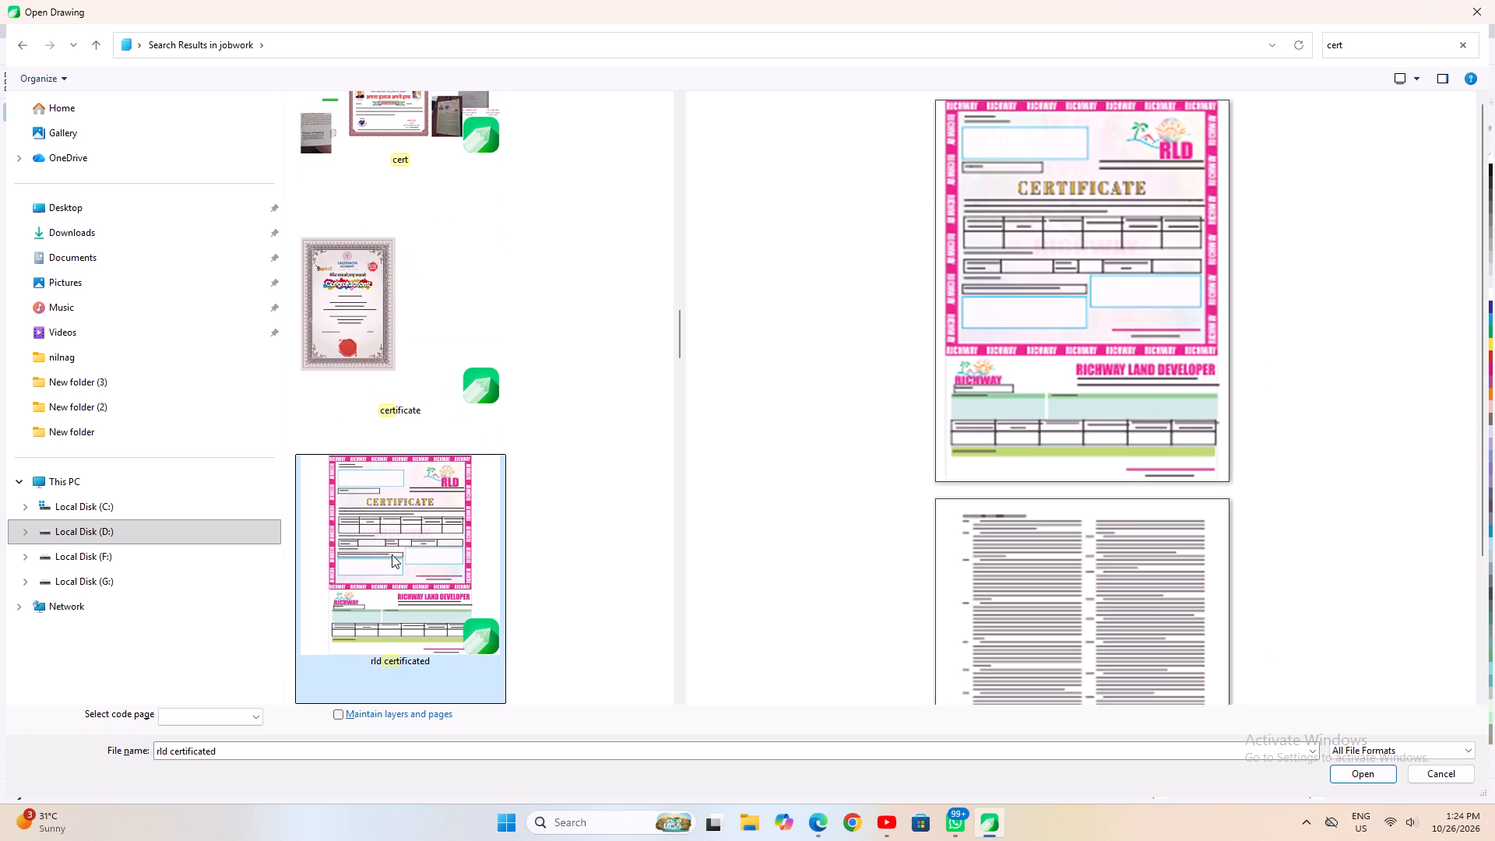
left_click(327, 311)
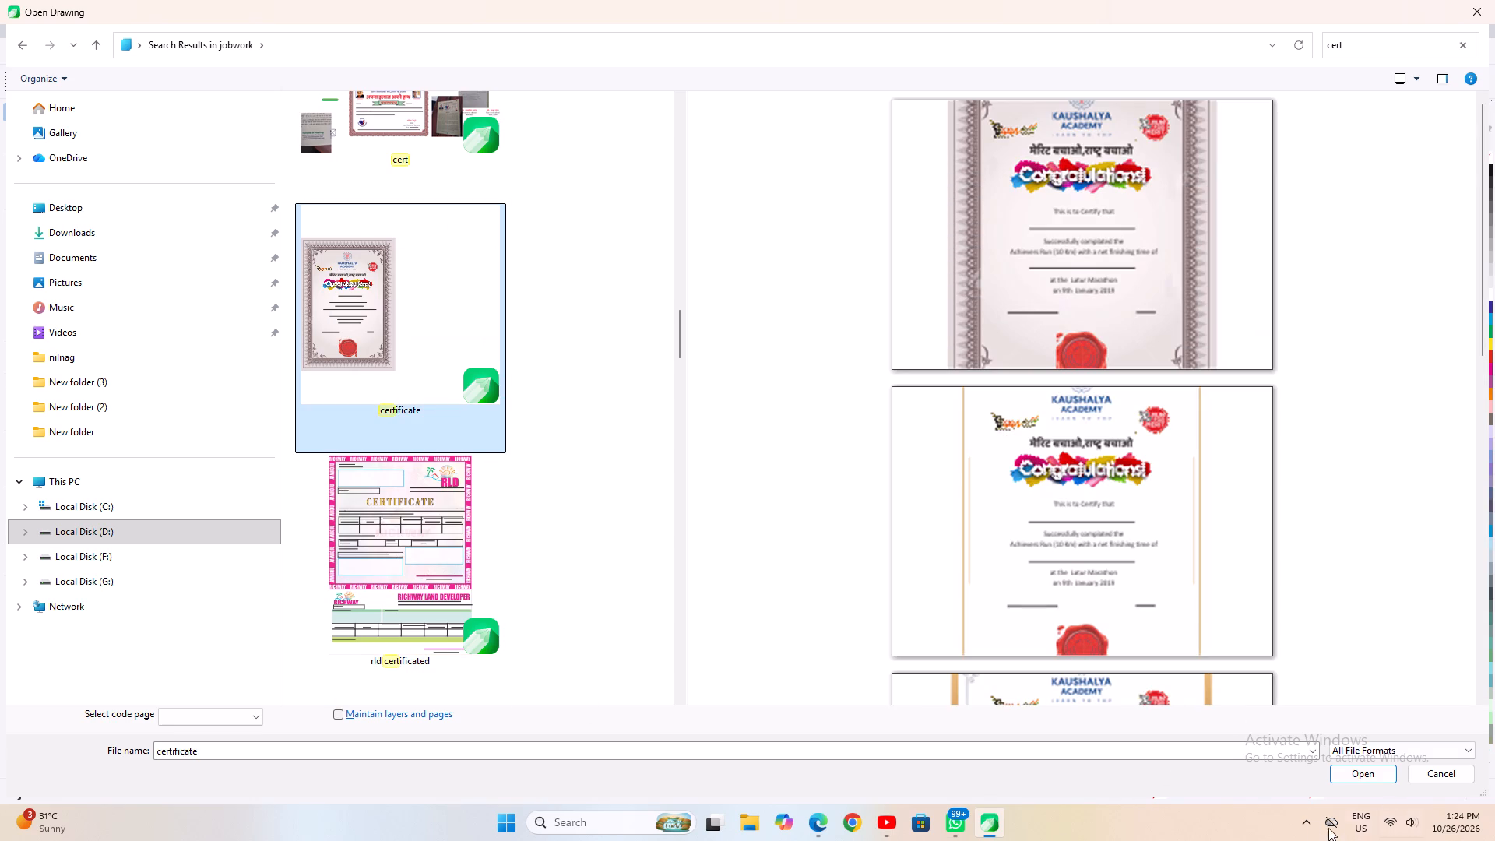
left_click(1336, 779)
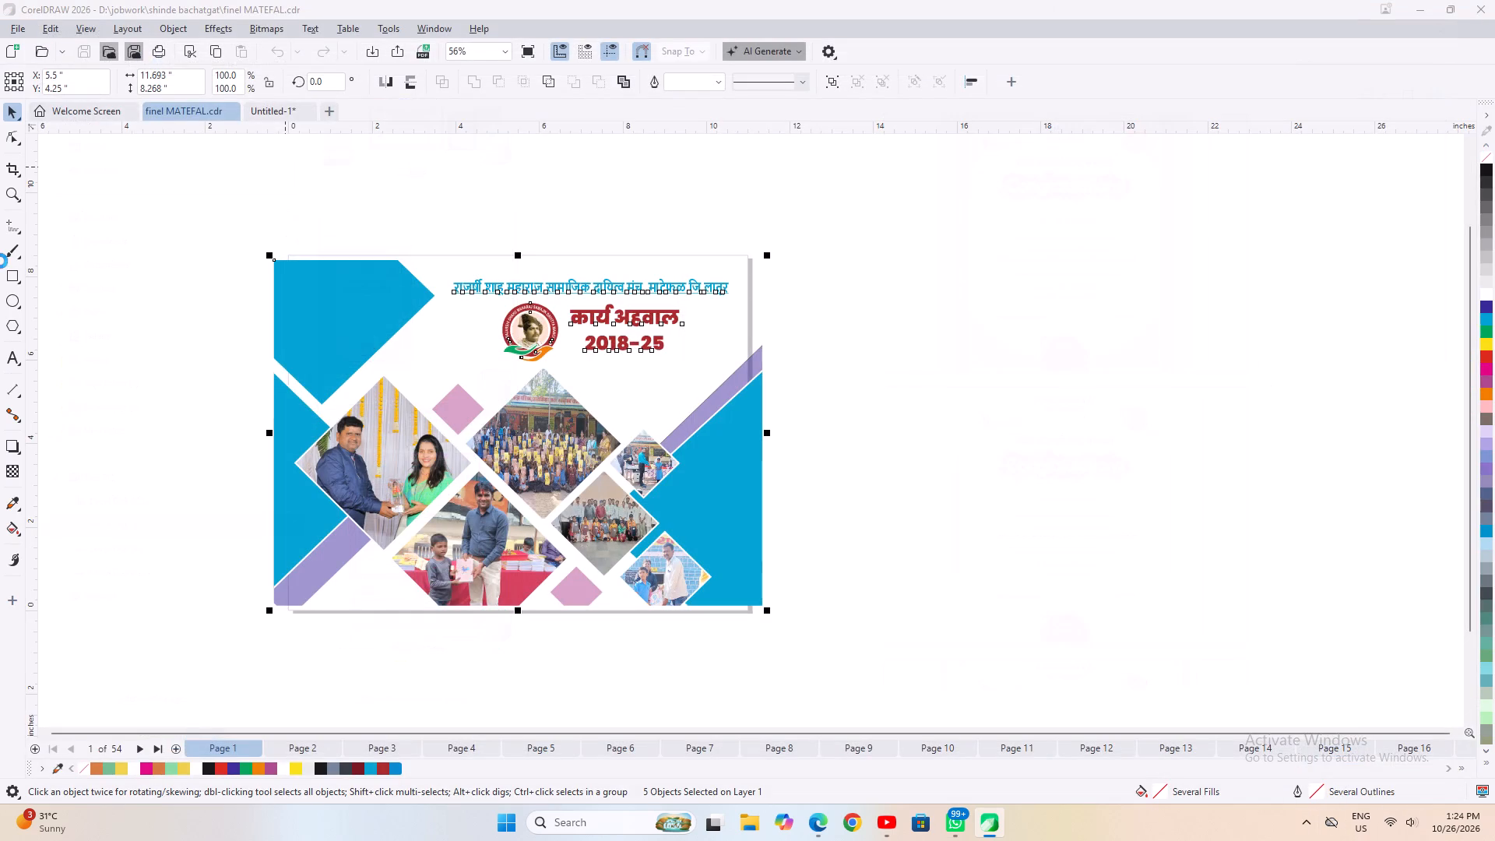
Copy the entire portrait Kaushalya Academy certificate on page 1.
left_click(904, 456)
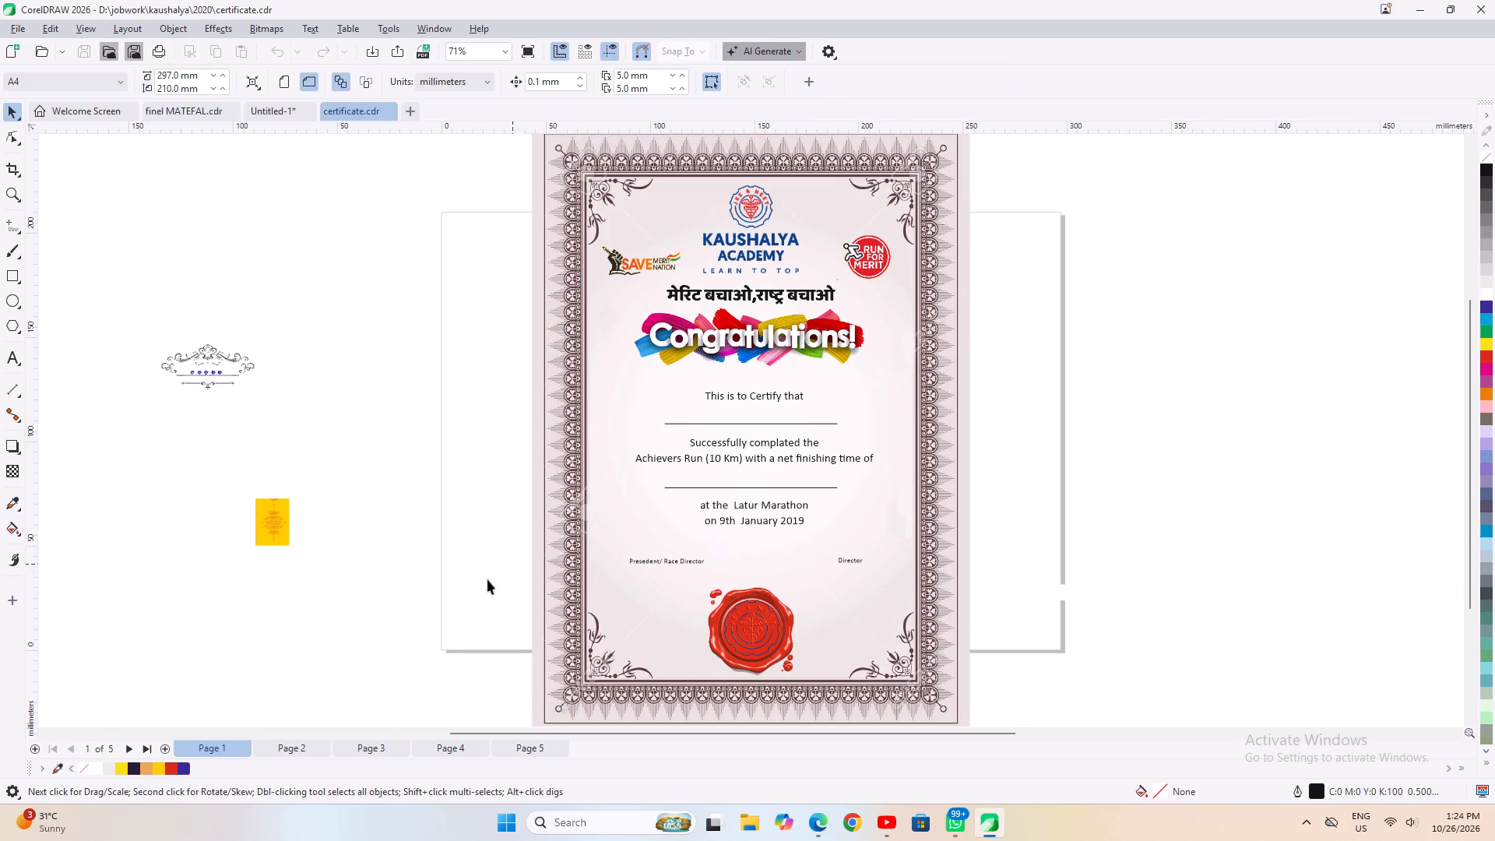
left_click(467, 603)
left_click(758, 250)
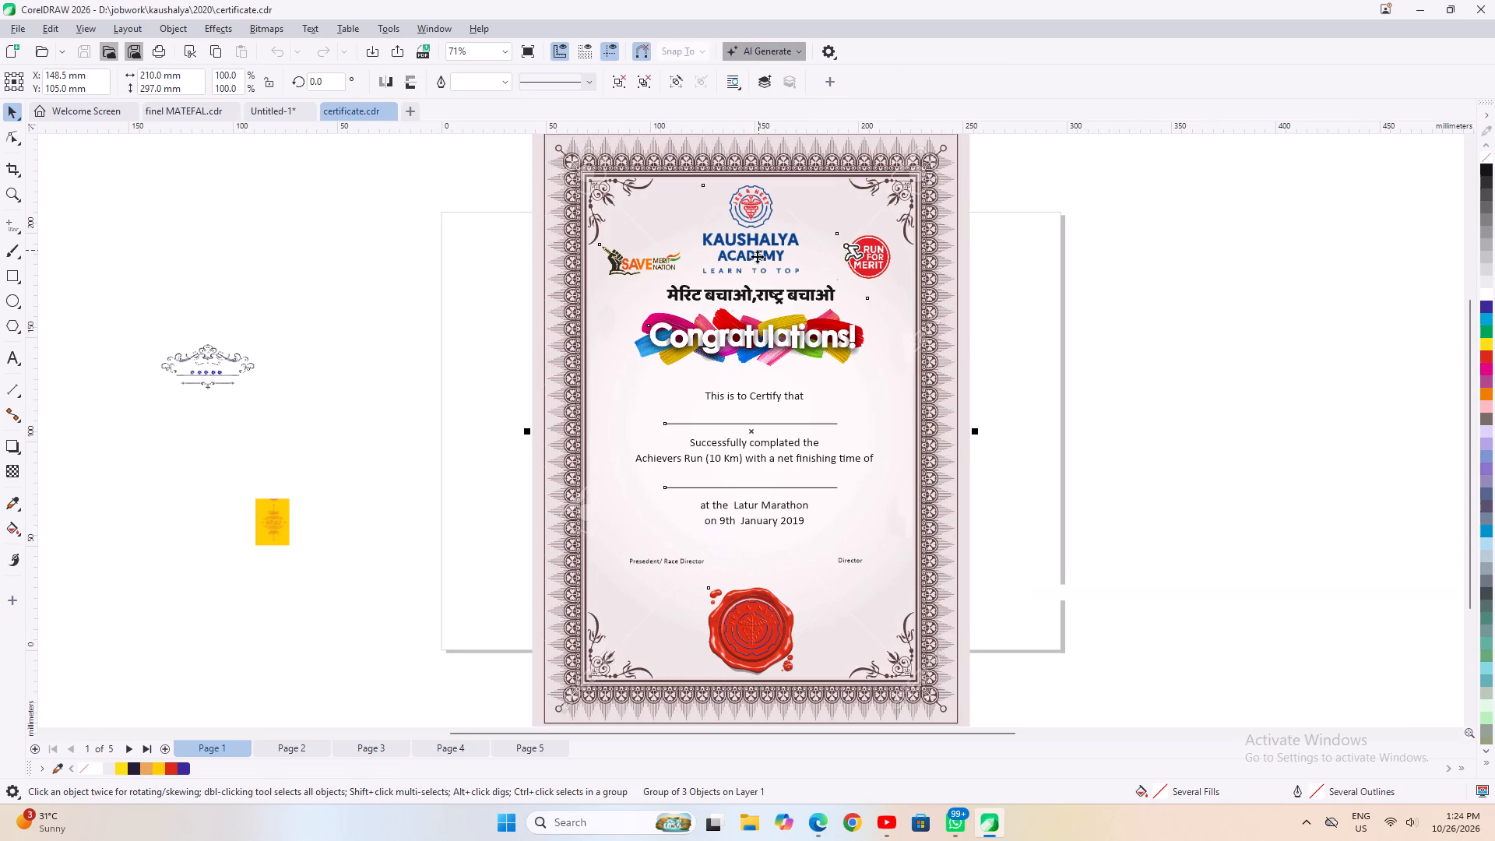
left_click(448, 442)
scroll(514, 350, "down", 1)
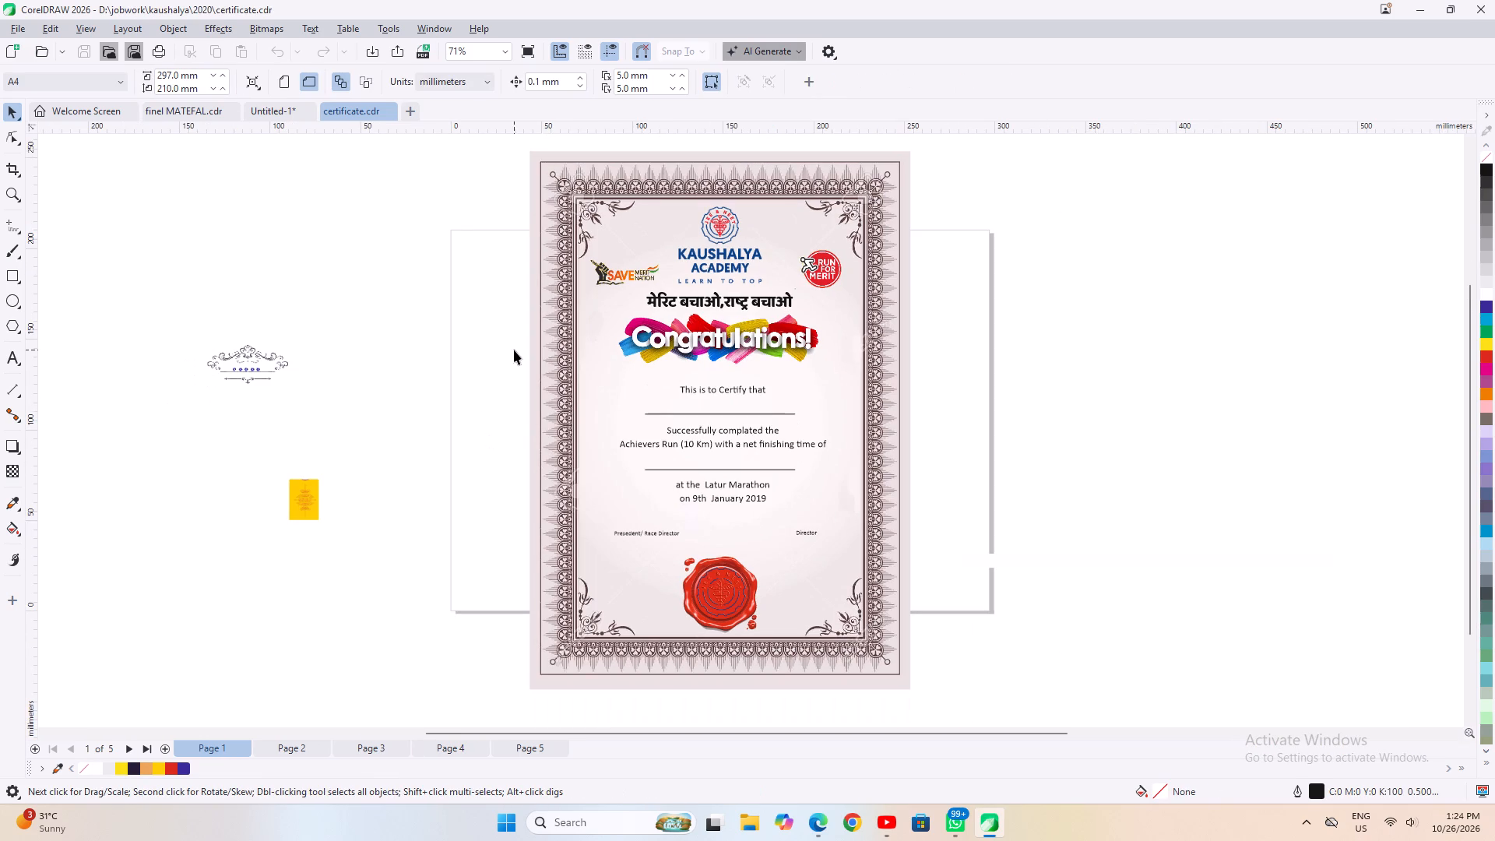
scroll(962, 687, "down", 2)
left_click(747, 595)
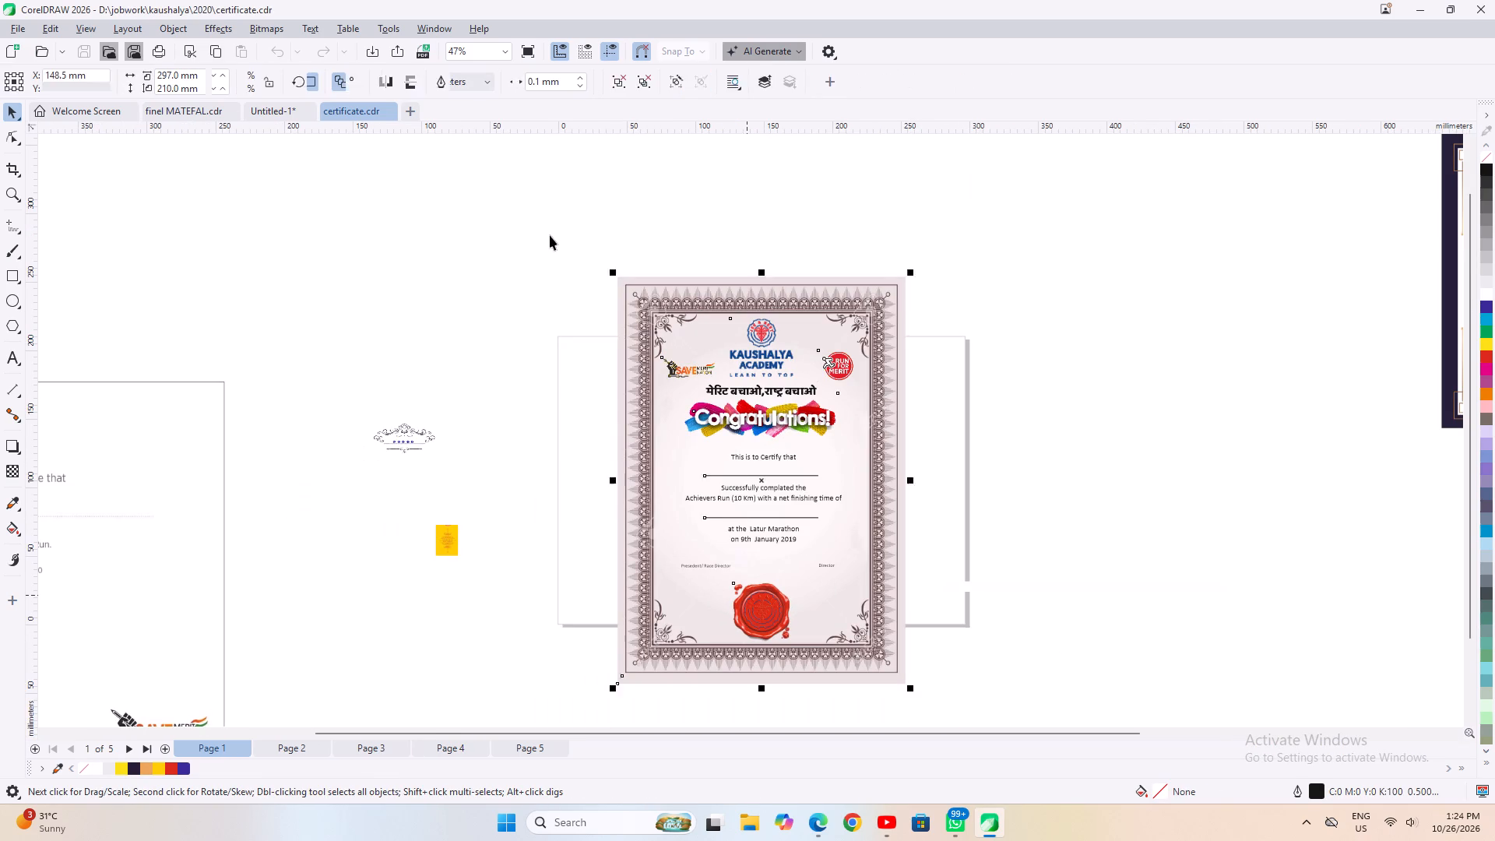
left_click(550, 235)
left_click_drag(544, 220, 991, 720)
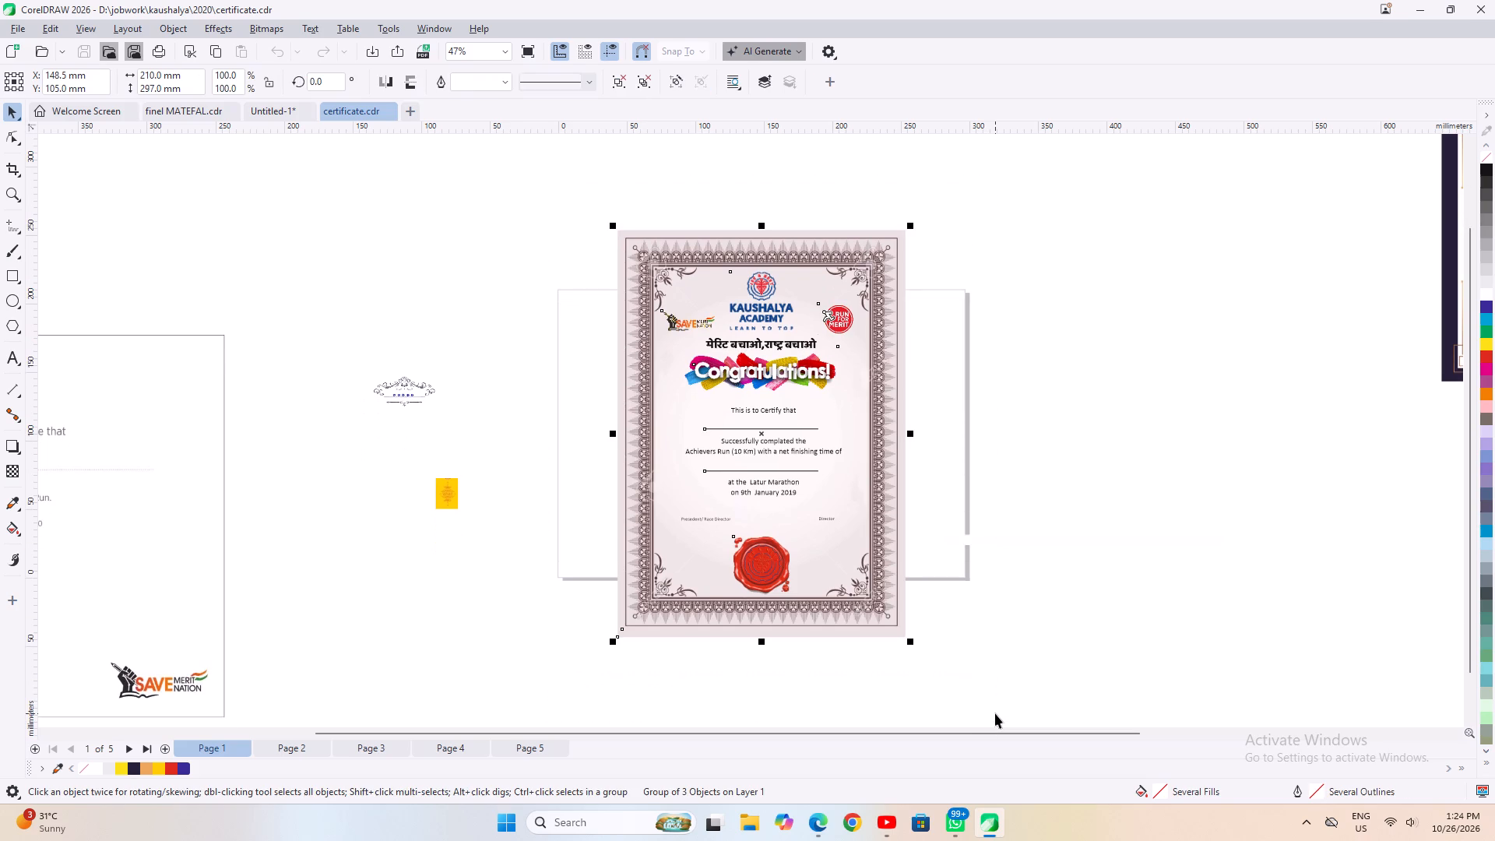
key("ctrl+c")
Look through the alternative certificate designs on pages 2 to 5, examining the page 5 layout closely.
left_click(301, 751)
left_click(350, 756)
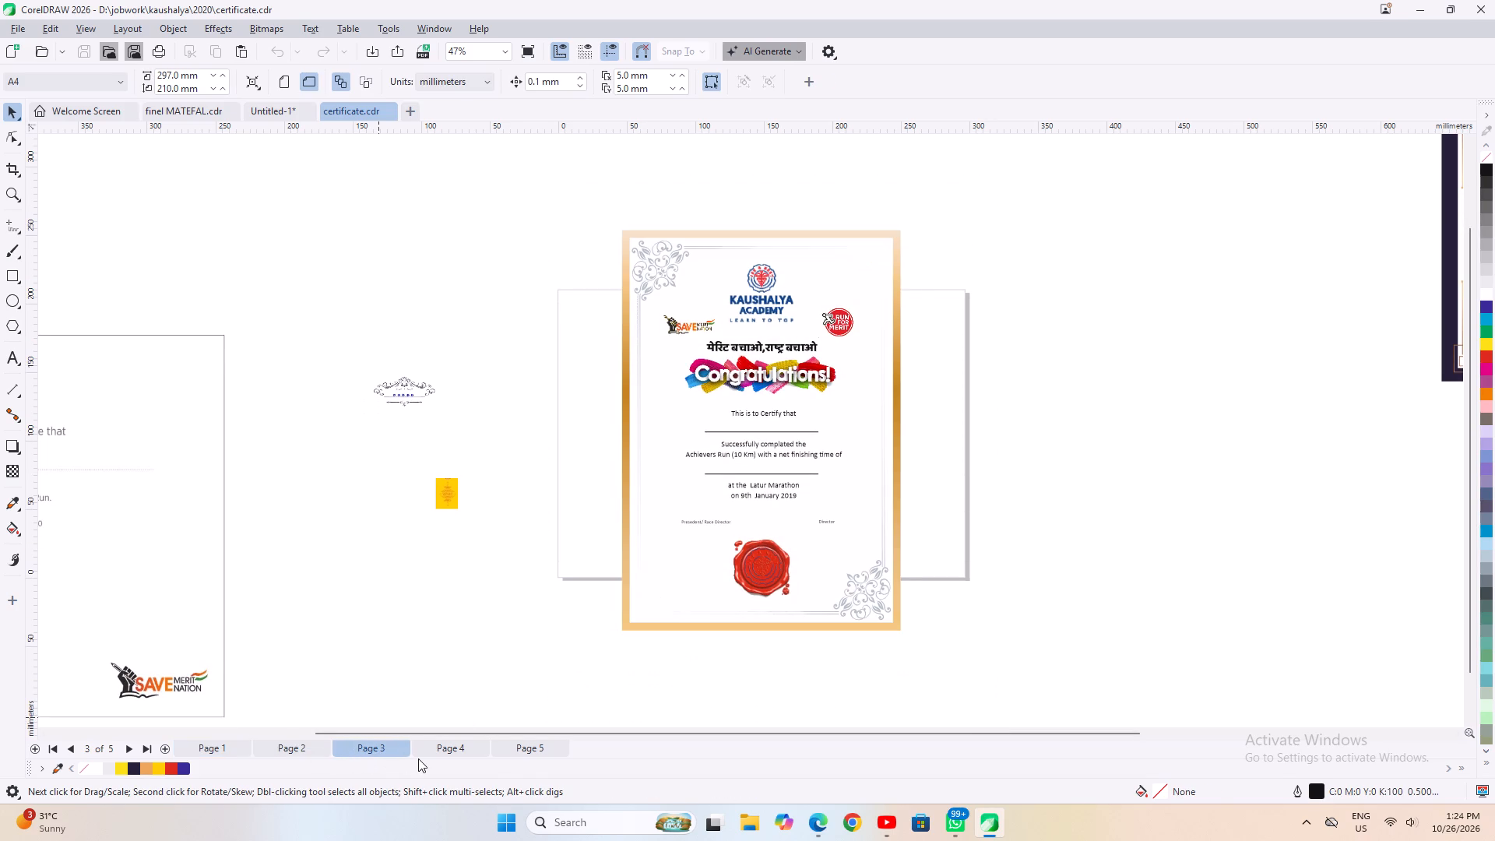
left_click(448, 743)
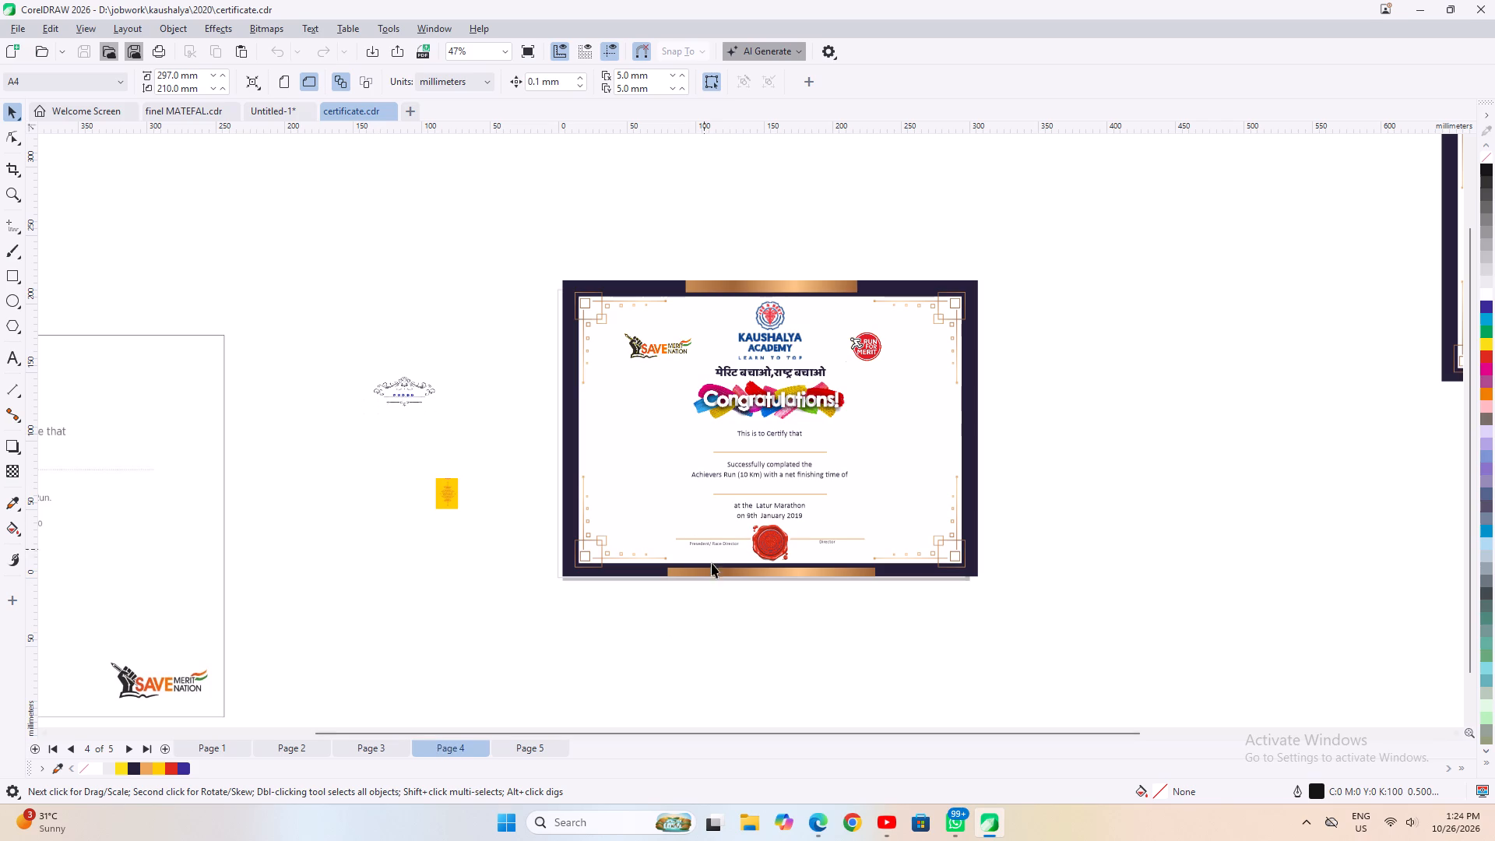
left_click(529, 740)
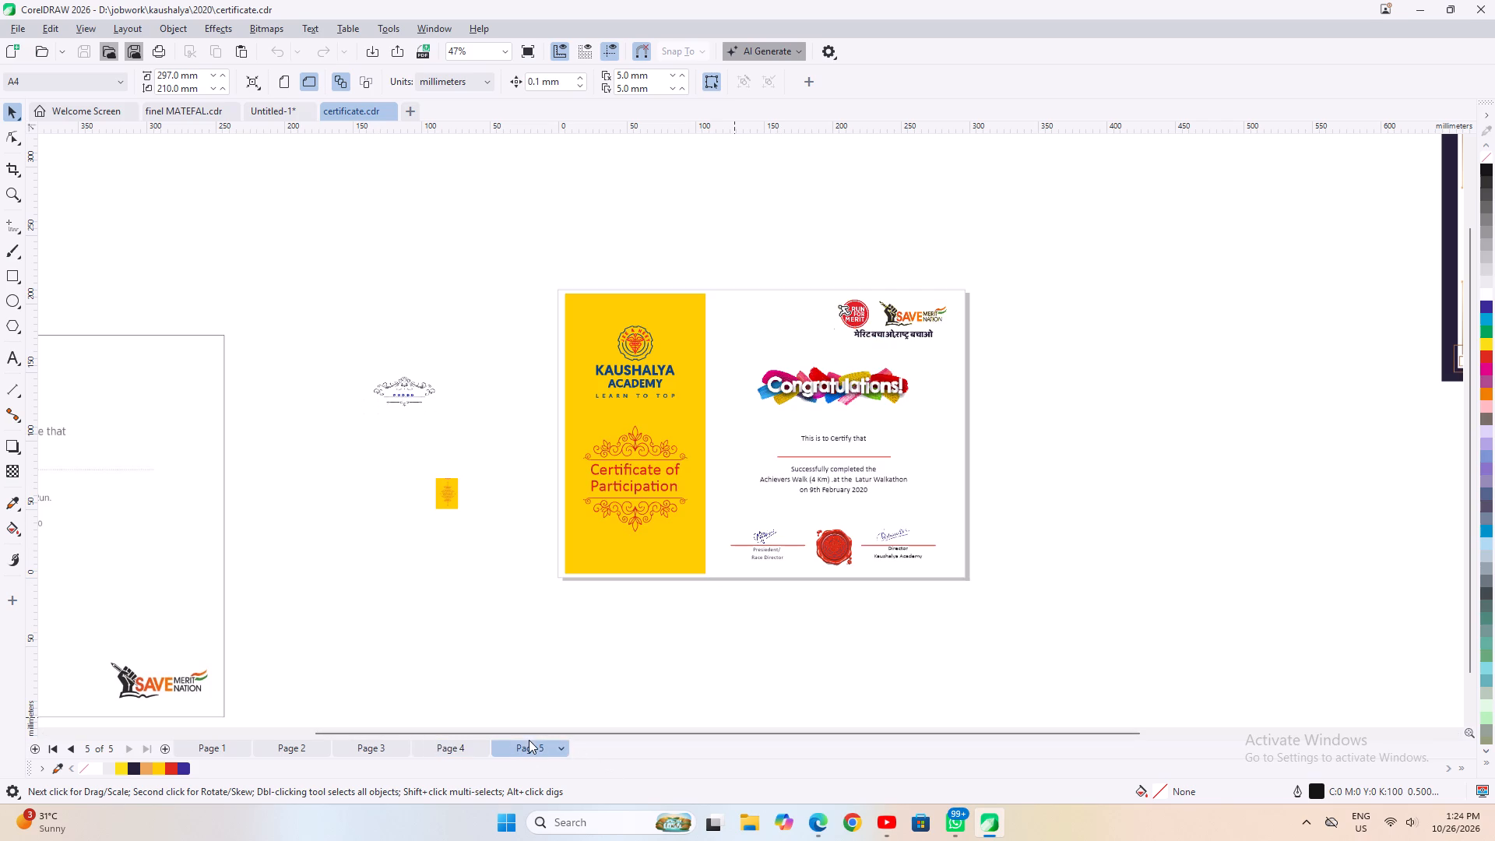
scroll(894, 489, "up", 2)
scroll(769, 413, "up", 2)
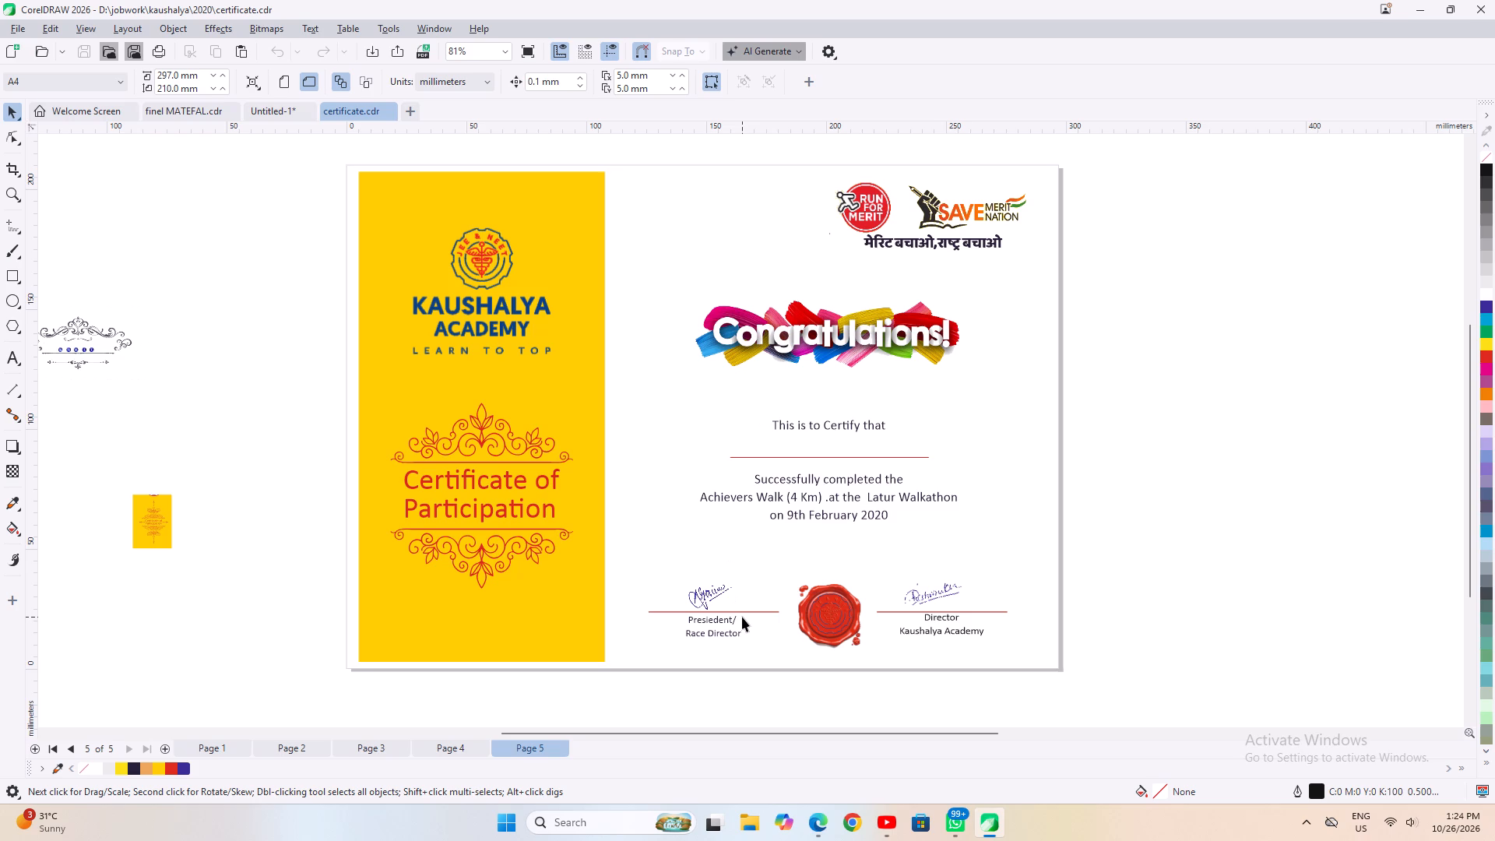
scroll(742, 617, "down", 2)
left_click_drag(386, 176, 1084, 721)
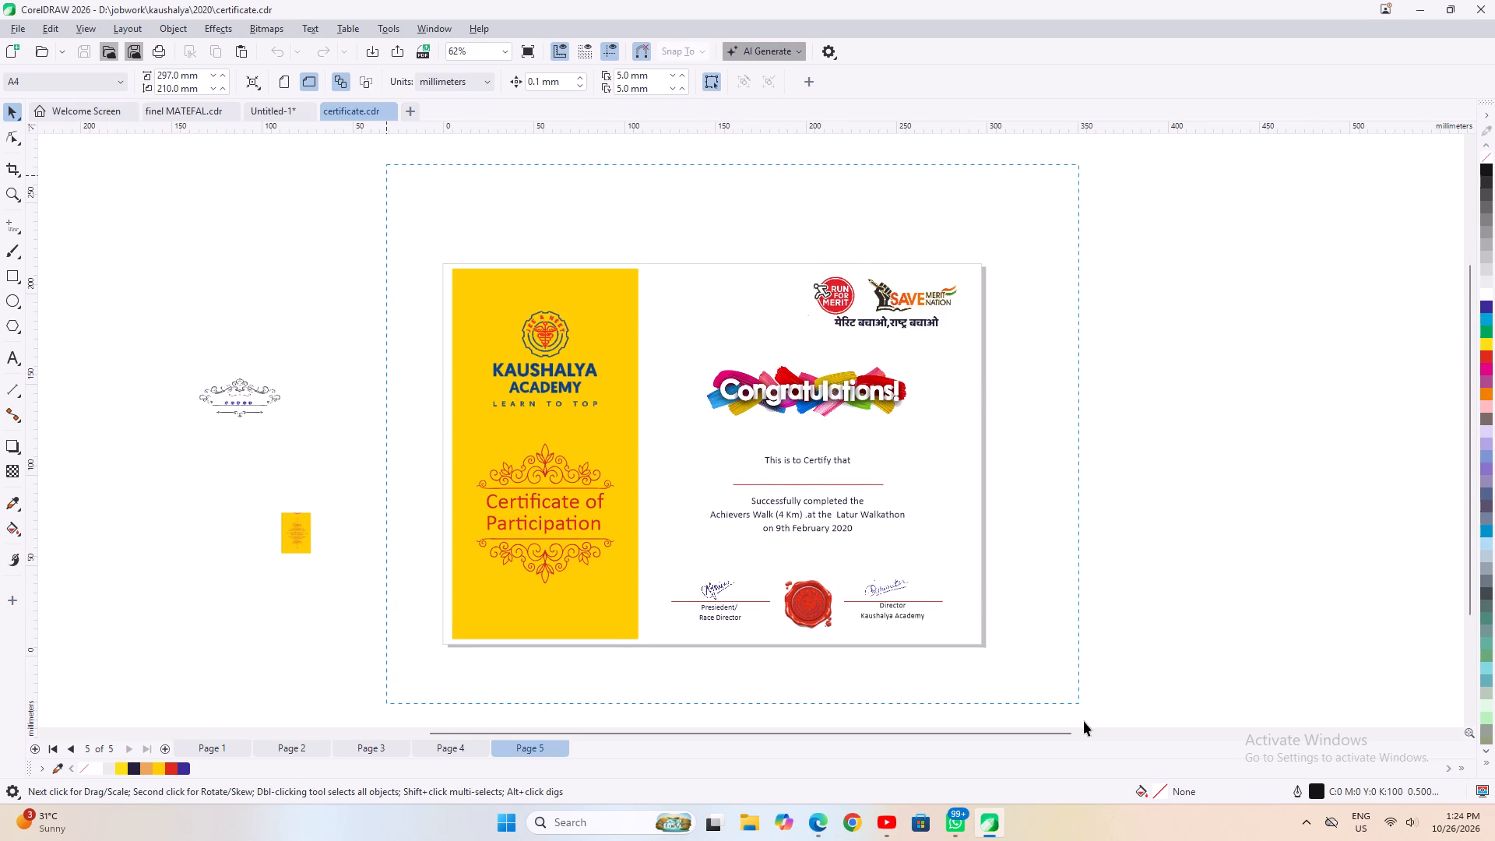
left_click_drag(1084, 721, 1067, 685)
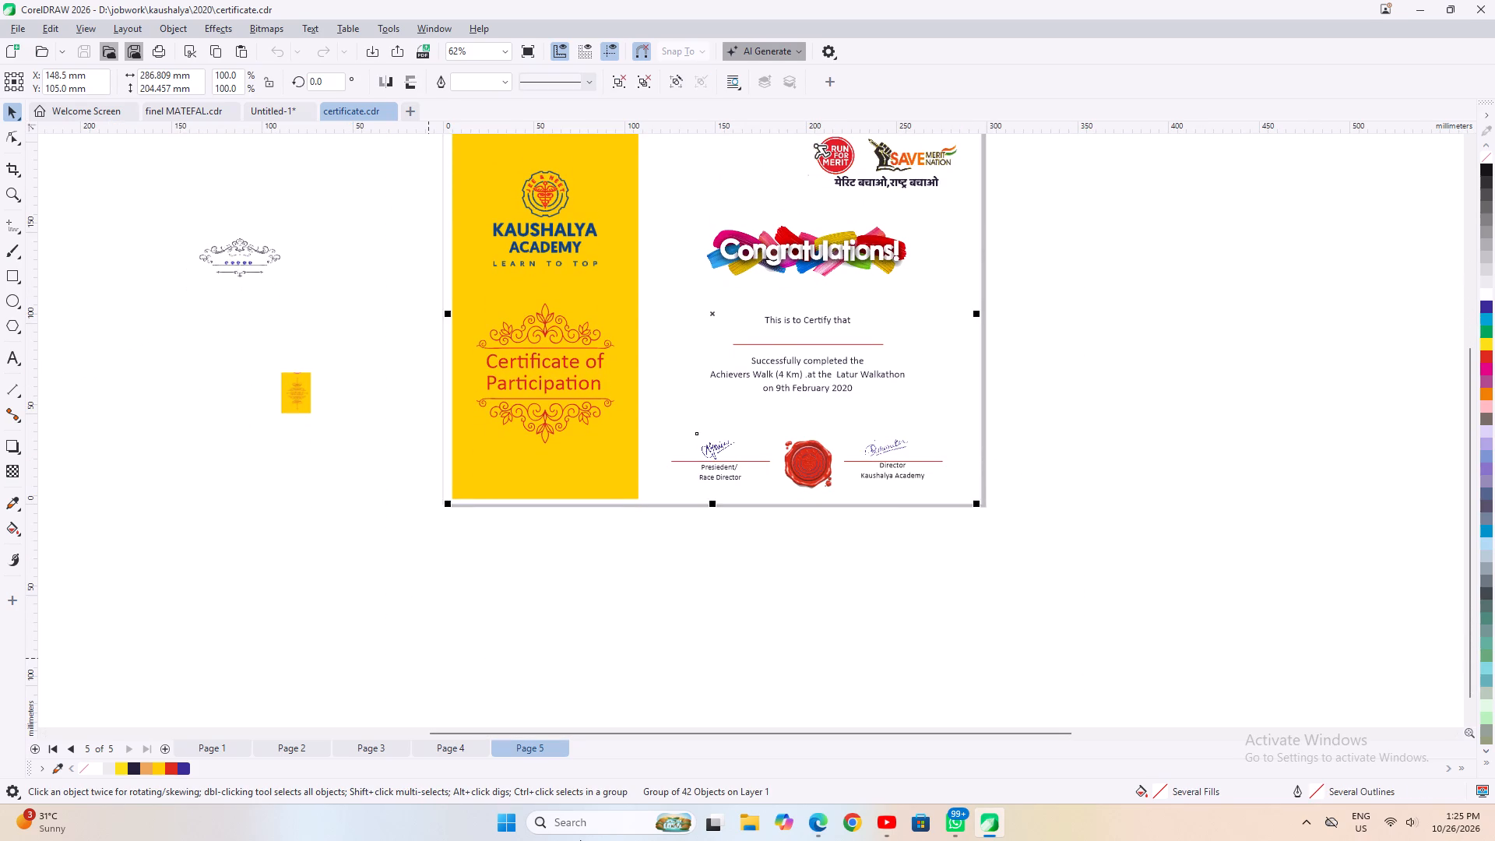
Copy the complete landscape certificate with the dark border and bronze bars on page 4.
left_click(449, 744)
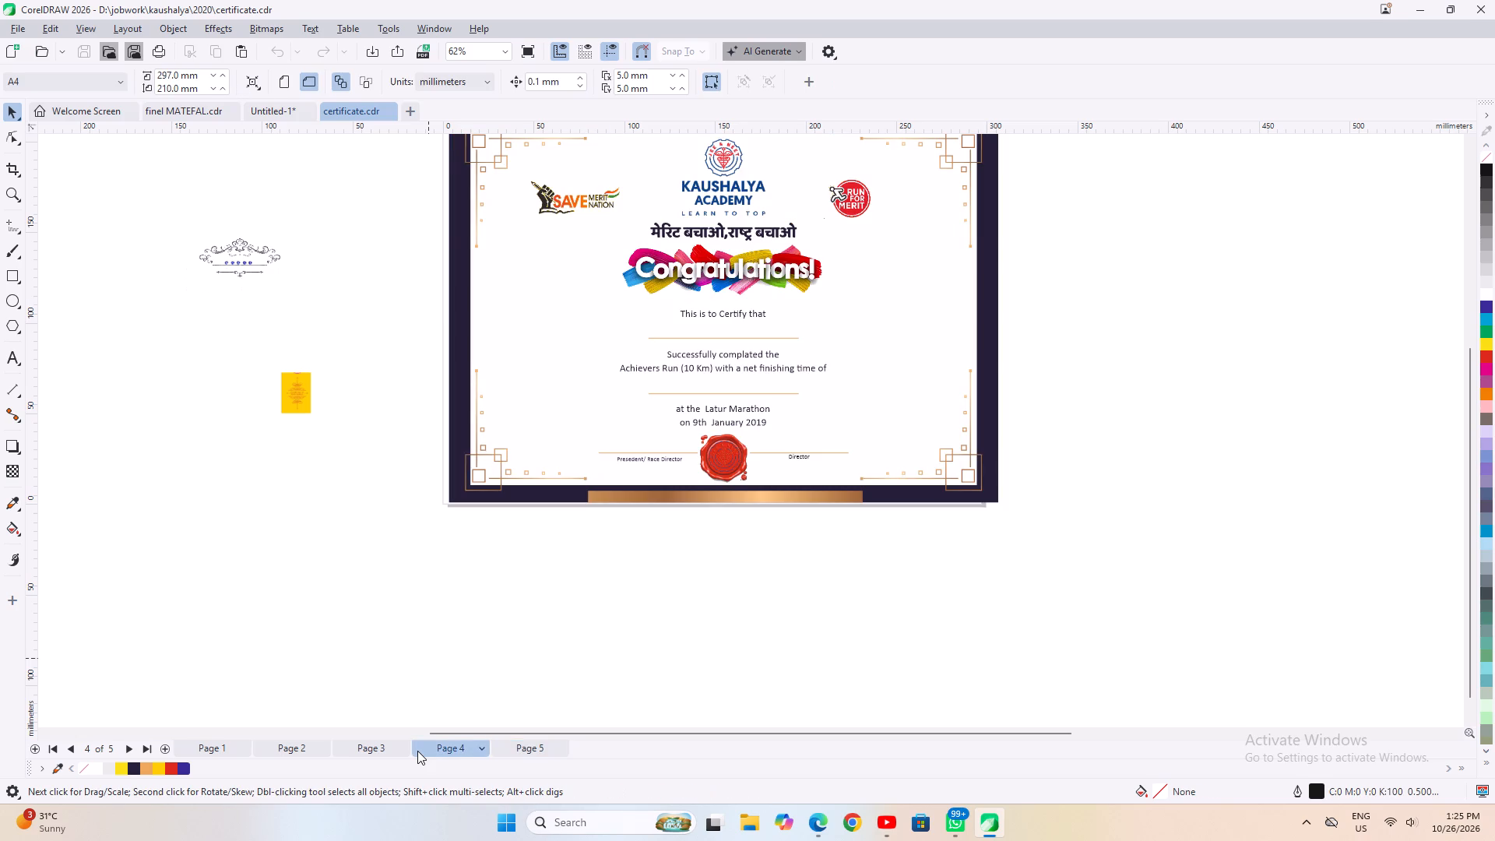
scroll(447, 657, "down", 4)
left_click_drag(378, 255, 431, 327)
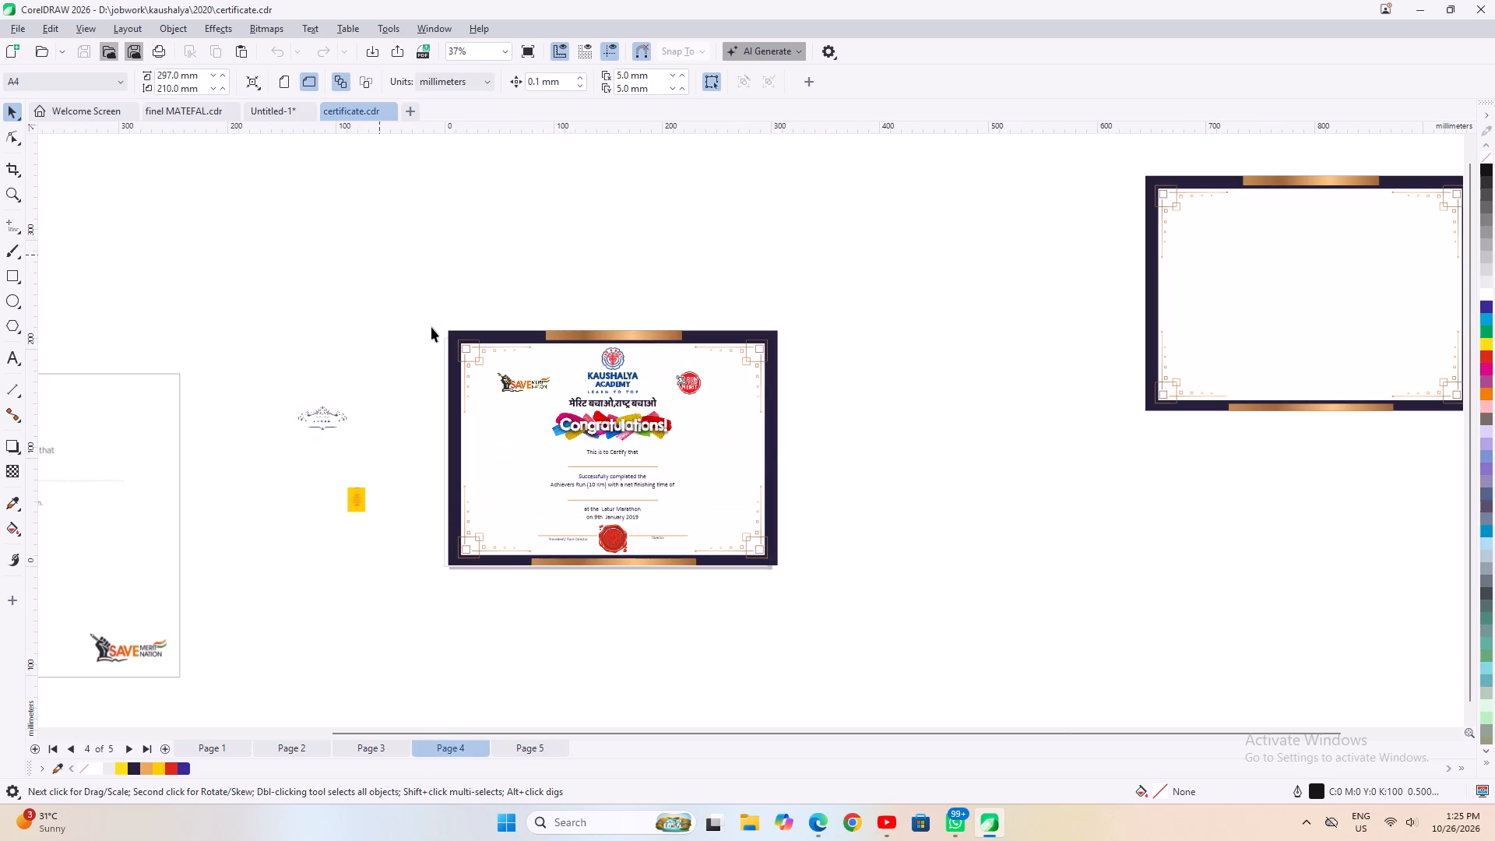
left_click_drag(431, 327, 1003, 670)
key("ctrl+c")
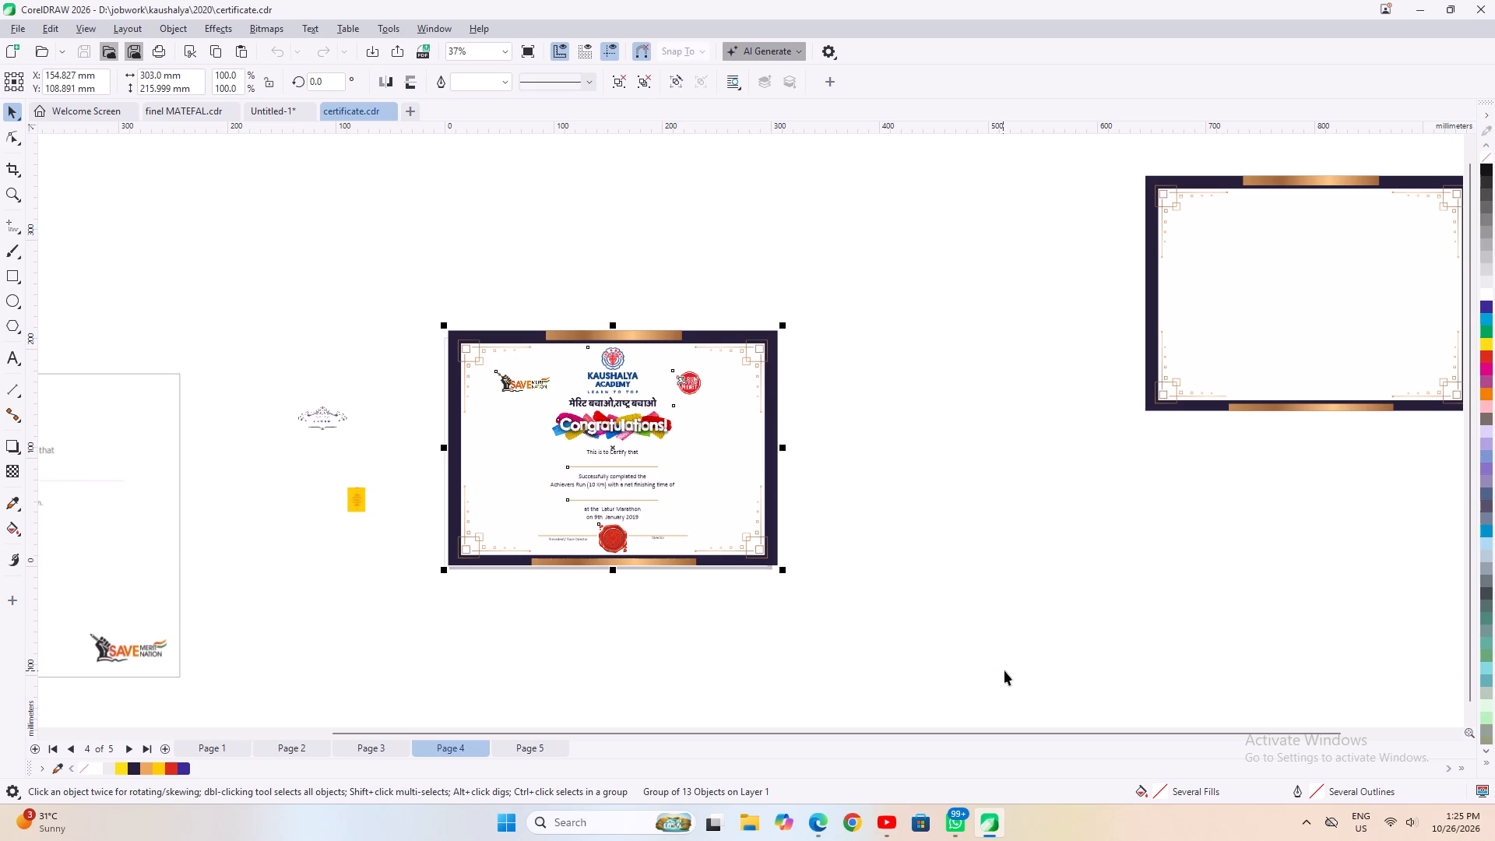
key("ctrl+c")
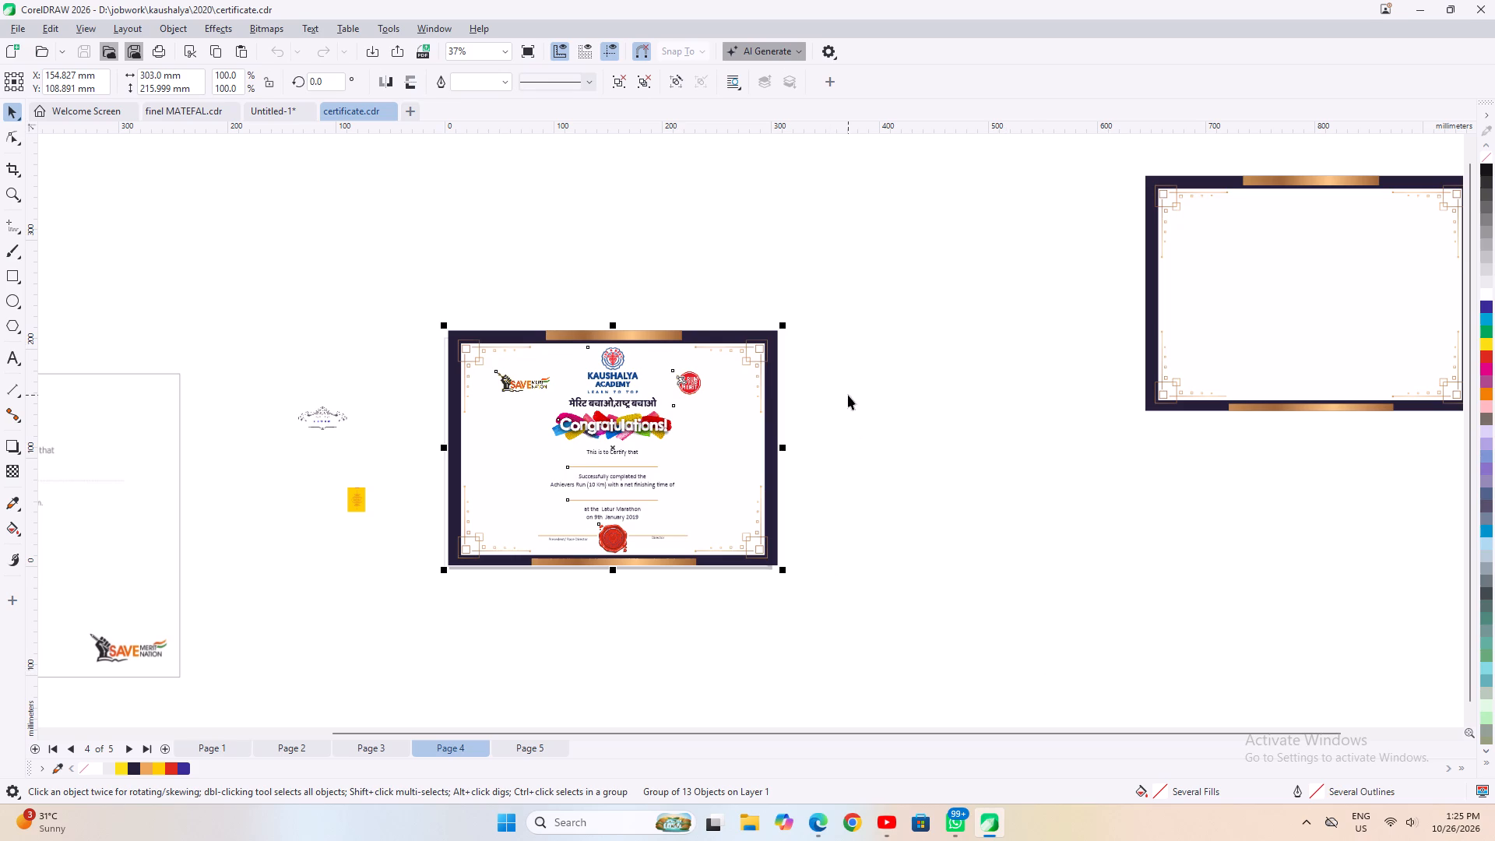
left_click(848, 395)
Switch to the Untitled-1 document and delete the rectangular frame on its page.
left_click(263, 114)
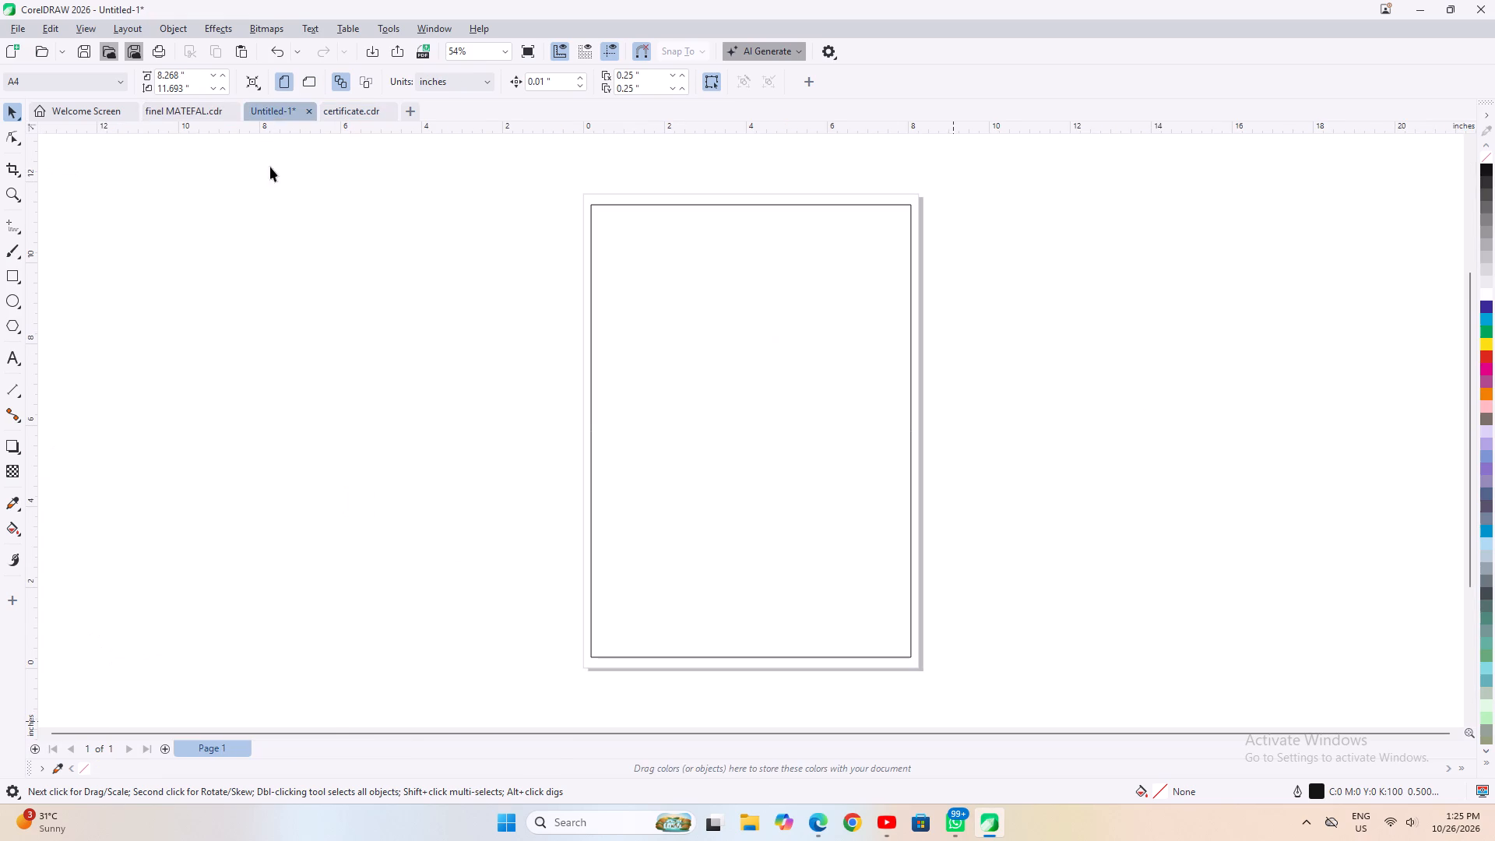
left_click_drag(486, 478, 501, 479)
left_click(753, 356)
key("Delete")
left_click(365, 481)
left_click(169, 289)
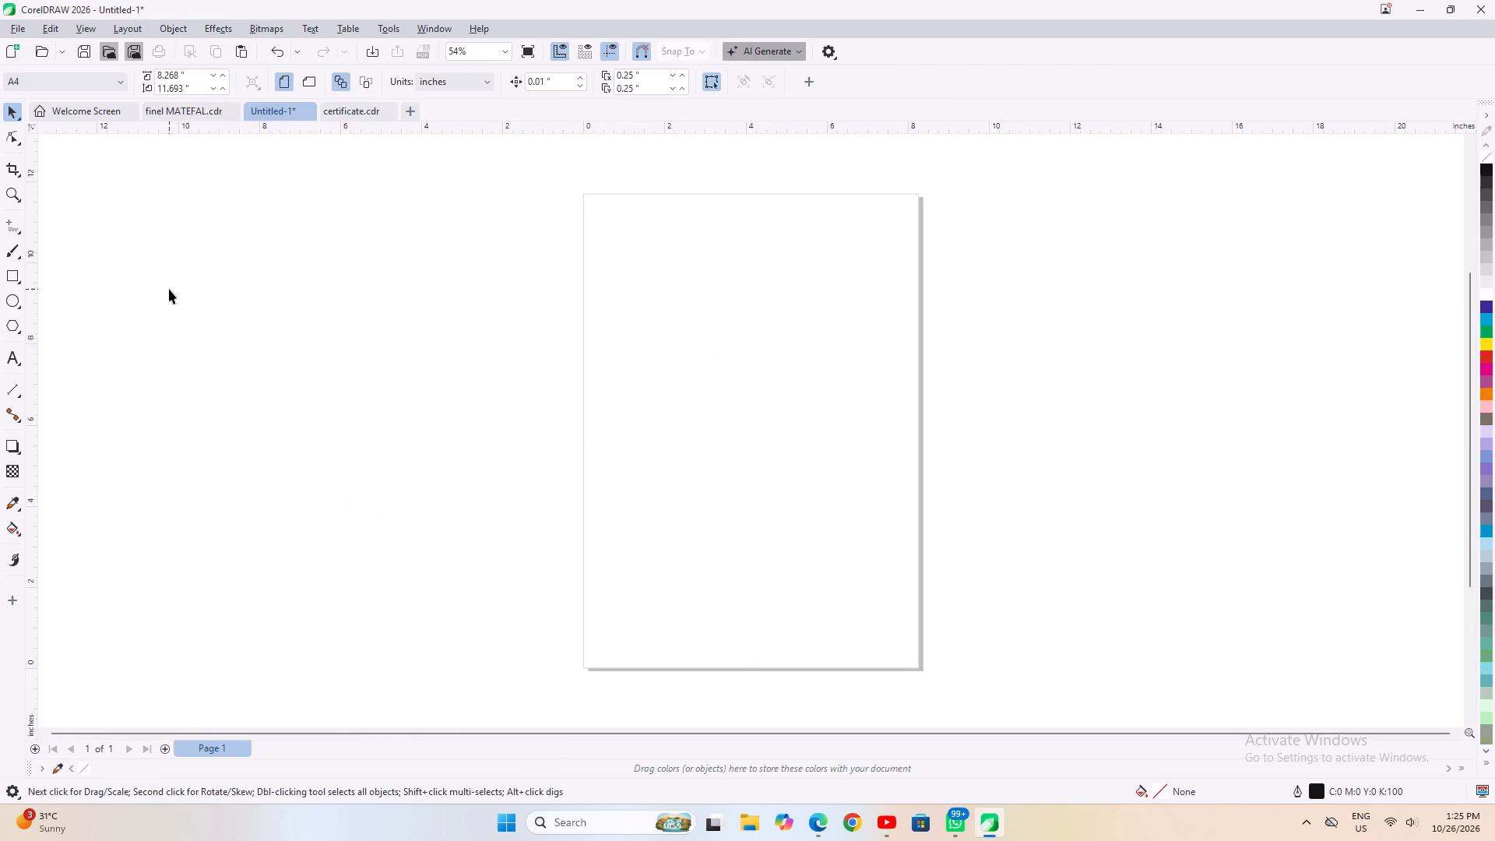
Set the A4 page to landscape orientation.
left_click_drag(311, 86, 311, 95)
left_click_drag(399, 509, 387, 507)
right_click(238, 384)
left_click(120, 439)
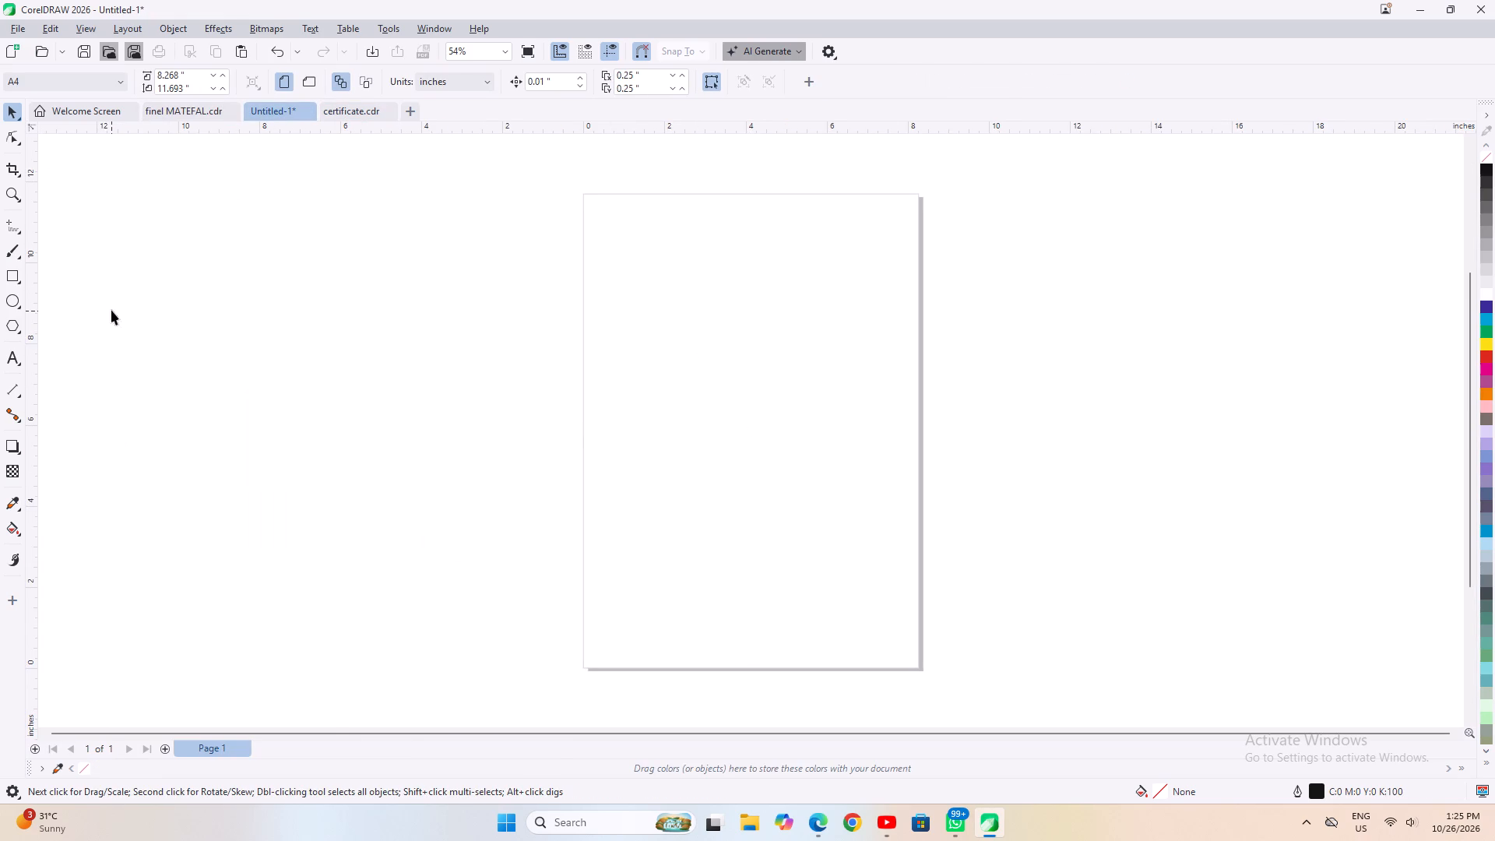
left_click(111, 309)
left_click(306, 77)
Paste the copied landscape certificate into the Untitled-1 document.
right_click(234, 322)
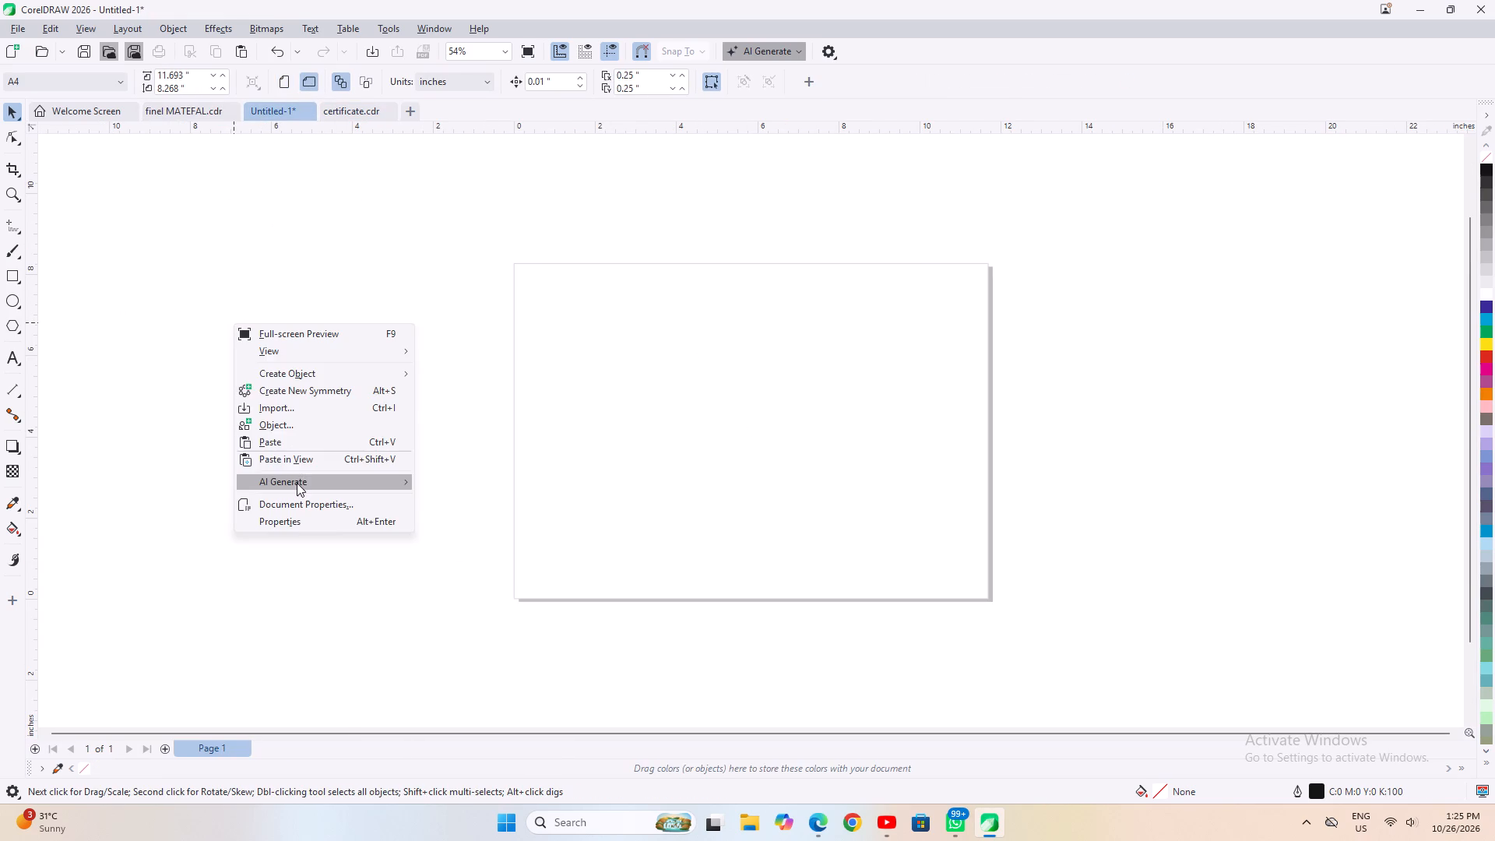
left_click(290, 442)
Scale the pasted certificate proportionally to about 11.32 × 8.07 inches so it fits within the landscape page.
scroll(908, 279, "up", 5)
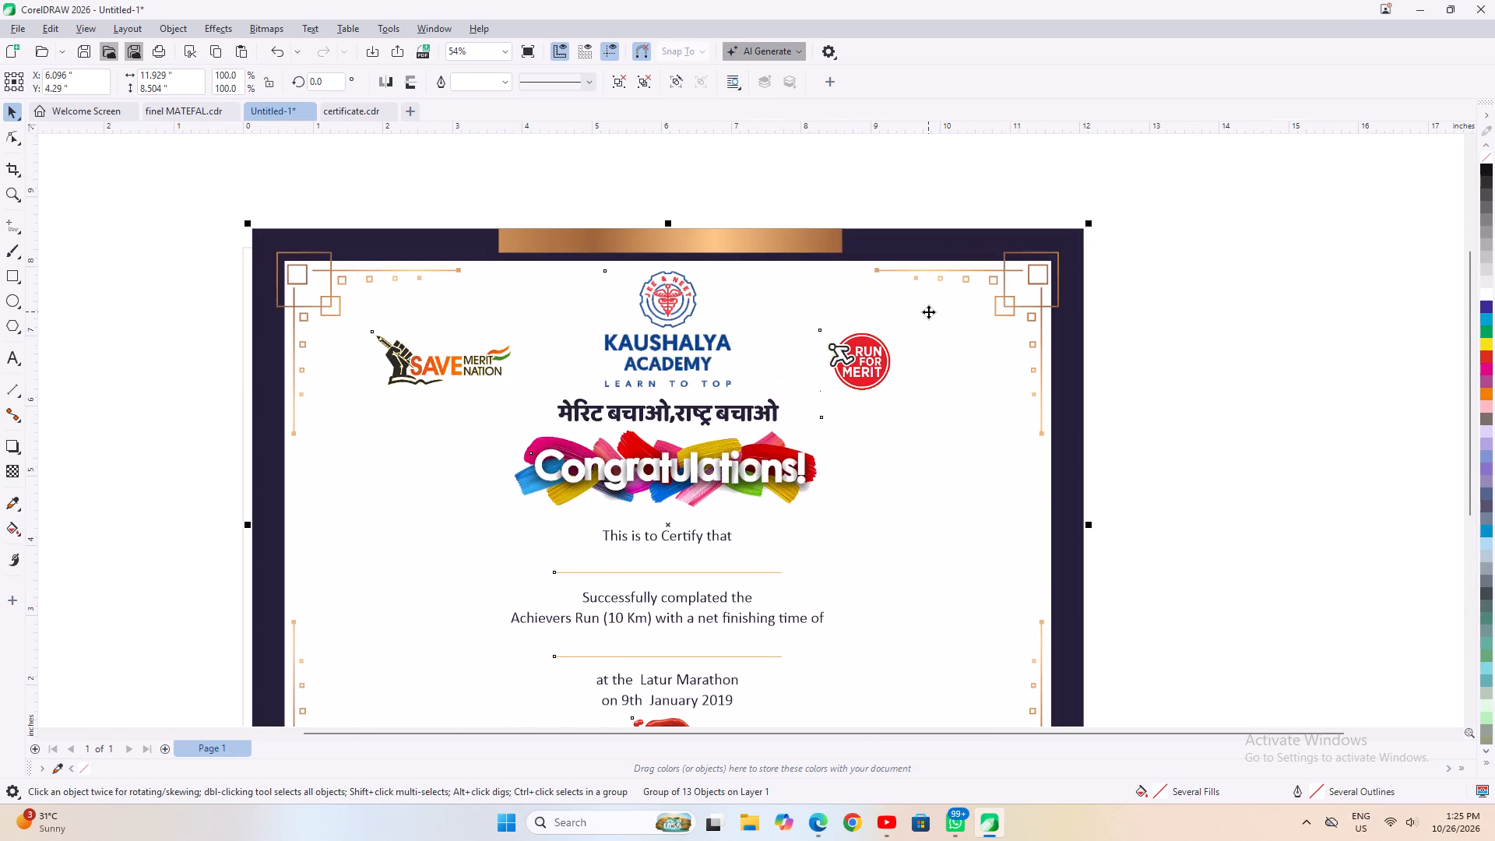
scroll(924, 311, "up", 3)
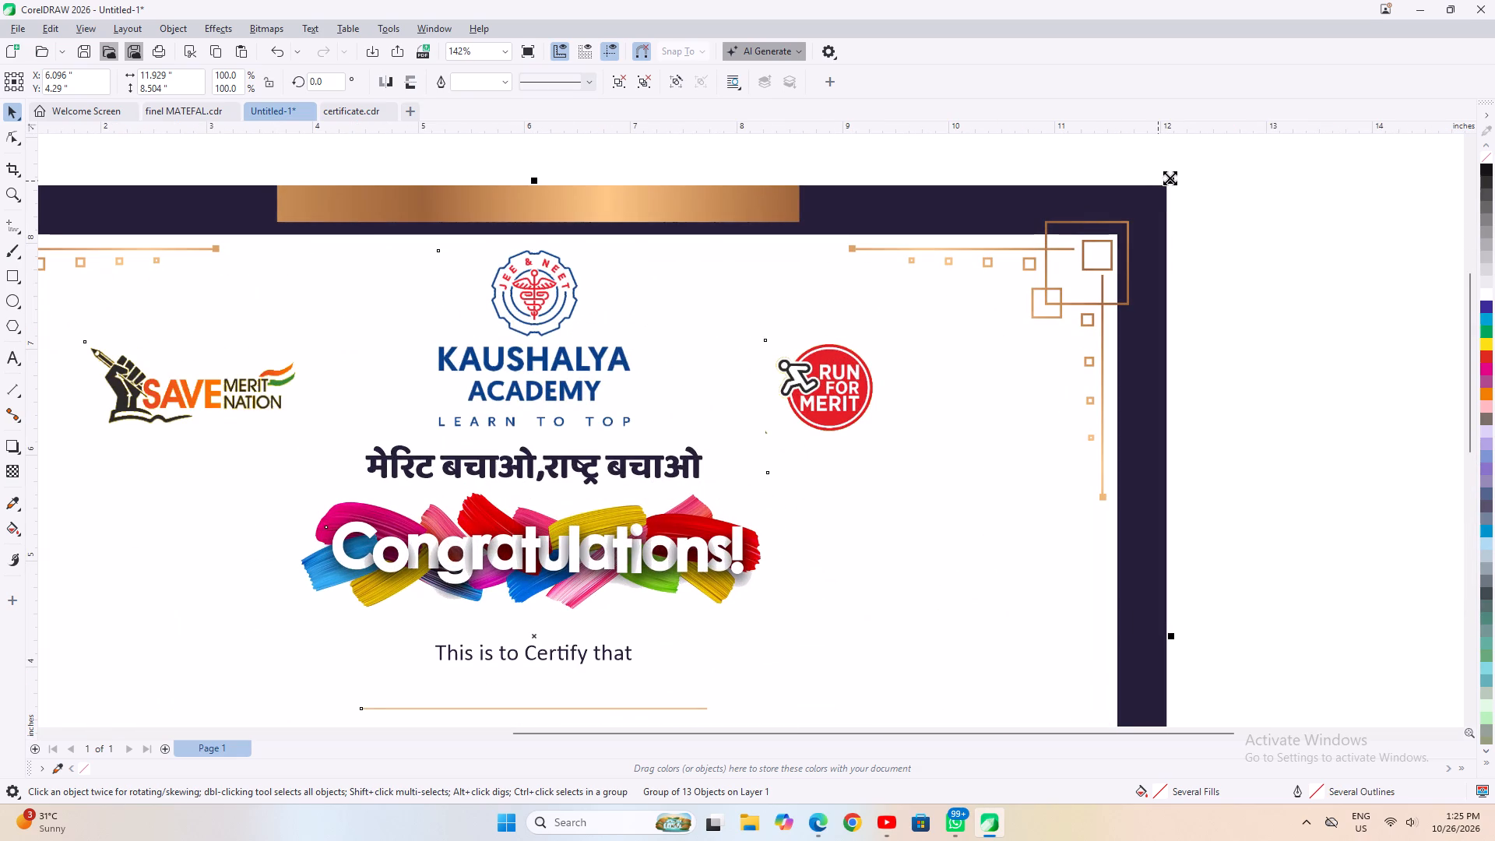
left_click_drag(1170, 178, 1148, 212, "shift")
scroll(704, 419, "down", 4)
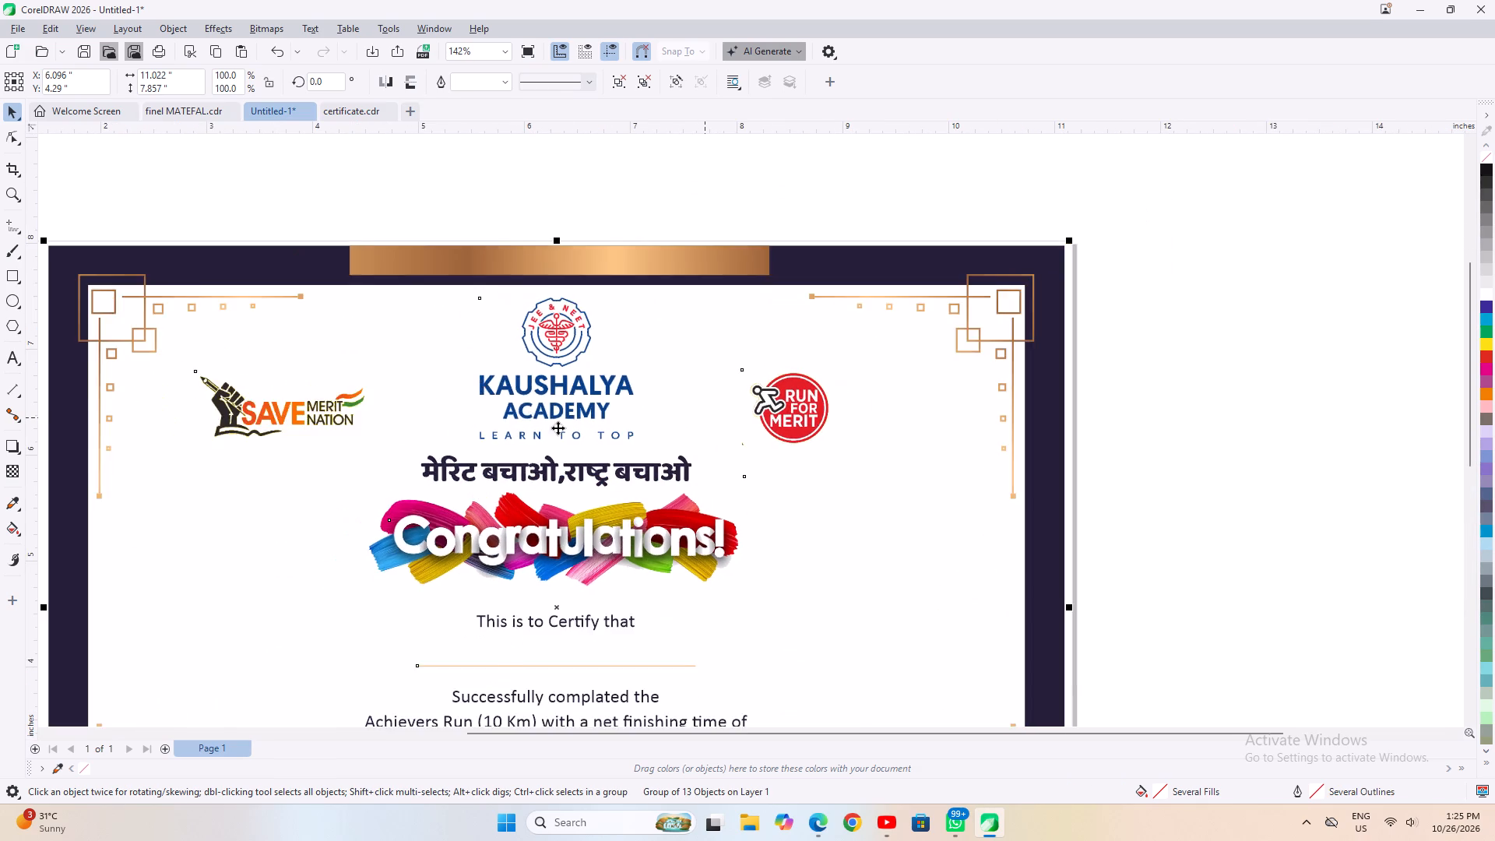
scroll(399, 394, "down", 6)
left_click(871, 565)
left_click_drag(815, 624, 95, 150)
scroll(270, 428, "up", 4)
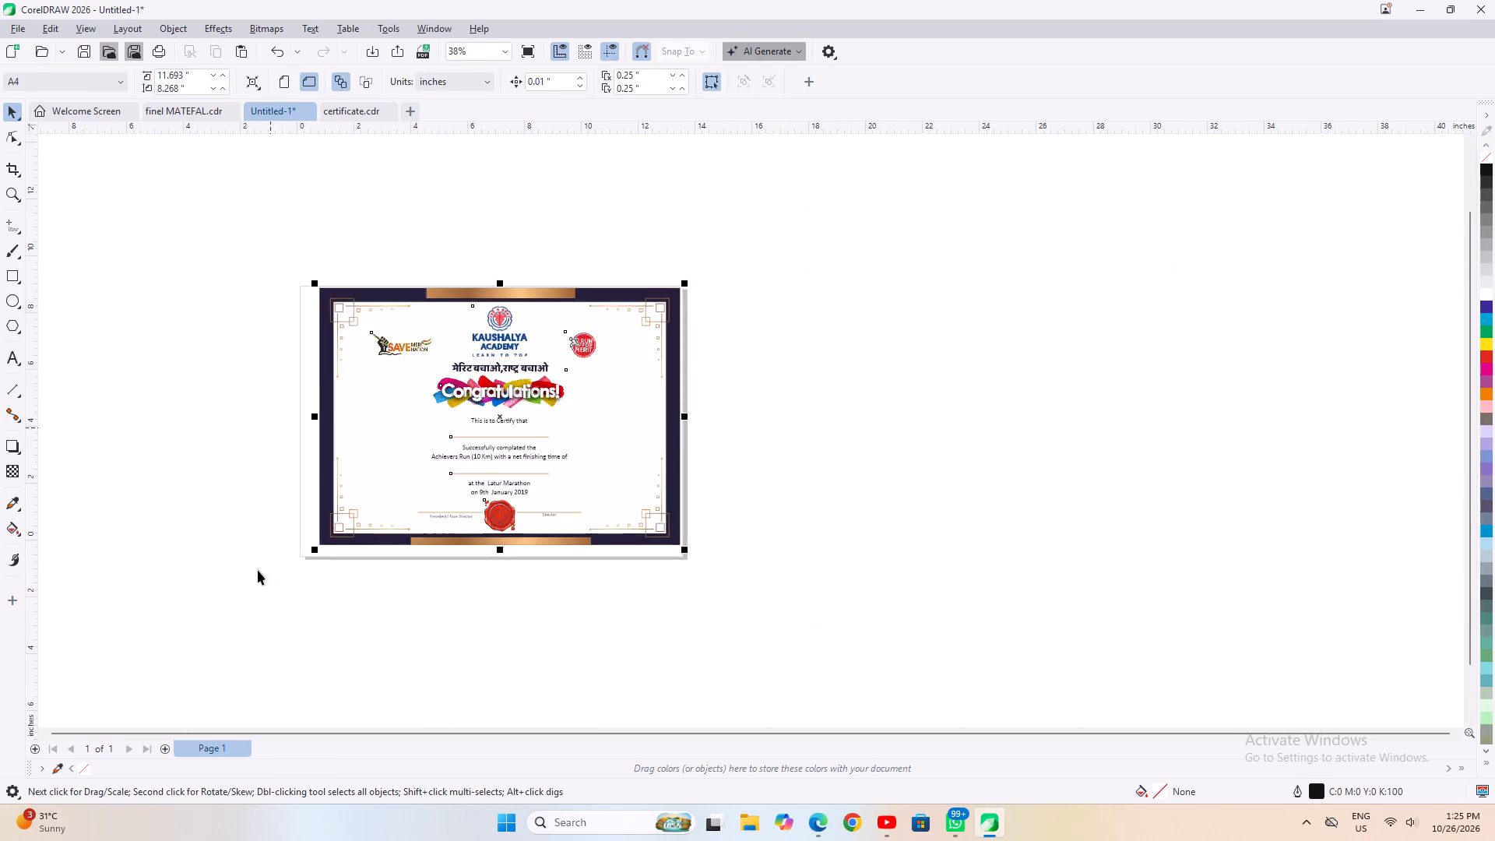
scroll(258, 570, "up", 2)
left_click_drag(367, 555, 329, 573)
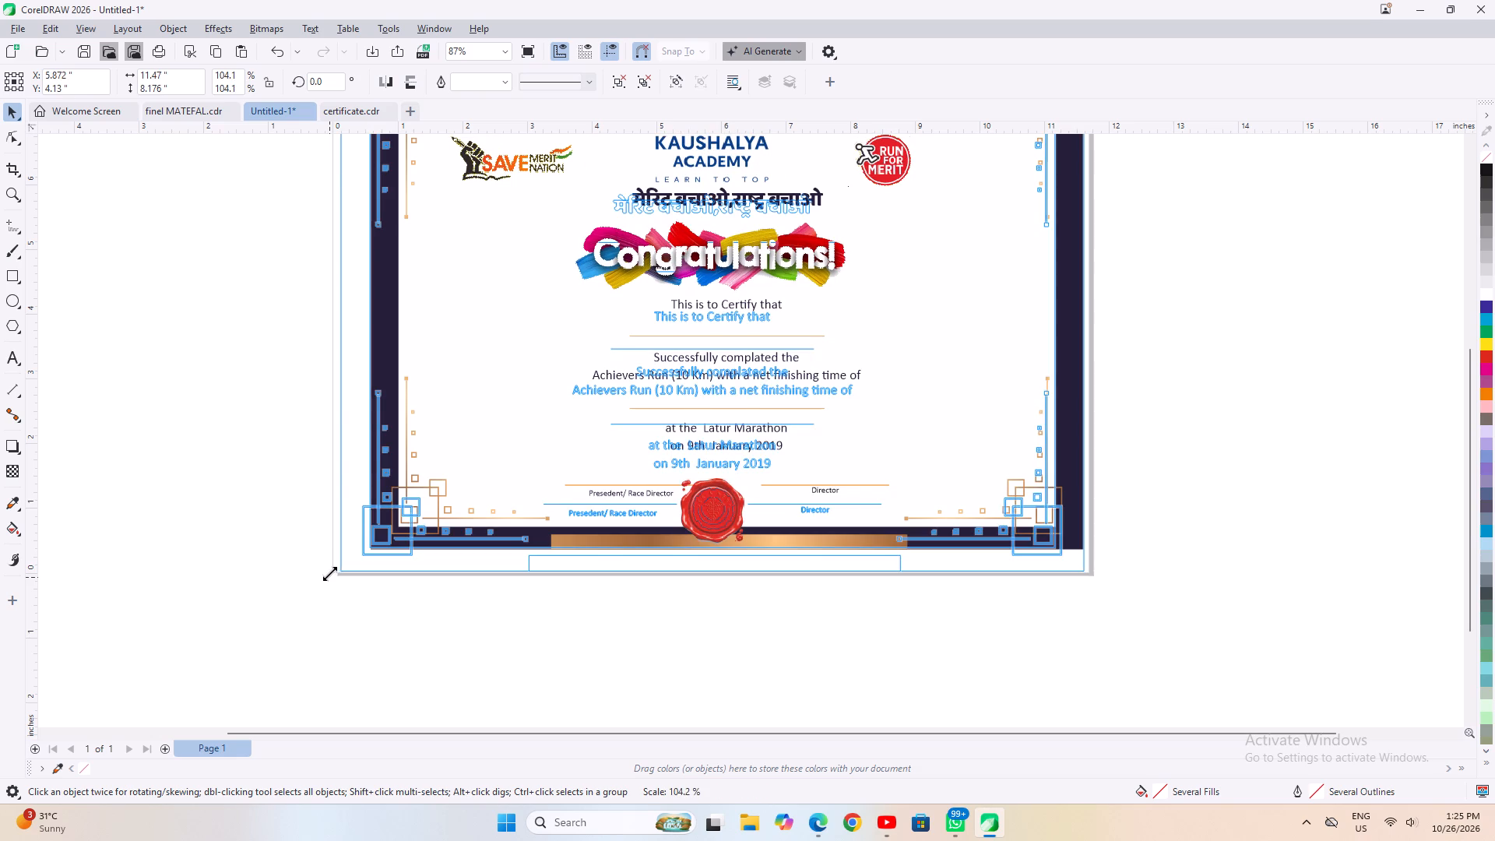
left_click_drag(329, 573, 337, 569)
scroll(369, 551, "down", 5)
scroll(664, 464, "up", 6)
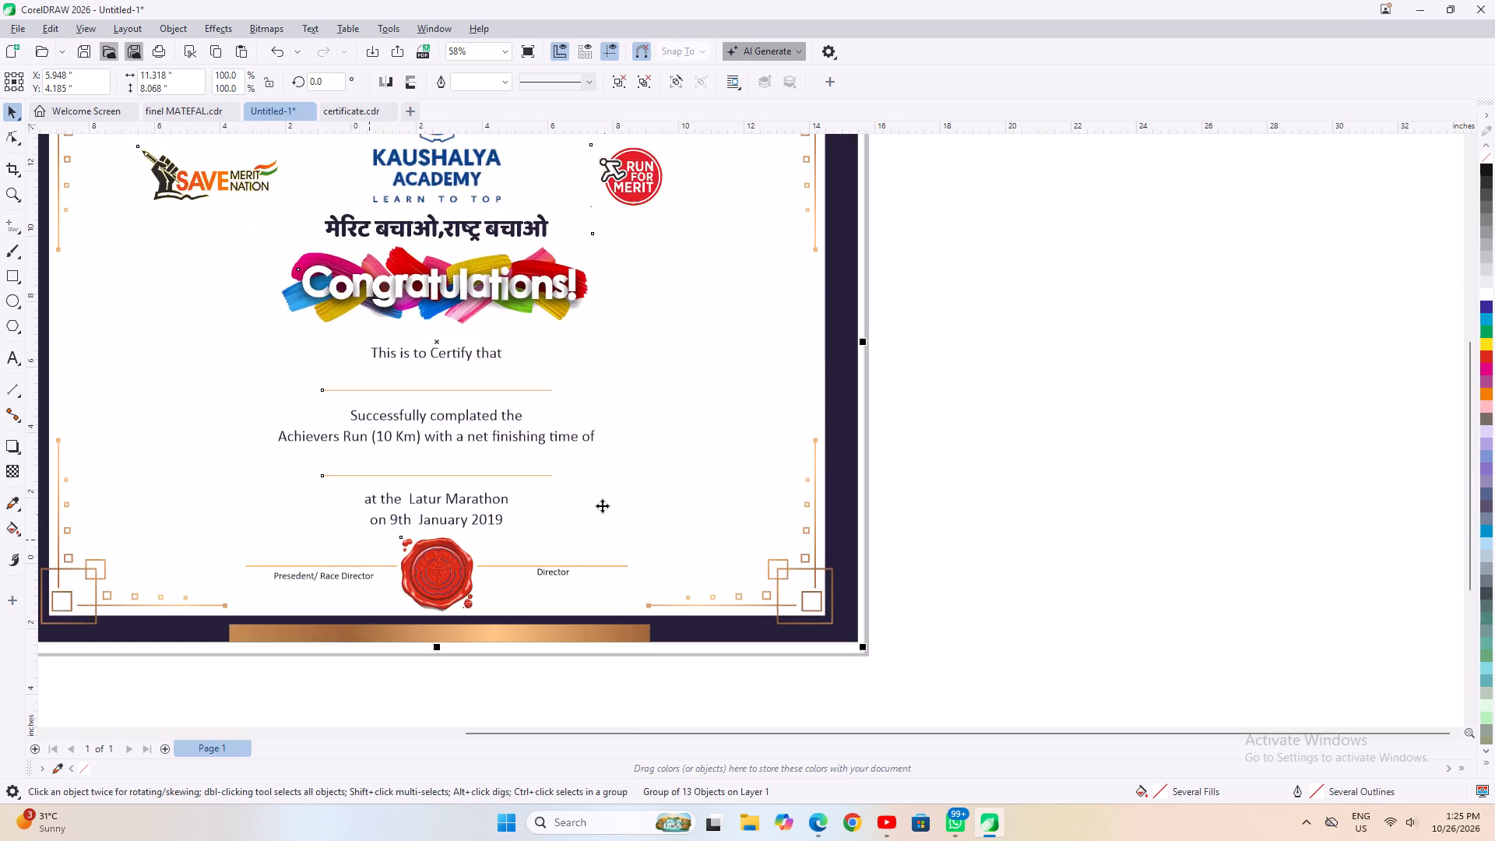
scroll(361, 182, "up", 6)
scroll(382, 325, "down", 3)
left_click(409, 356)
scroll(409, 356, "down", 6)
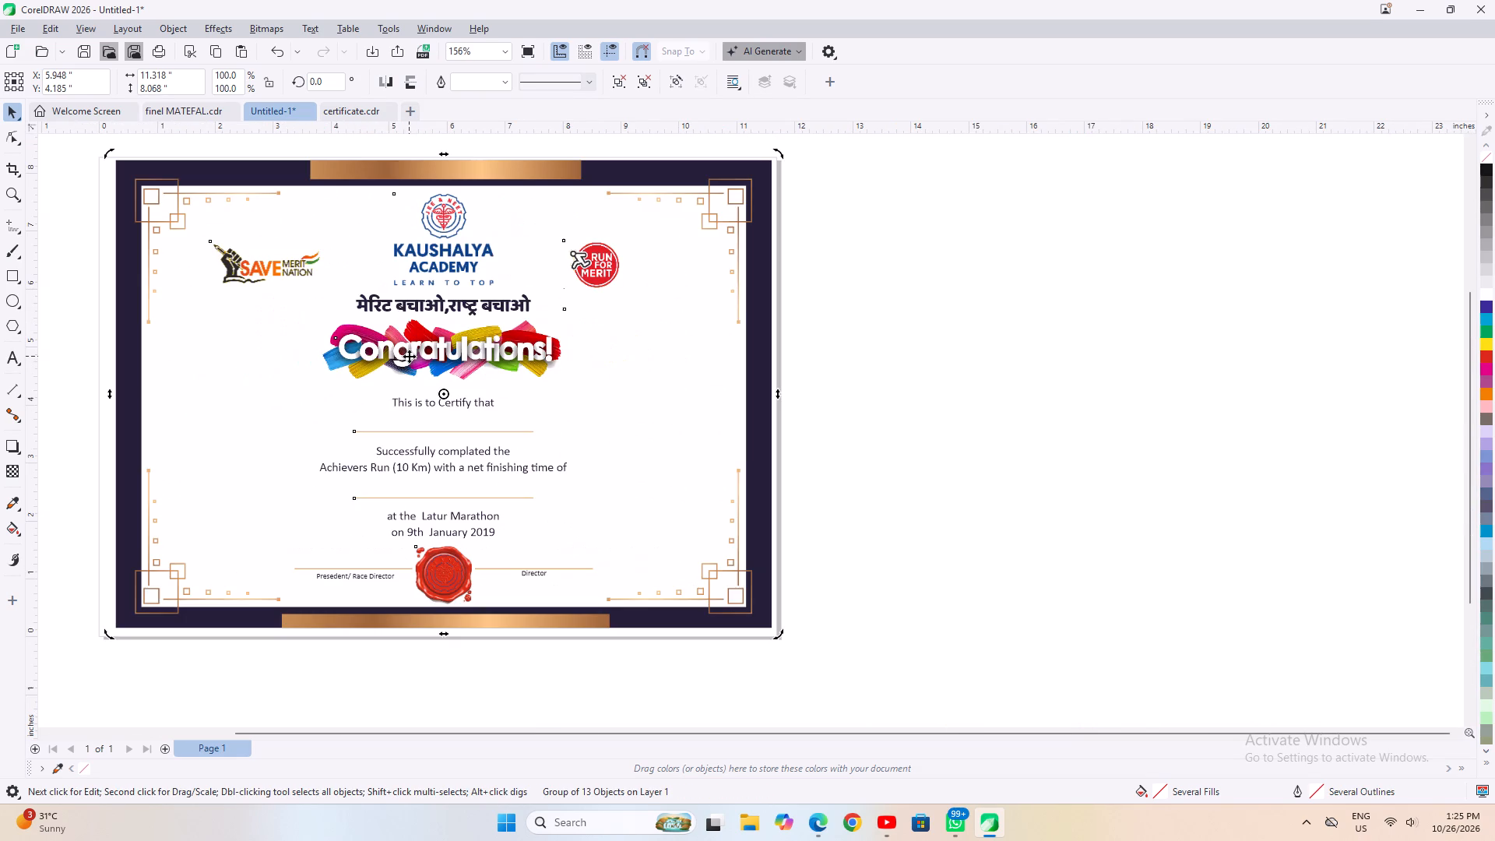
Ungroup the pasted certificate completely into individual objects.
left_click(978, 543)
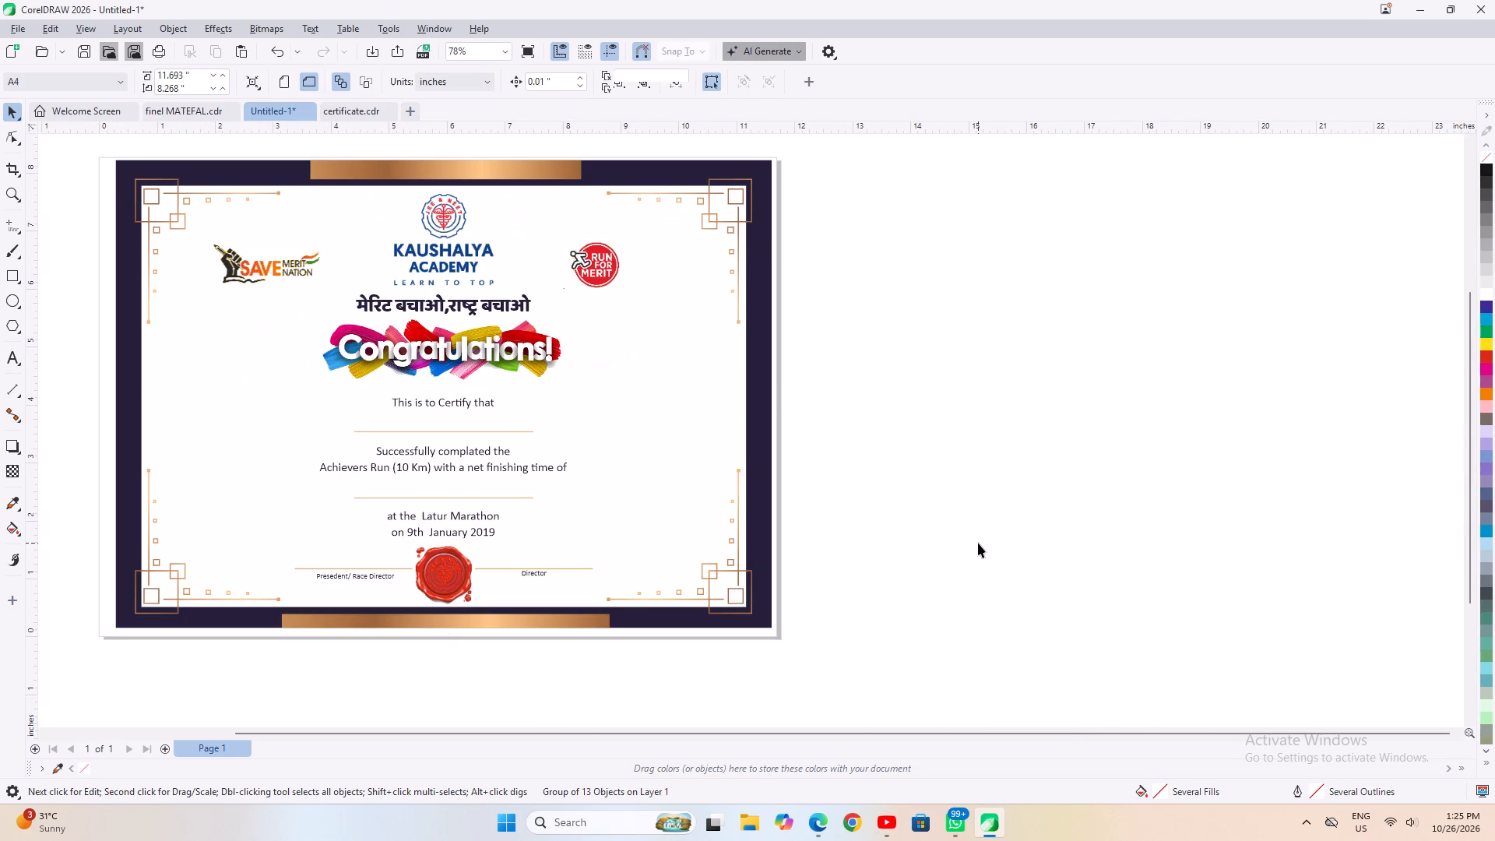
left_click(978, 542)
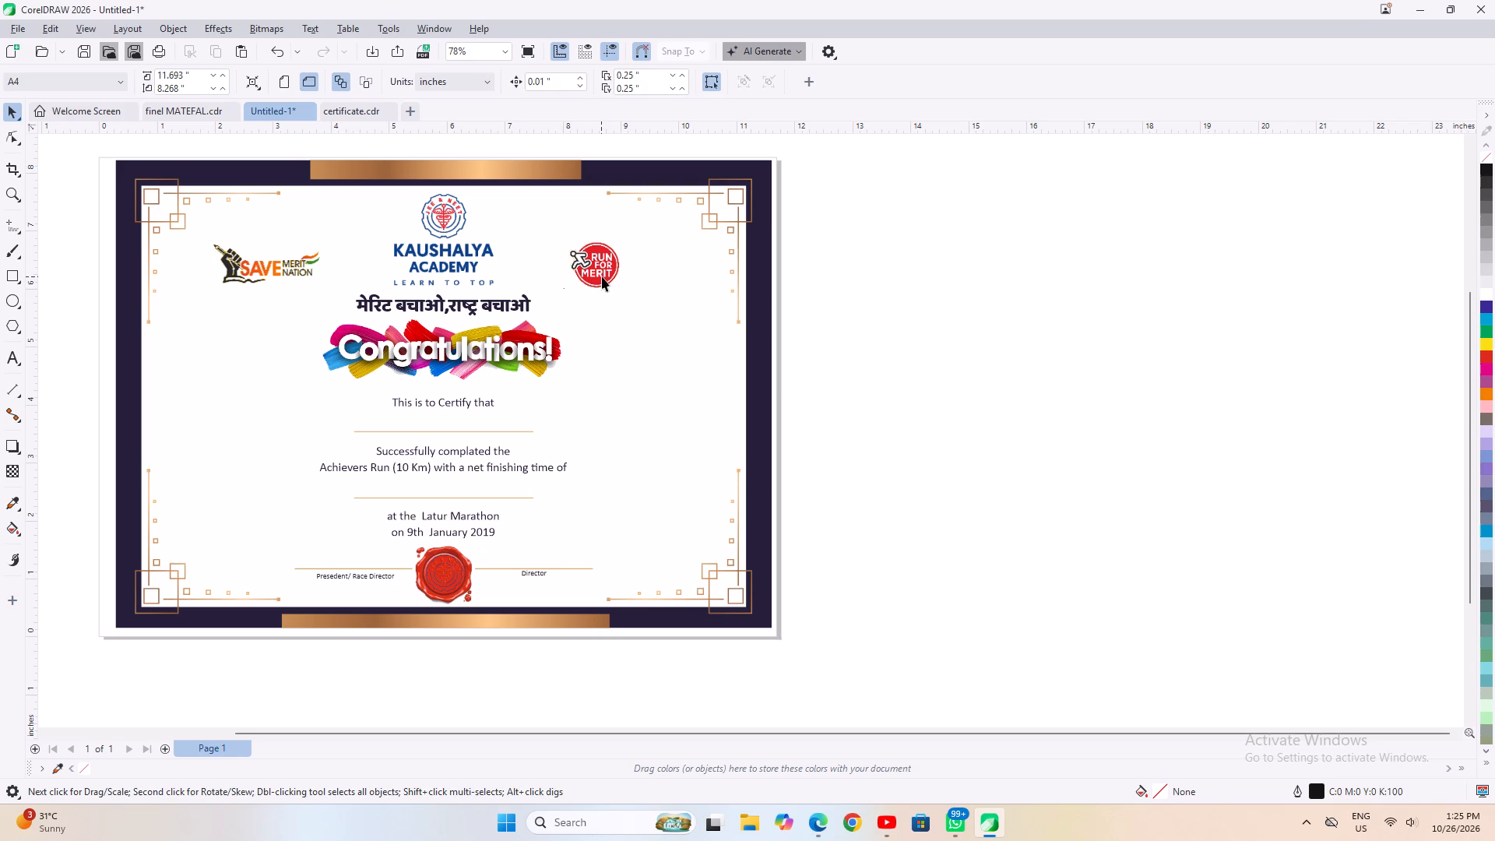
left_click(602, 276)
left_click(638, 69)
left_click(638, 76)
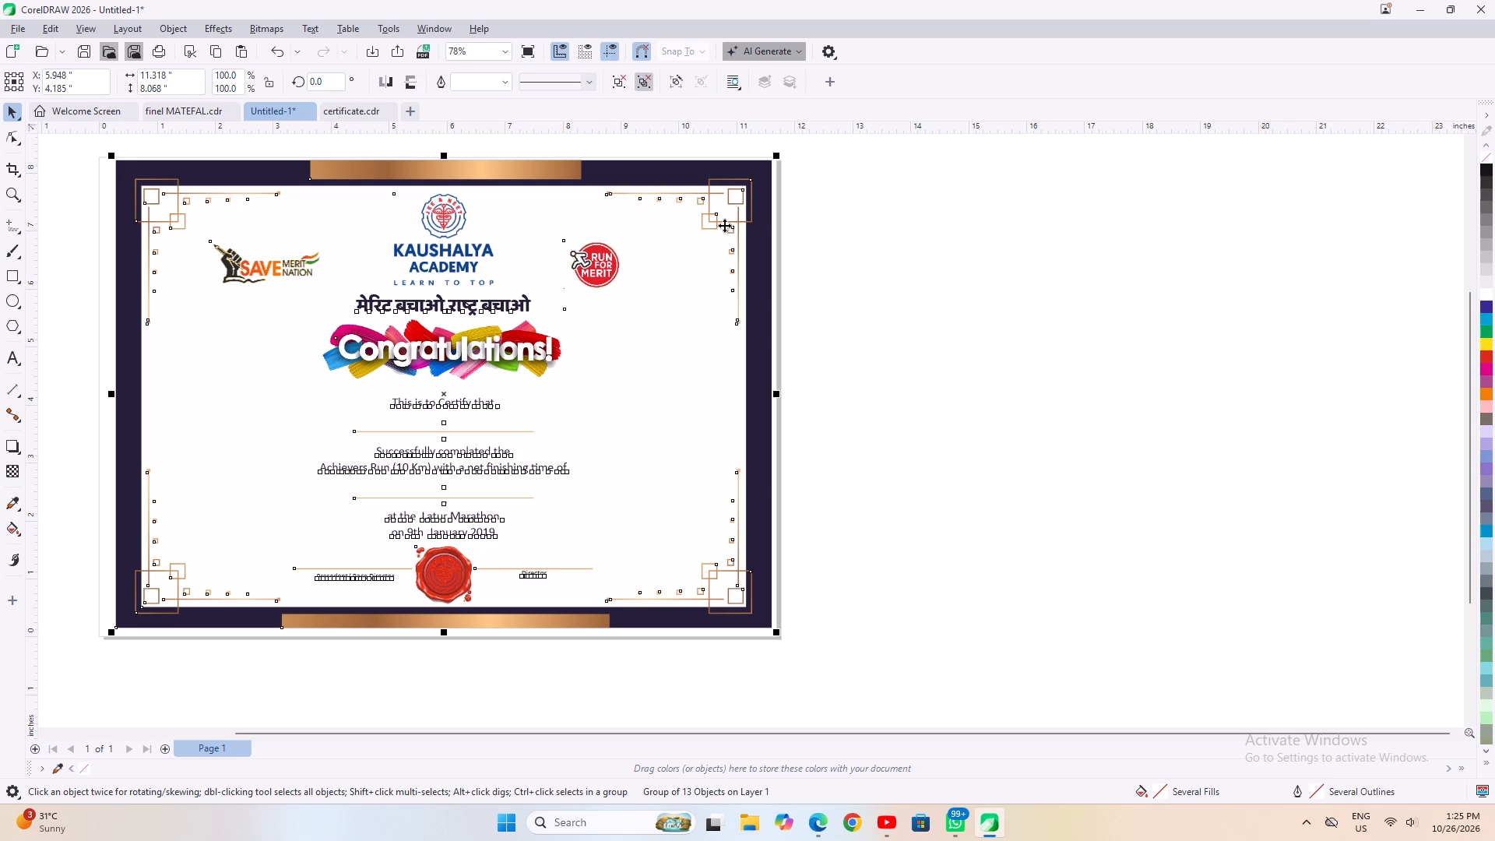
left_click_drag(923, 383, 903, 386)
Move the Save Merit Nation logo off the certificate into the empty area beside the page.
left_click(237, 244)
left_click(241, 273)
left_click(259, 273)
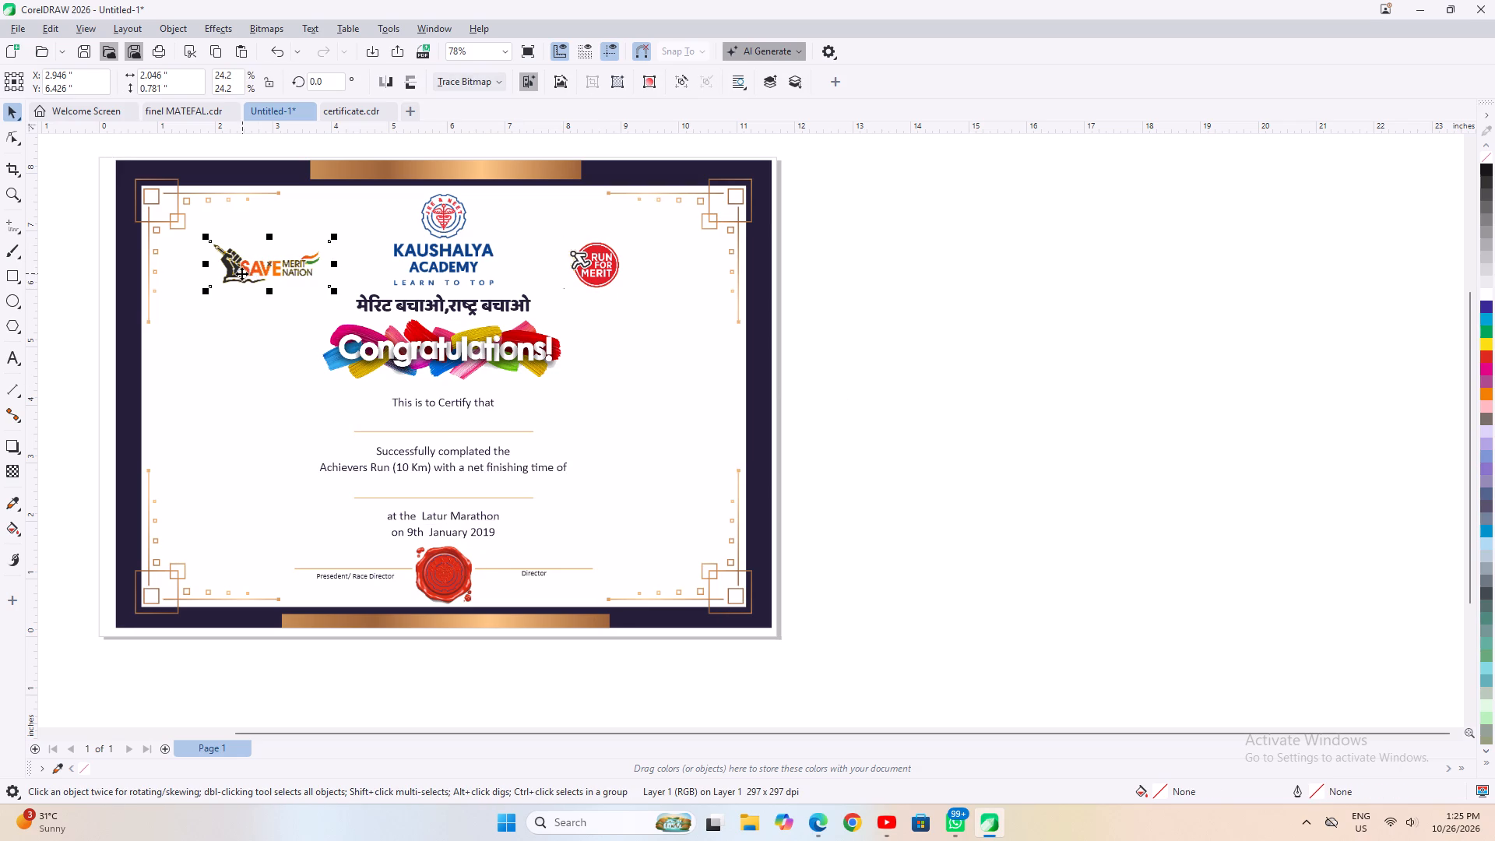
left_click_drag(249, 271, 1123, 369)
left_click(1118, 493)
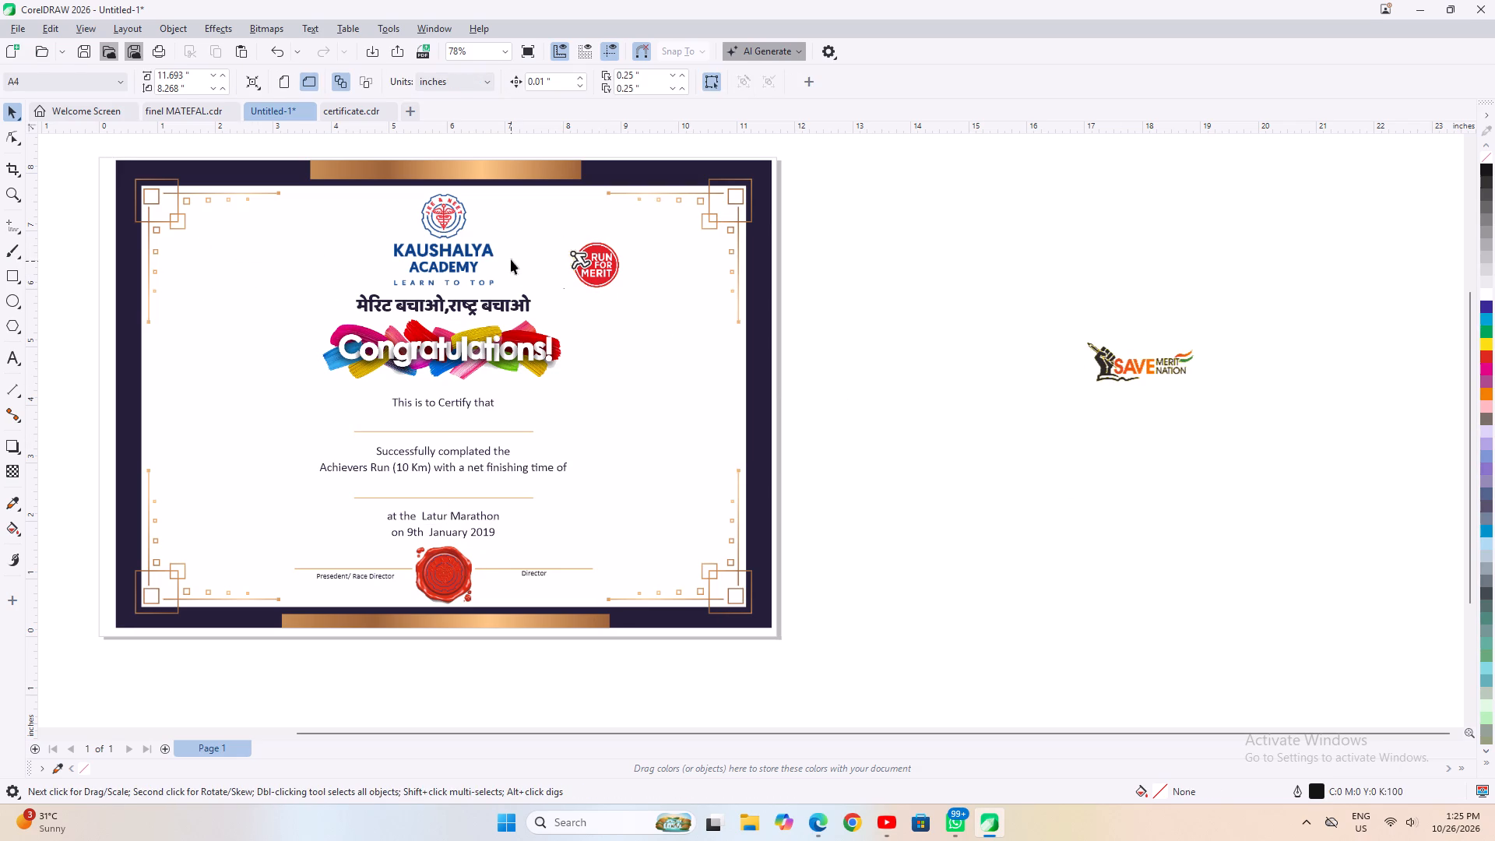
Move the Kaushalya Academy logo off the certificate, placing it below the Save Merit Nation logo beside the page.
left_click(473, 252)
scroll(361, 442, "down", 2)
scroll(366, 204, "up", 2)
left_click_drag(348, 172, 526, 368)
left_click_drag(445, 304, 983, 555)
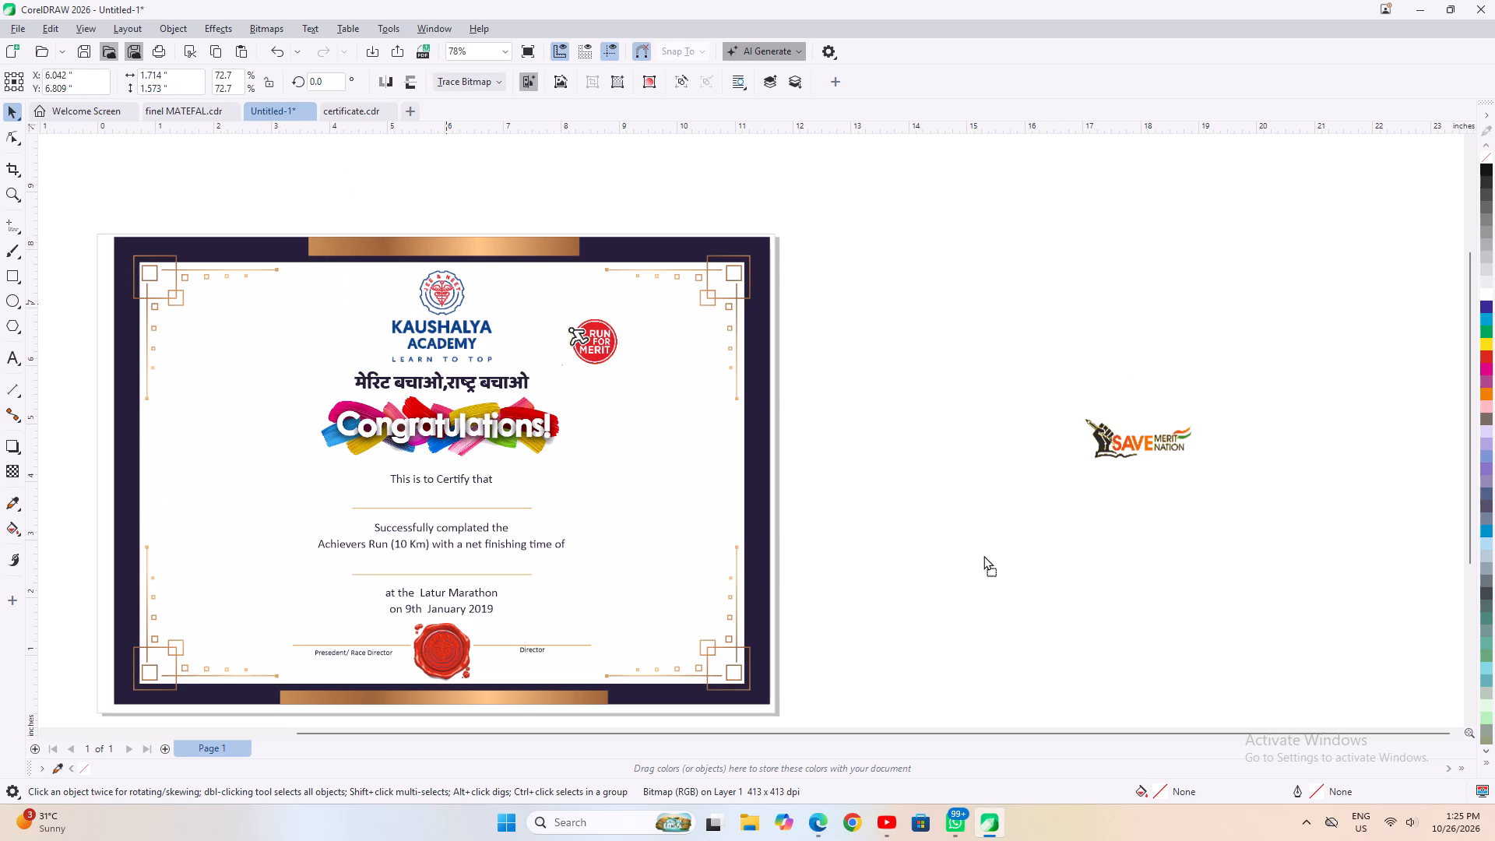
left_click_drag(983, 555, 1127, 551)
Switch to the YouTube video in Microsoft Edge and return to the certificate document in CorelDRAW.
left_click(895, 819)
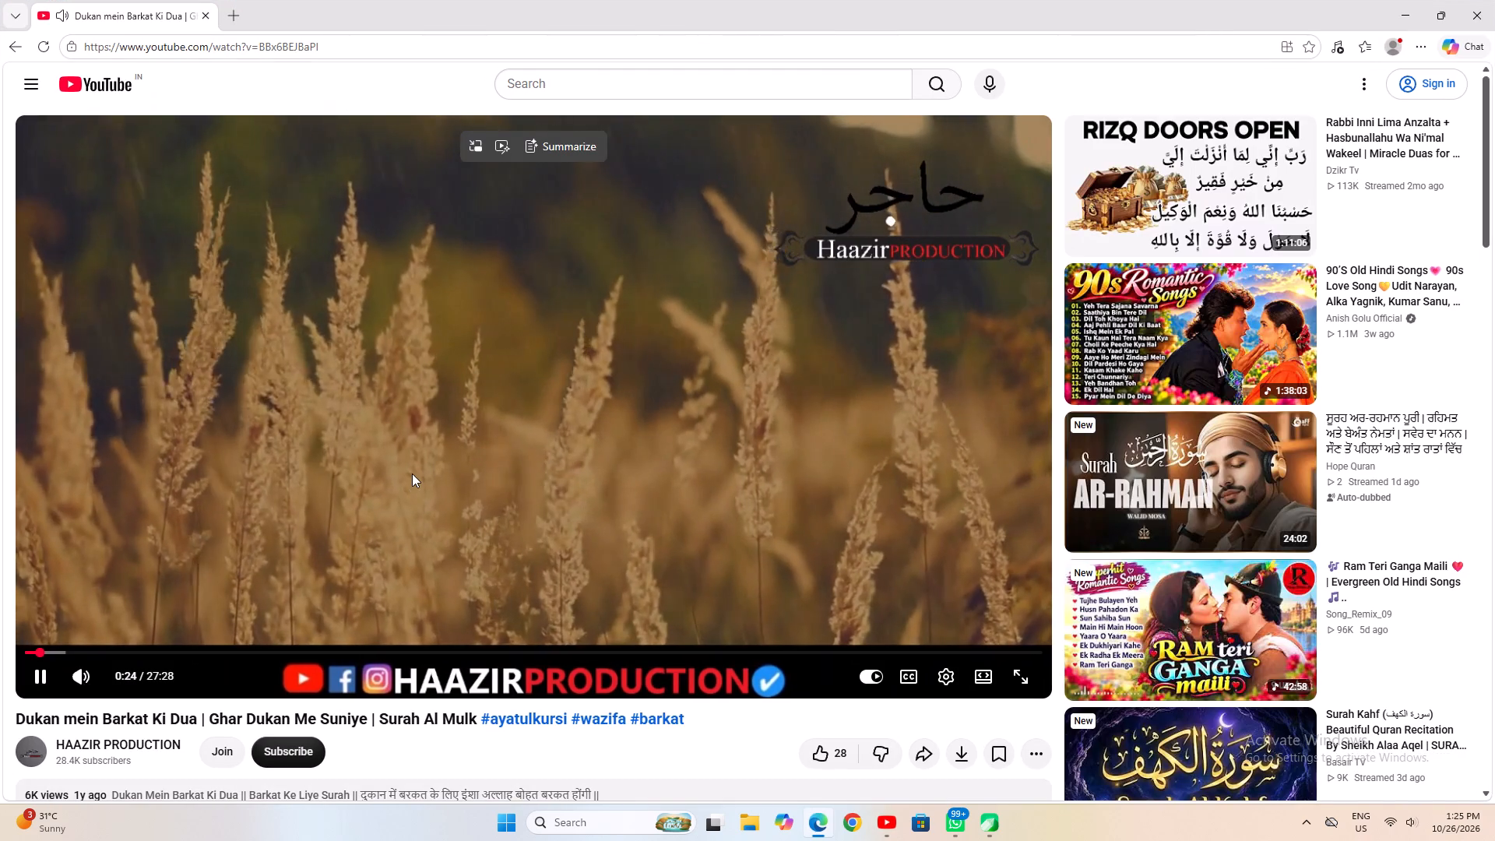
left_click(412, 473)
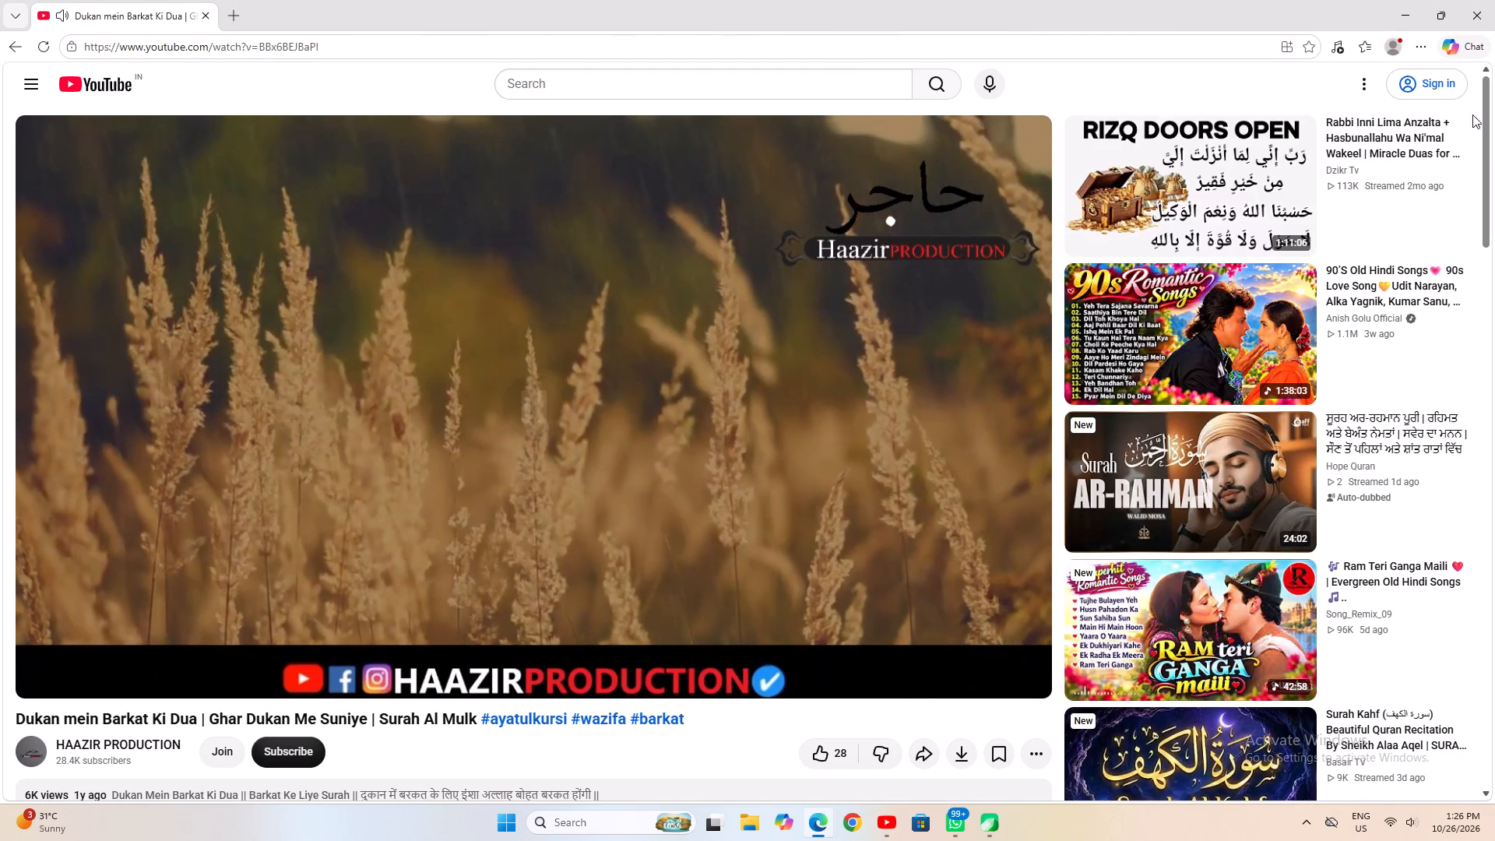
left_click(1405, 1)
Group the ornamental lines and squares in the certificate's upper-right corner.
left_click(973, 296)
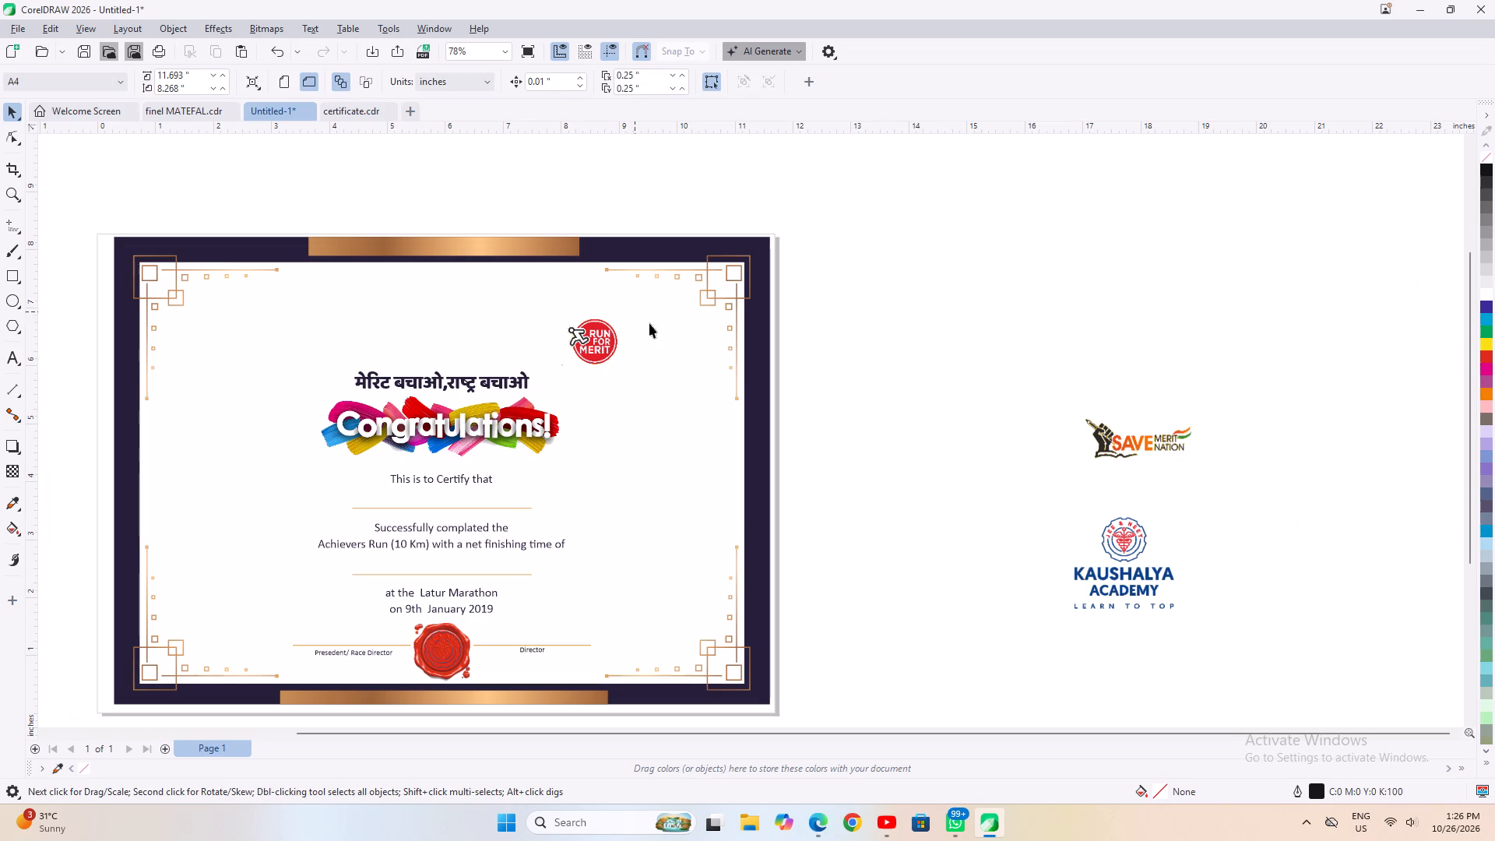
left_click_drag(505, 146, 638, 406)
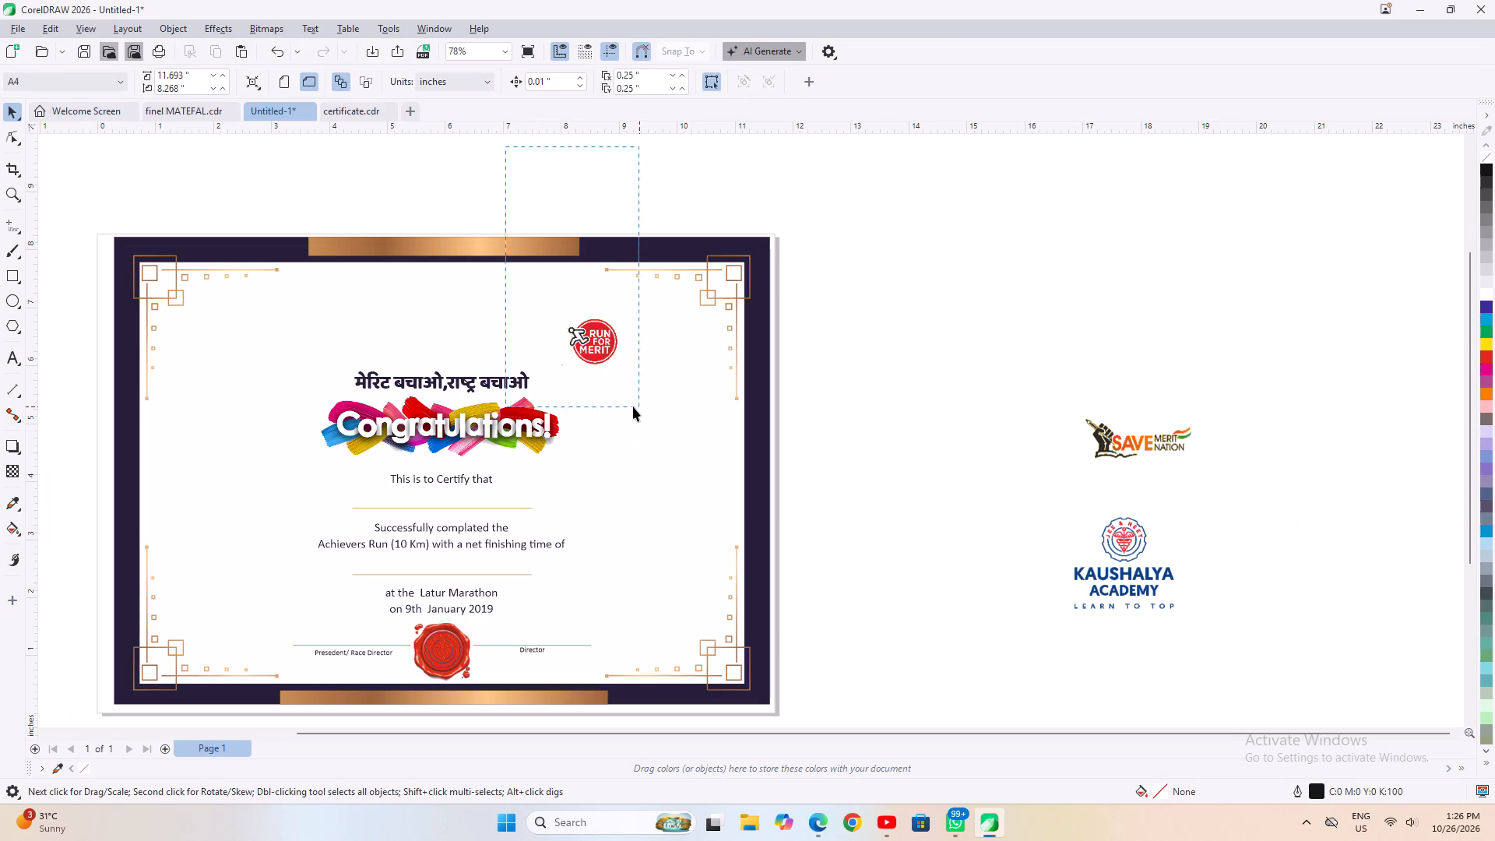
left_click(901, 367)
scroll(650, 188, "up", 1)
left_click_drag(924, 157, 498, 325)
left_click_drag(898, 176, 641, 537, "shift")
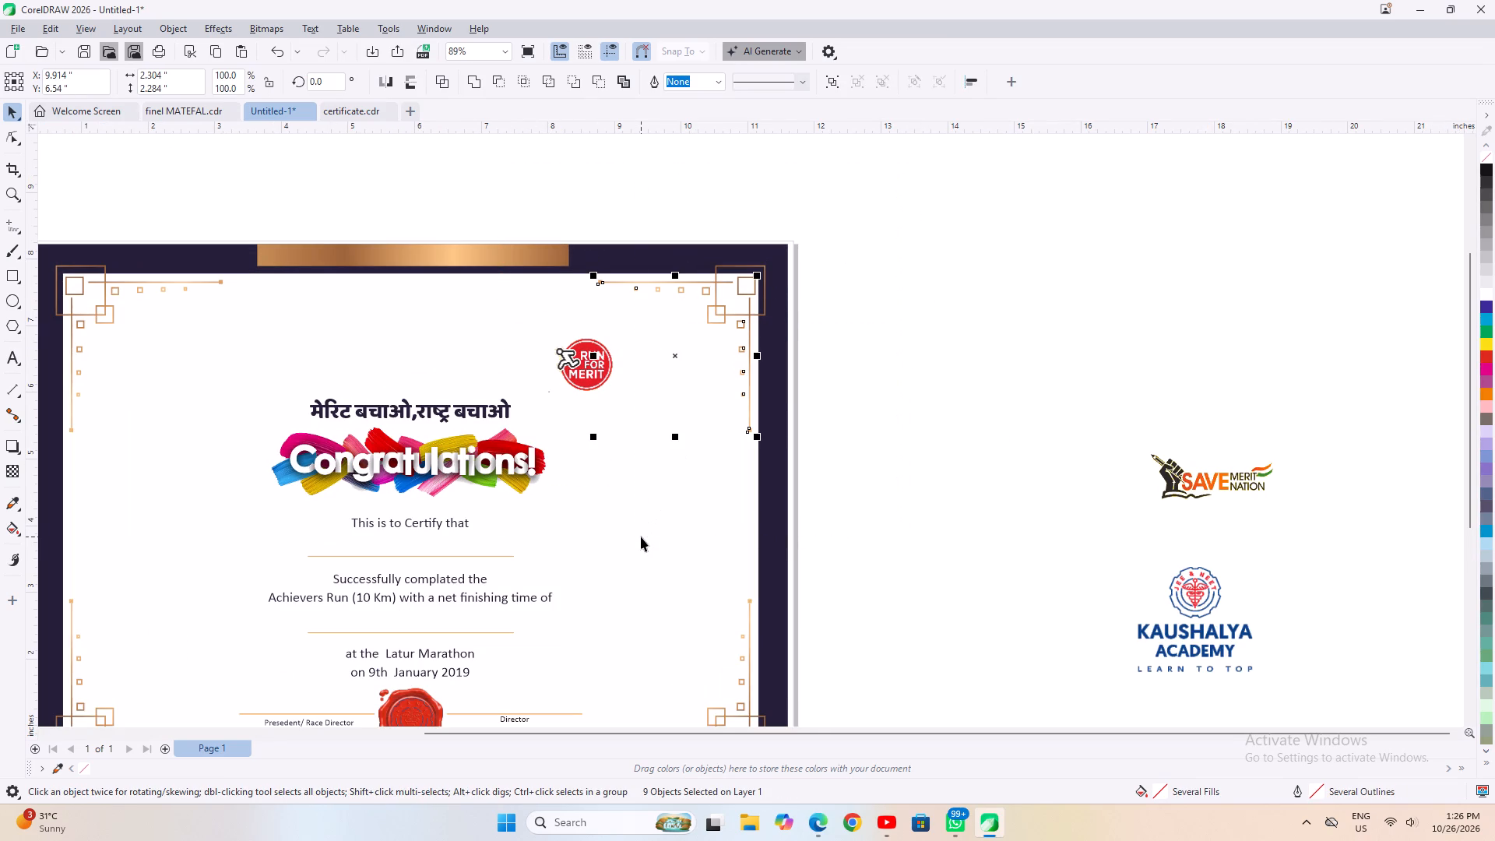
left_click(804, 563)
left_click_drag(482, 193, 655, 479)
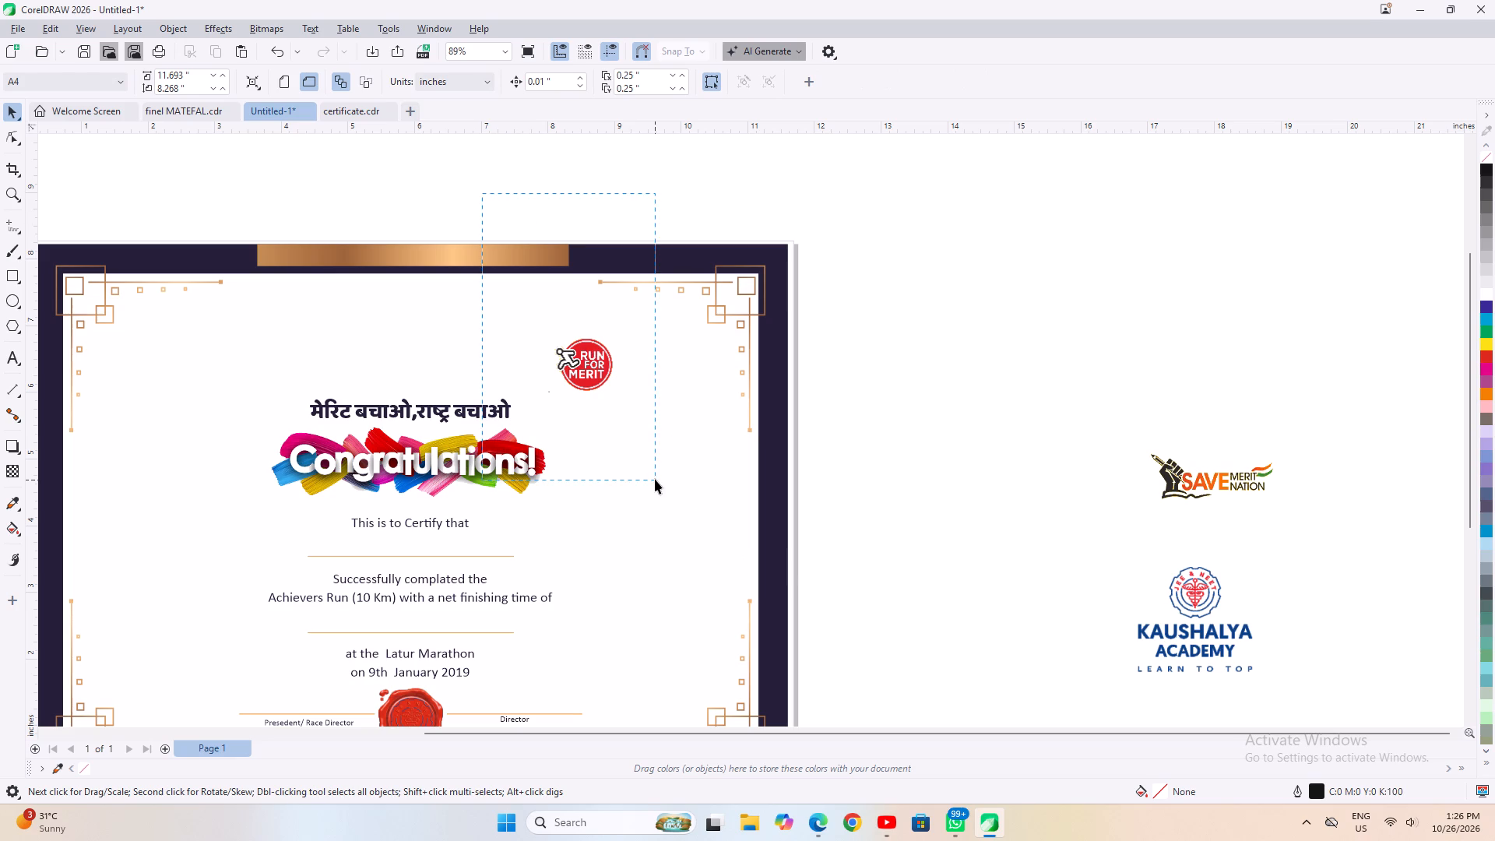
left_click_drag(655, 479, 621, 455)
left_click(937, 396)
scroll(732, 260, "up", 3)
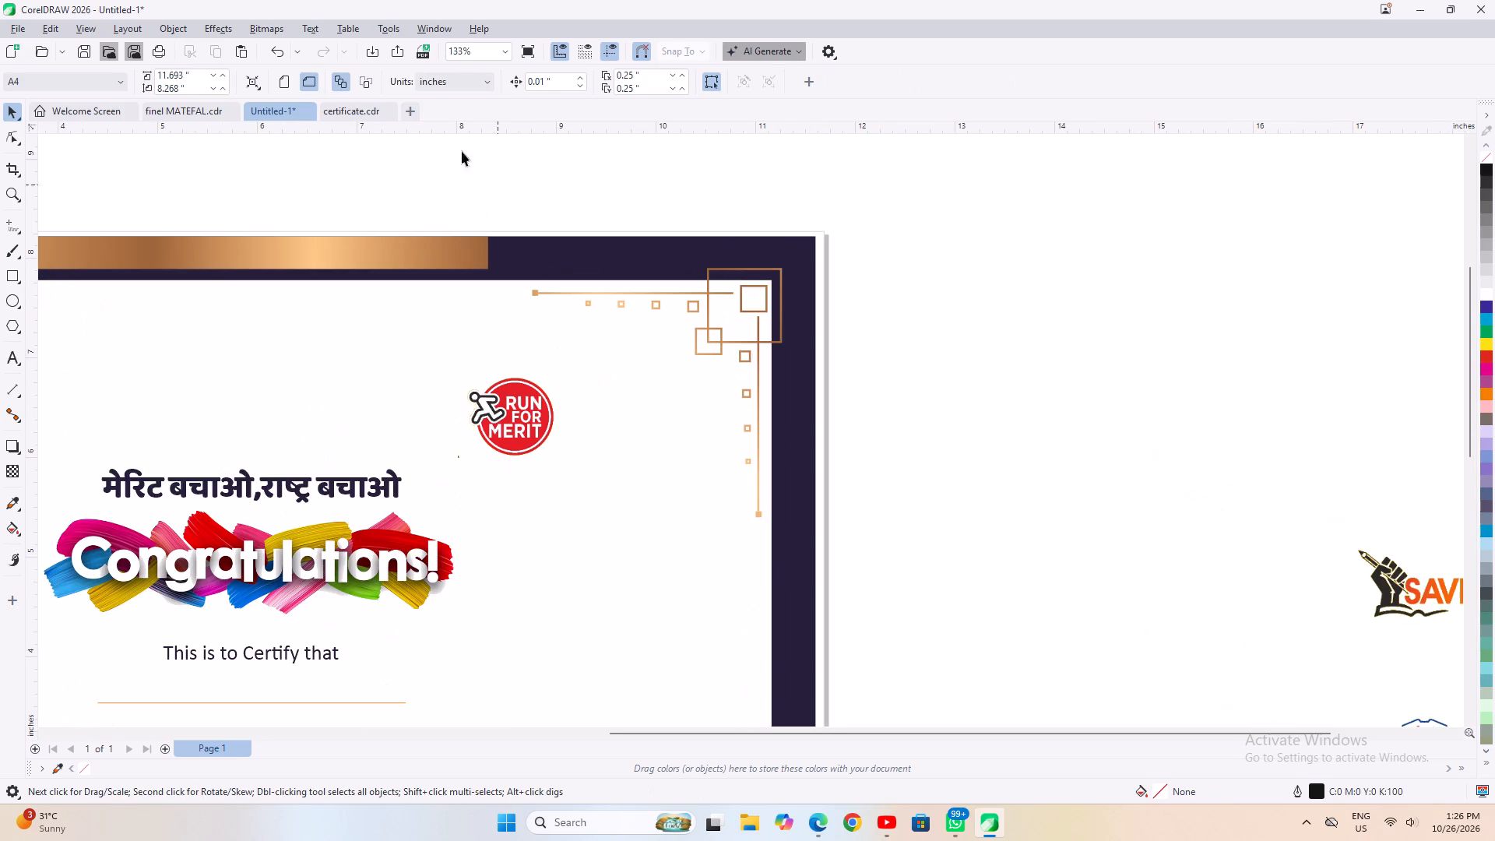
left_click_drag(430, 143, 948, 357)
left_click_drag(866, 618, 667, 191, "shift")
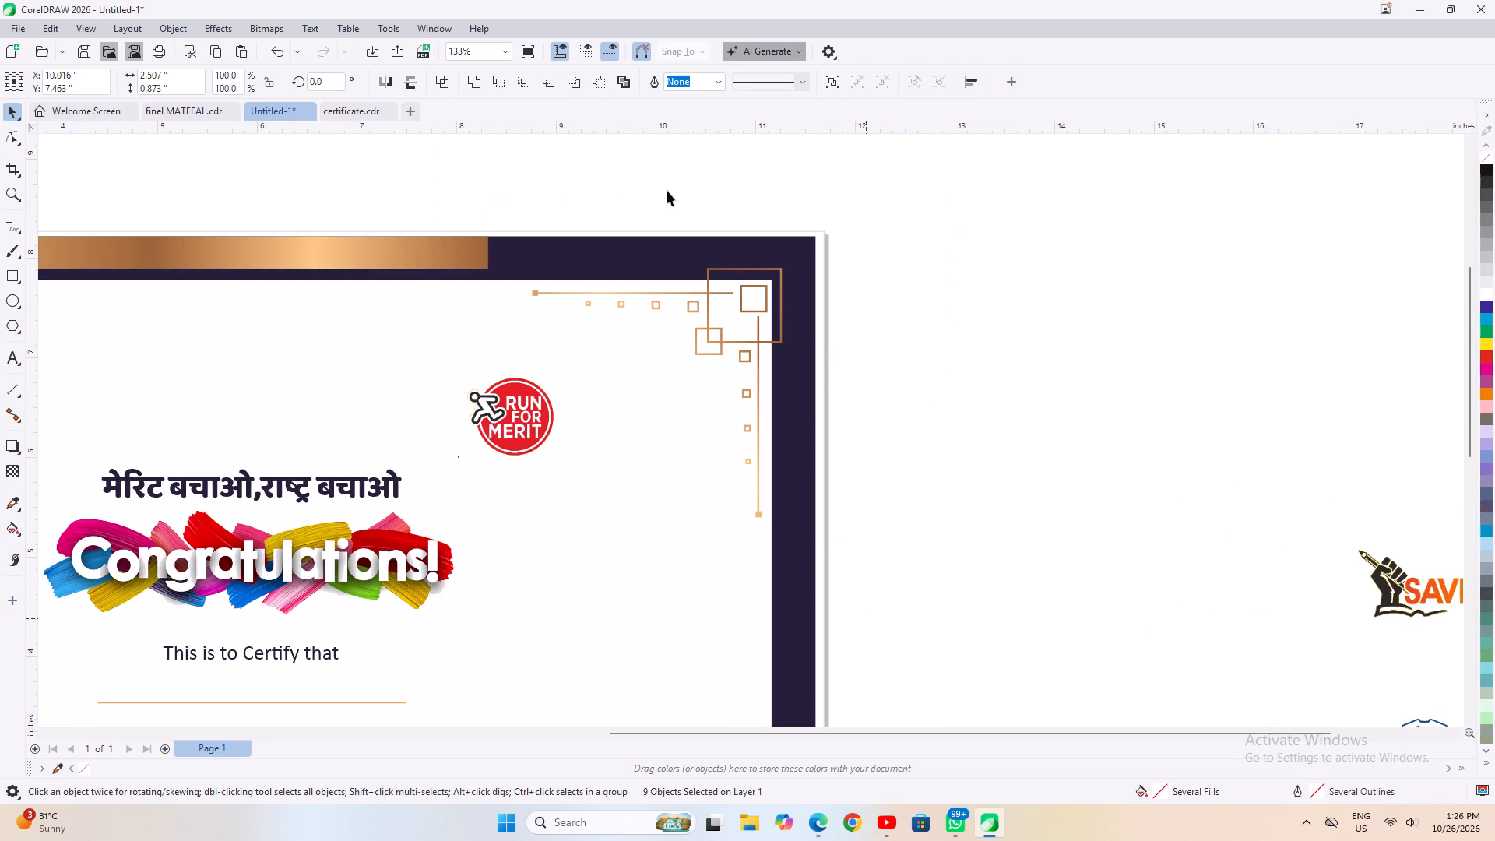
left_click_drag(667, 191, 633, 126, "shift")
key("ctrl+g")
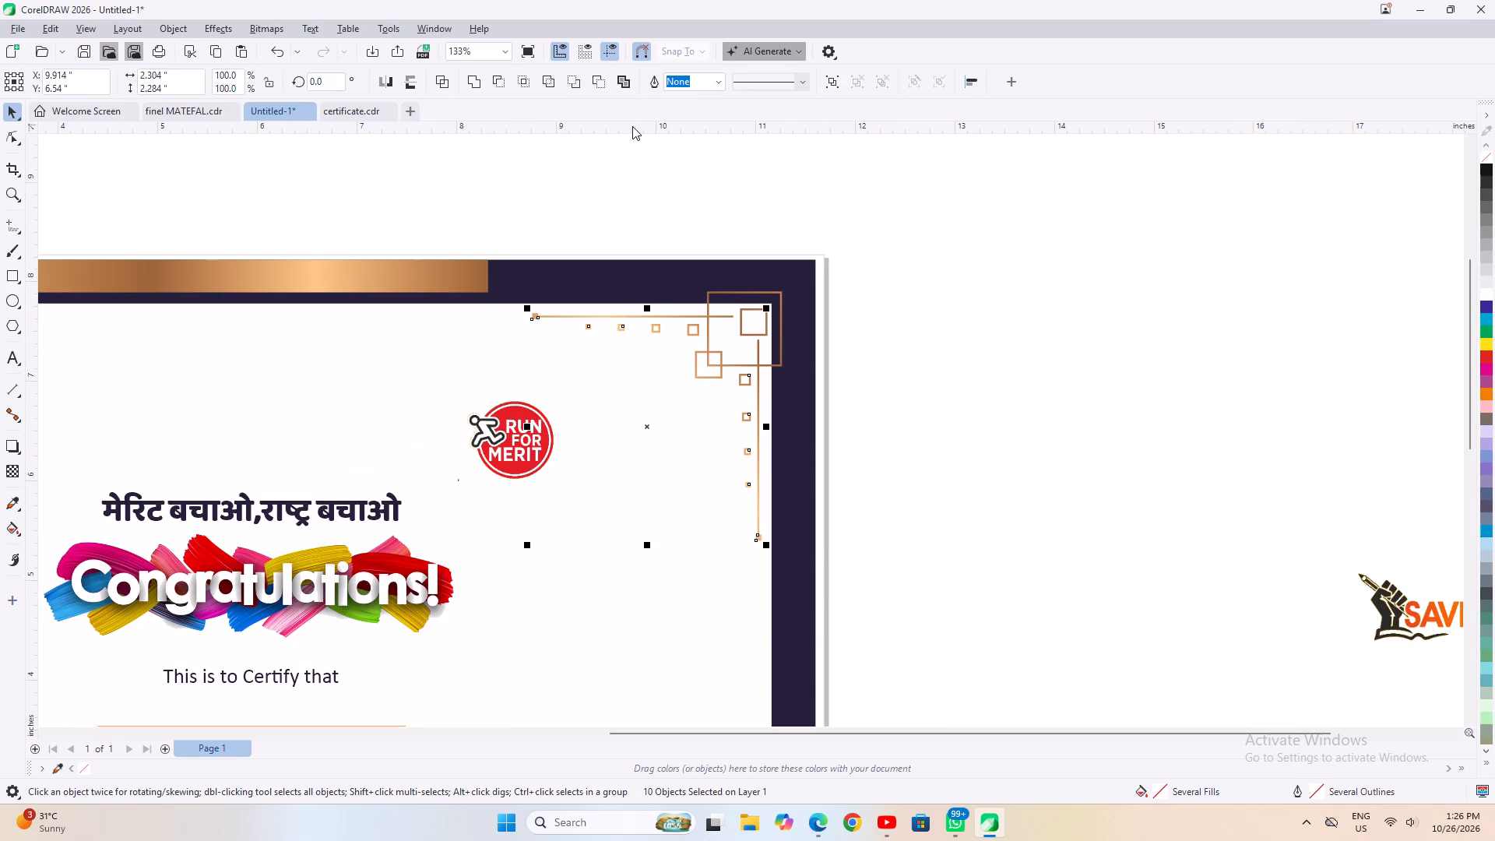
Move the Run for Merit logo off the certificate into the empty area beside the page.
left_click(473, 227)
left_click_drag(385, 220, 594, 514)
left_click_drag(511, 445, 519, 444)
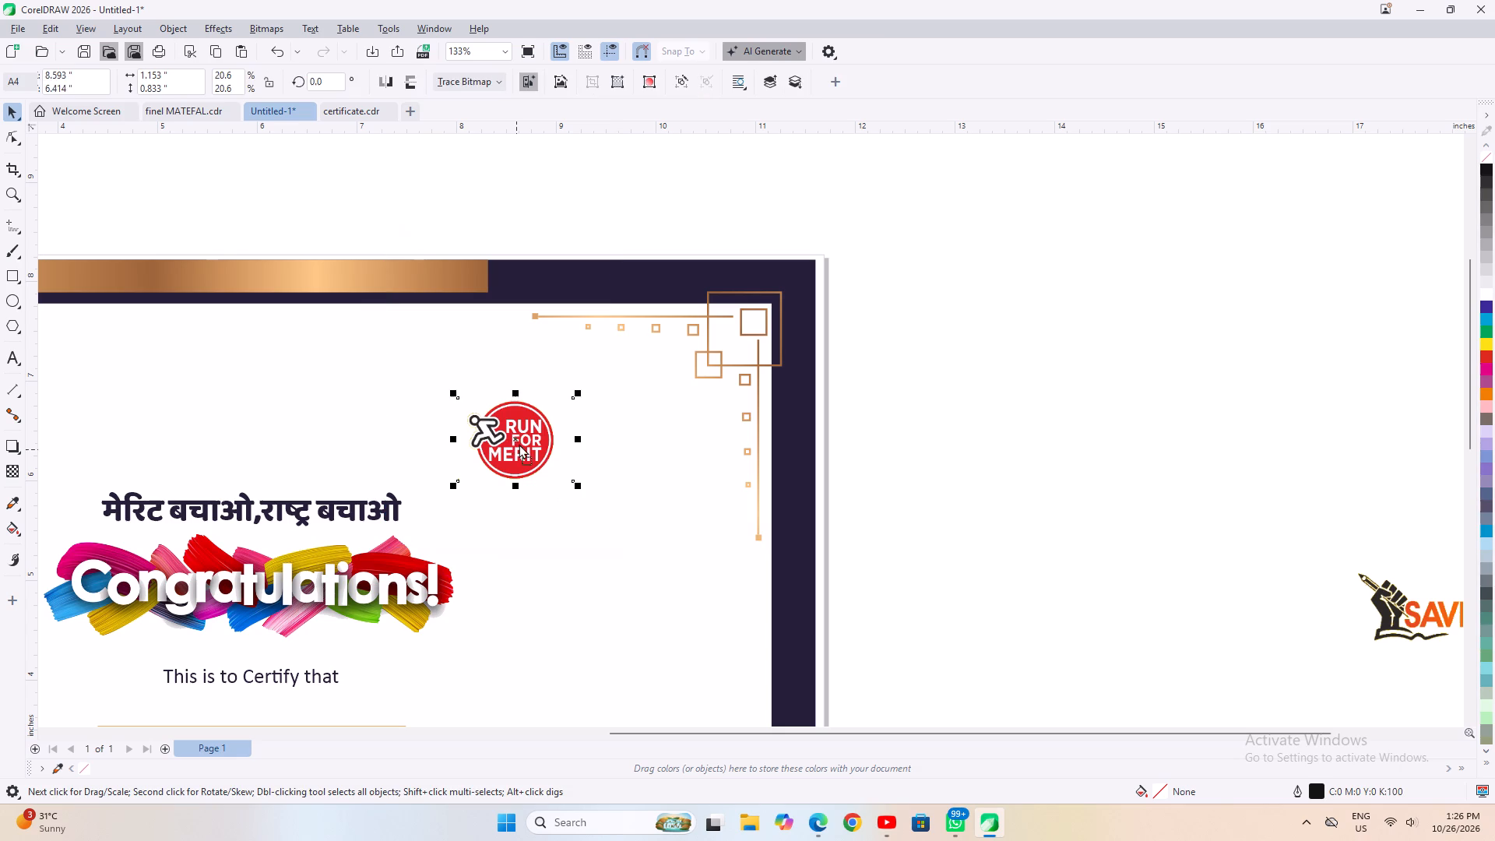
left_click_drag(519, 444, 1309, 406)
Move the Hindi slogan, the Congratulations artwork and the certificate body text together off the page, beyond the removed logos.
scroll(995, 406, "down", 8)
left_click(572, 438)
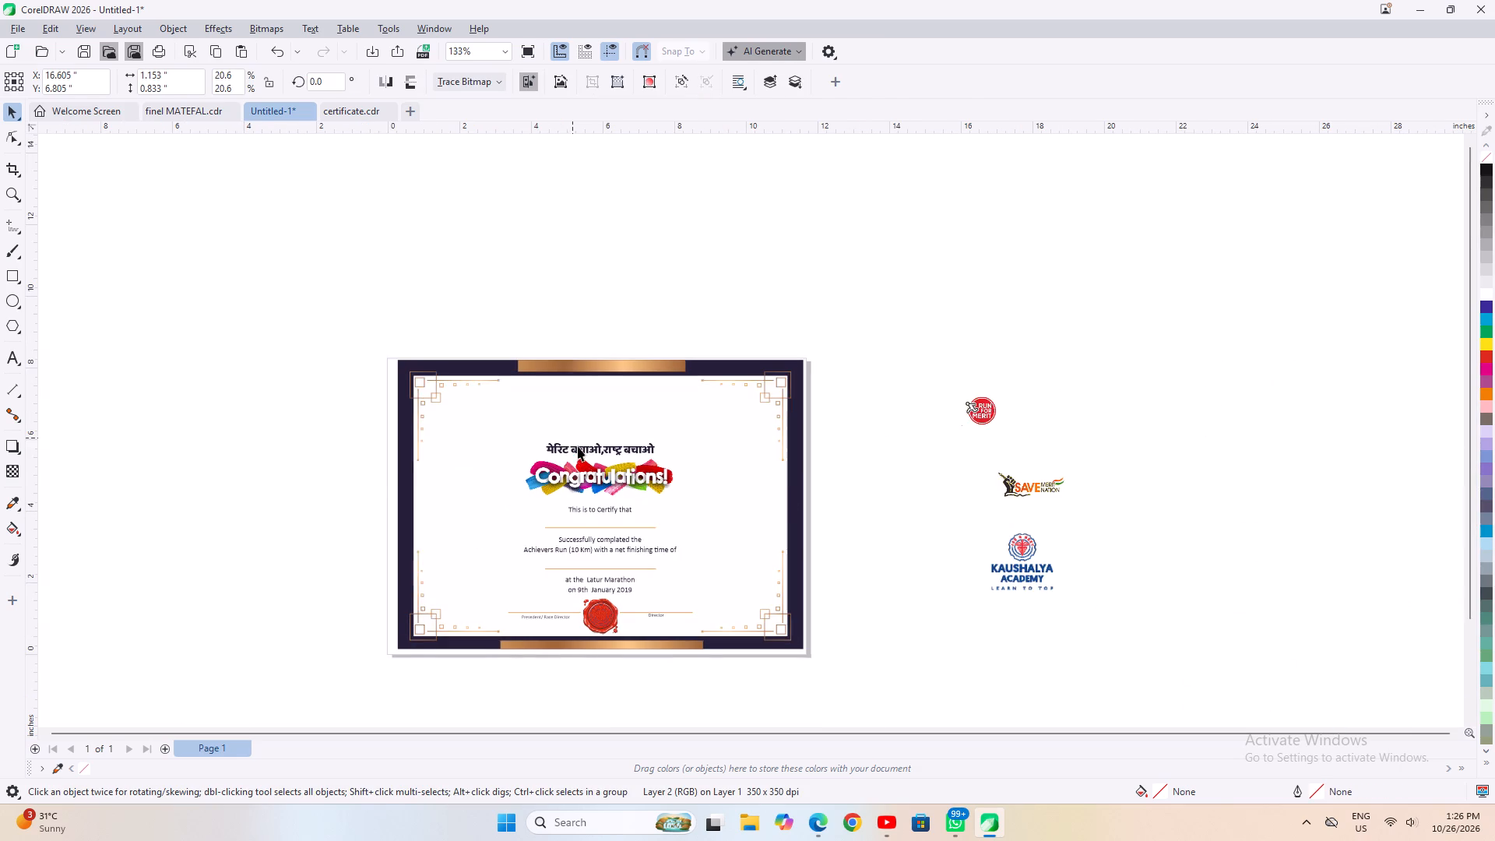
scroll(631, 590, "up", 2)
left_click(1001, 442)
left_click(621, 409)
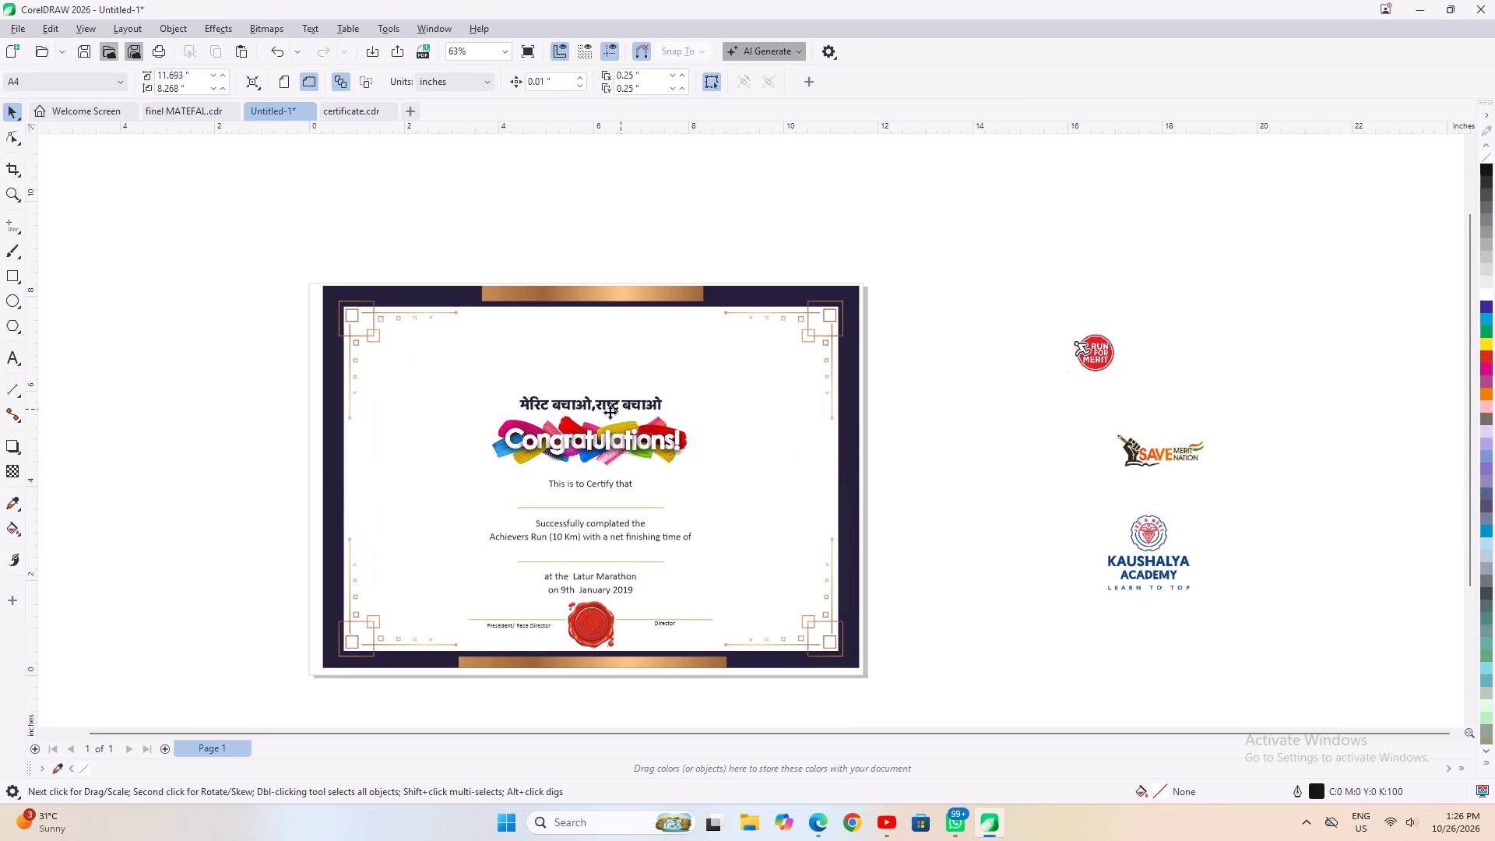
left_click(563, 401, "shift")
left_click(560, 480, "shift")
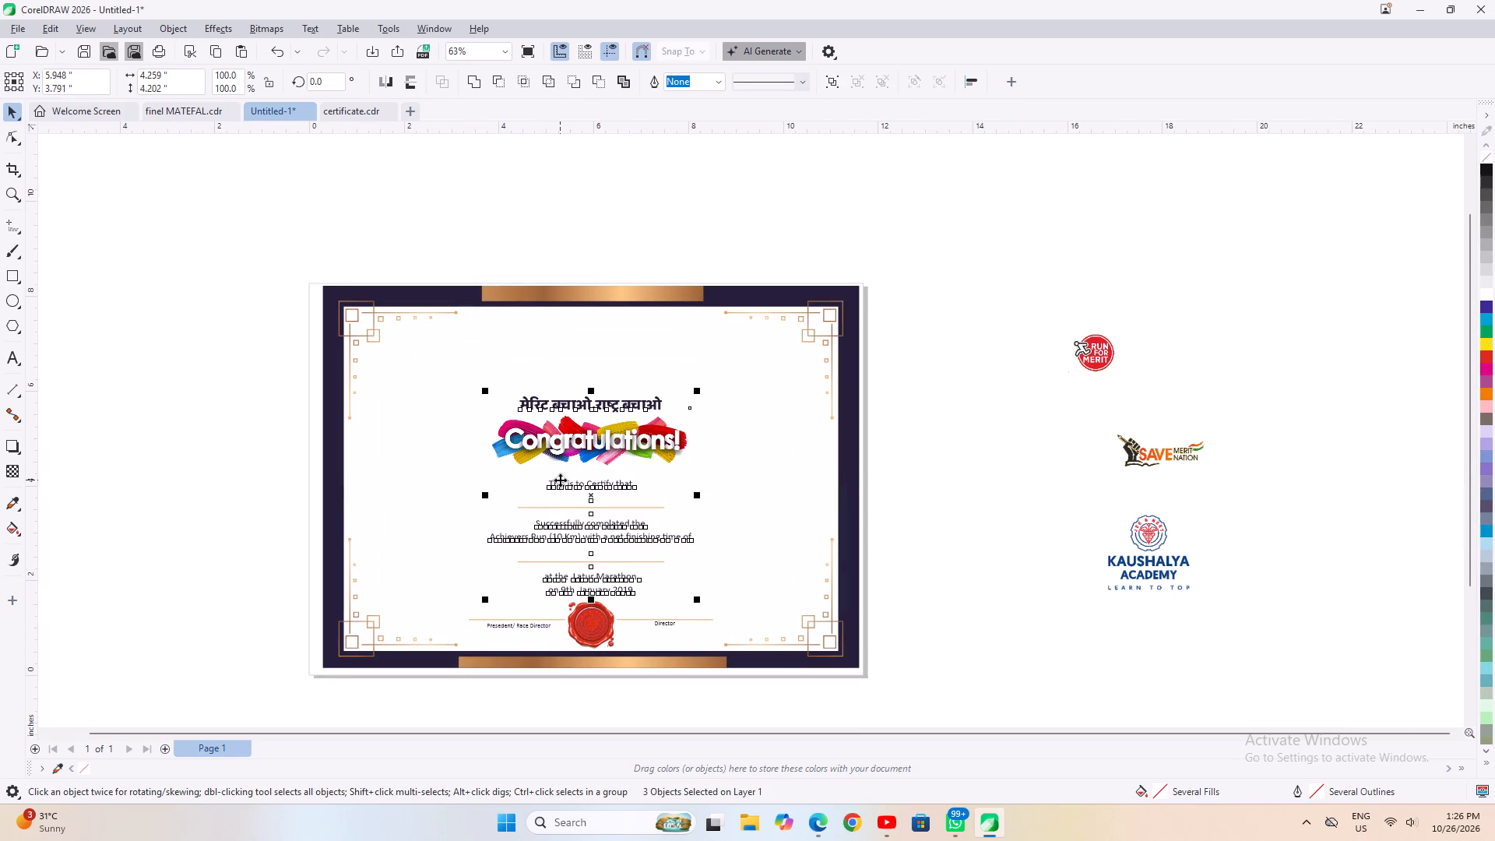
left_click_drag(591, 497, 1335, 274)
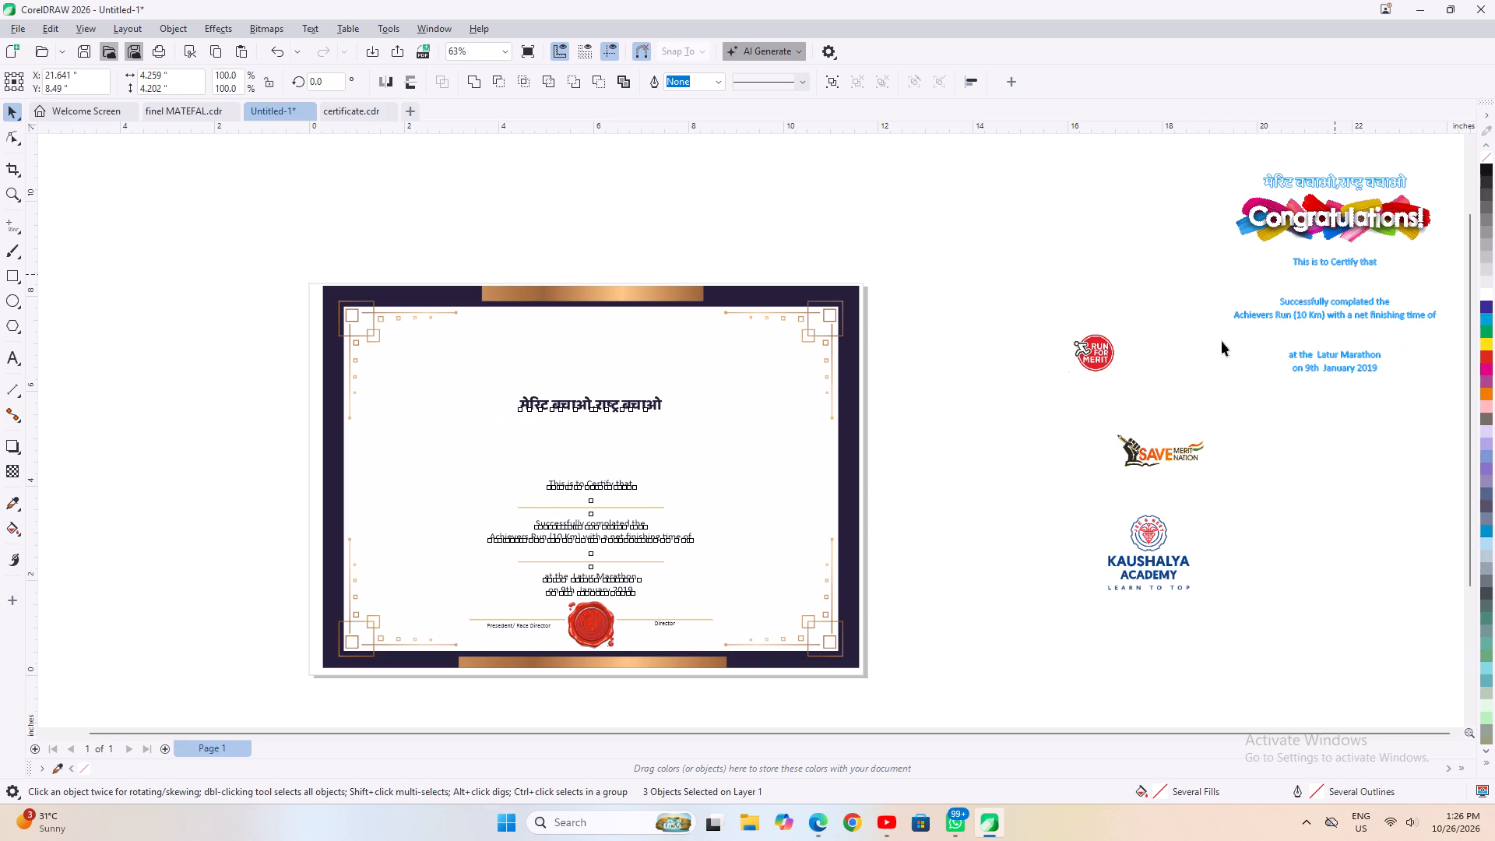
Group the ornamental lines and squares in the certificate's lower-left corner.
left_click_drag(932, 437, 467, 578)
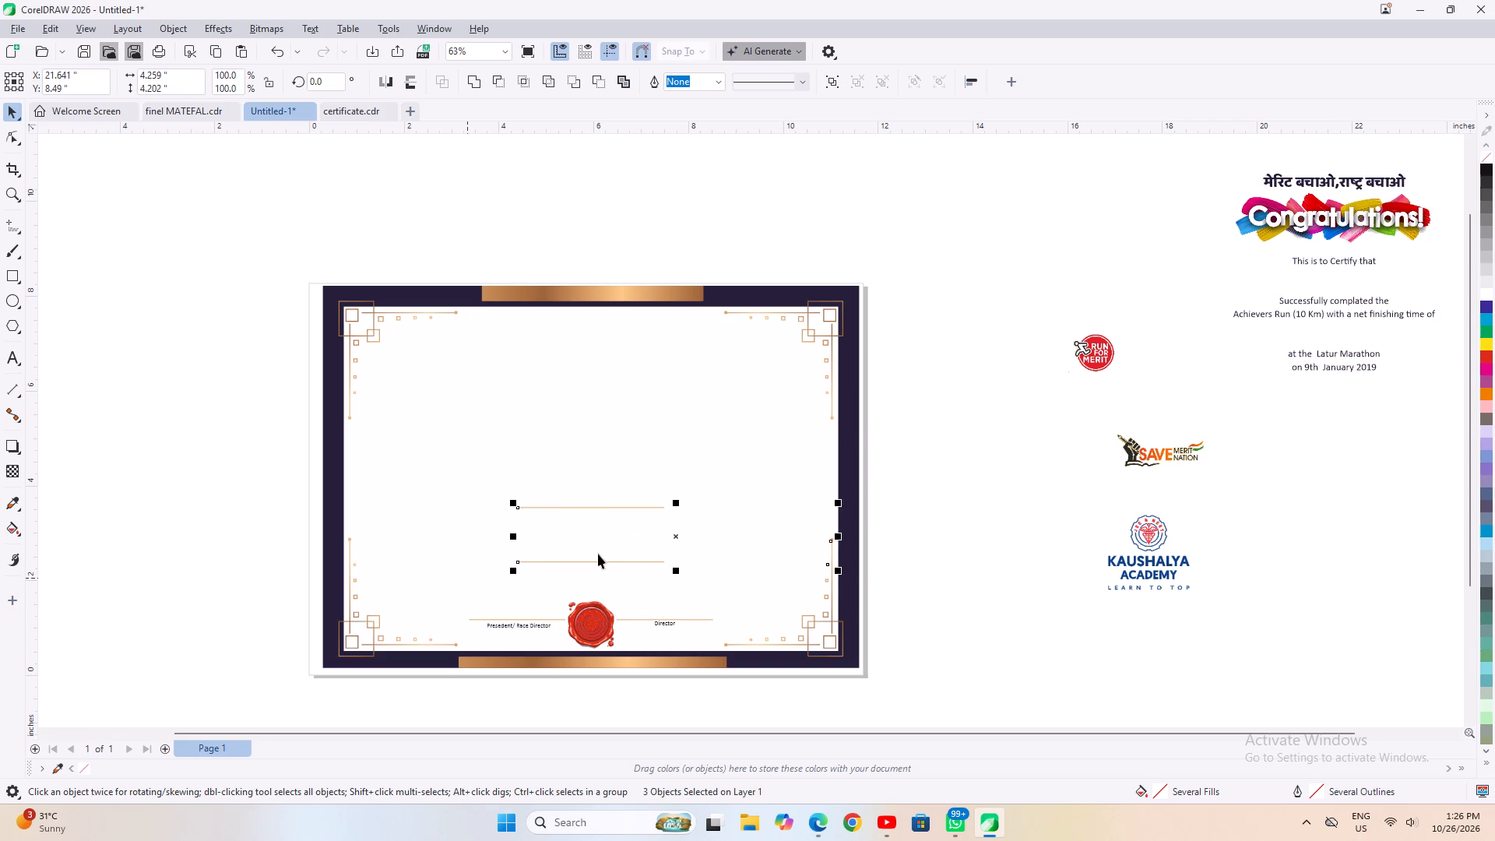
left_click_drag(998, 542, 991, 542)
scroll(547, 544, "up", 1)
scroll(361, 451, "down", 1)
left_click_drag(167, 507, 452, 663)
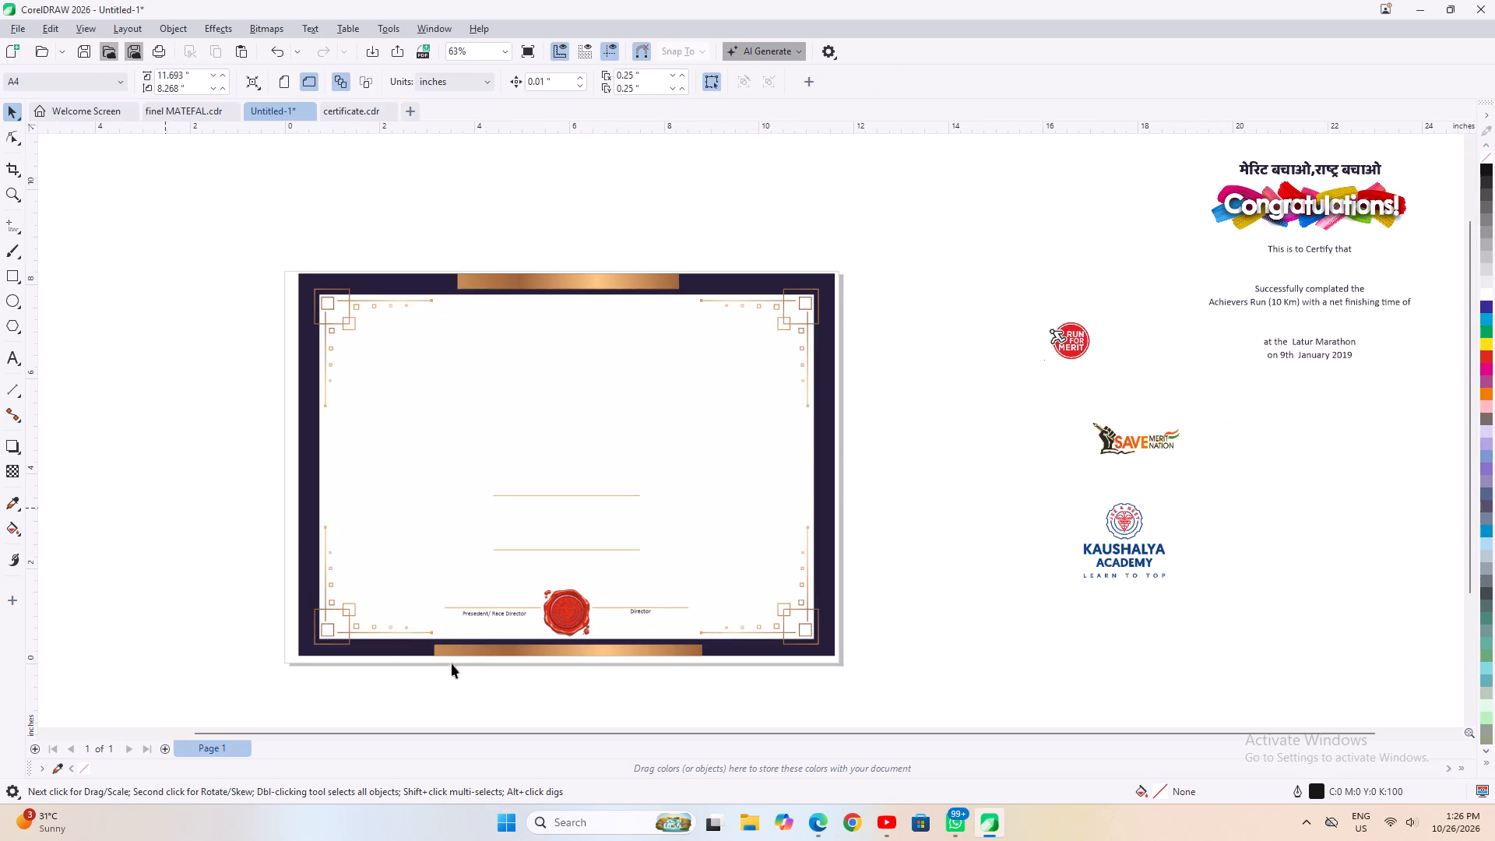
left_click_drag(452, 663, 450, 688)
key("ctrl+g")
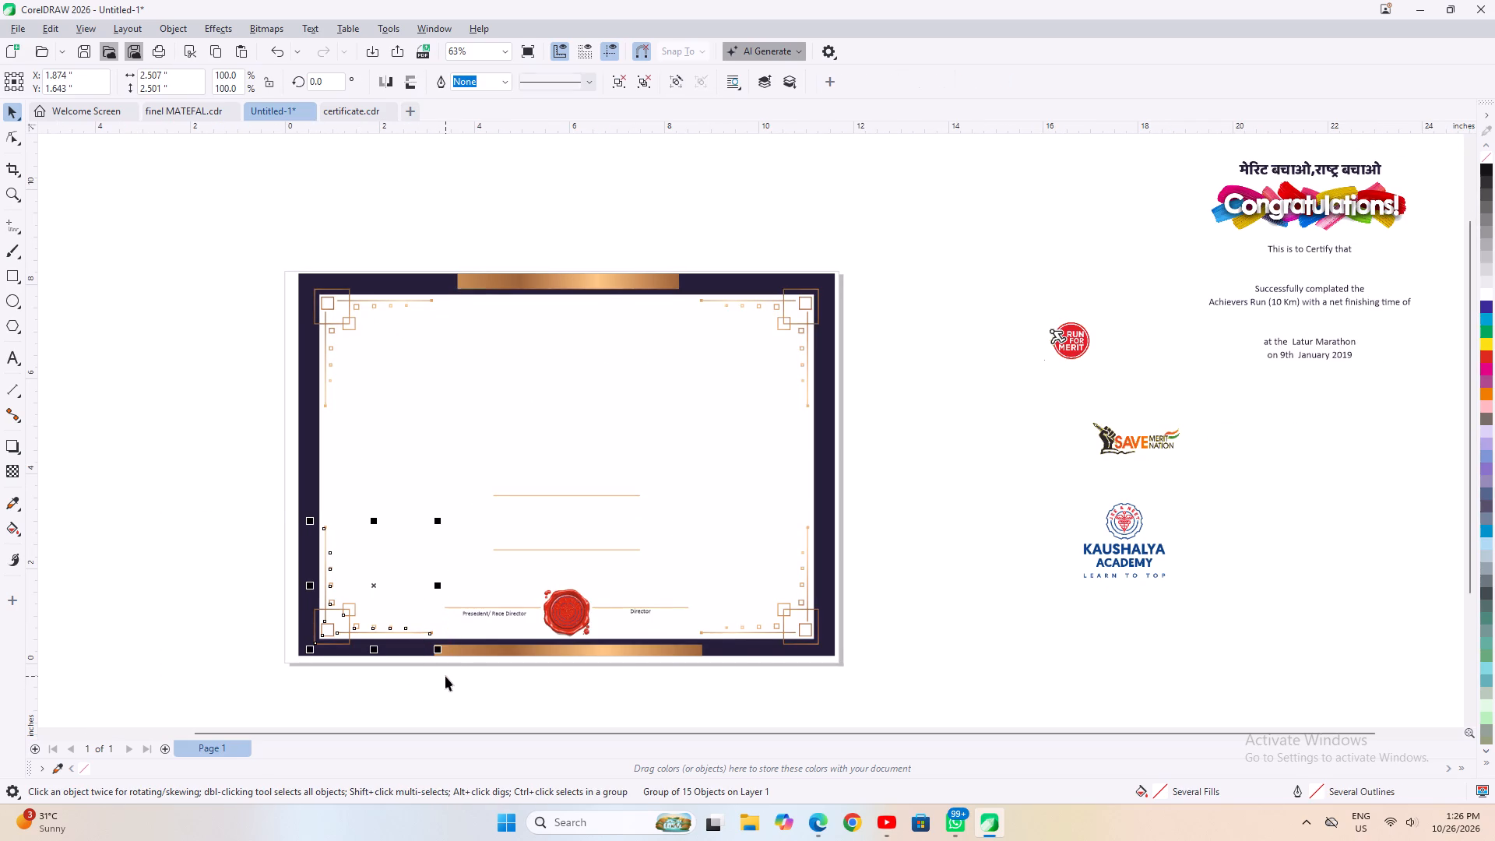
Group the ornamental lines and squares in the certificate's lower-right corner.
left_click_drag(923, 681, 663, 431)
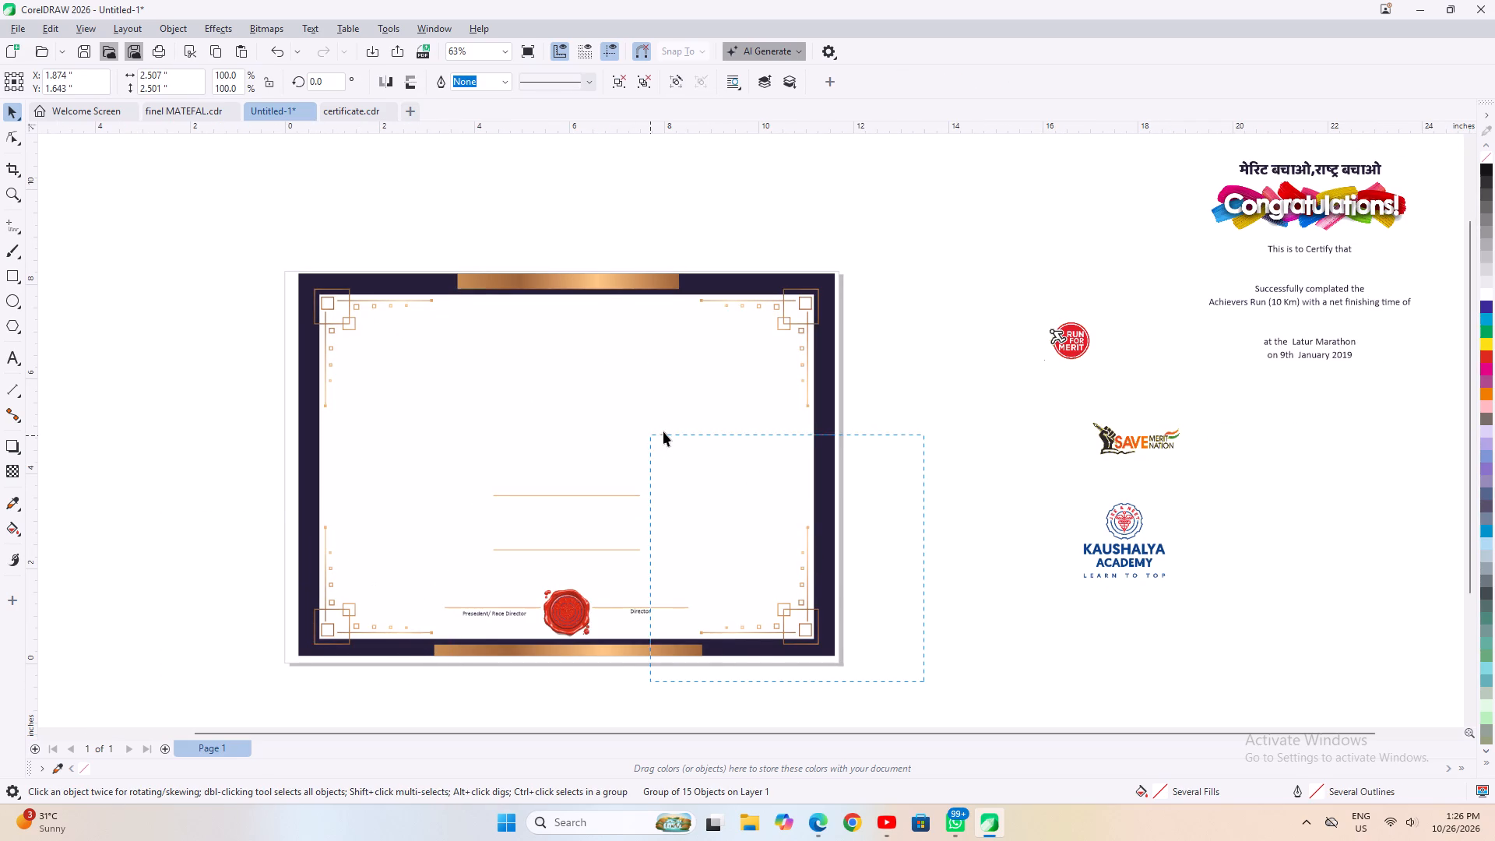
left_click_drag(663, 431, 664, 428)
key("ctrl+g")
left_click(881, 625)
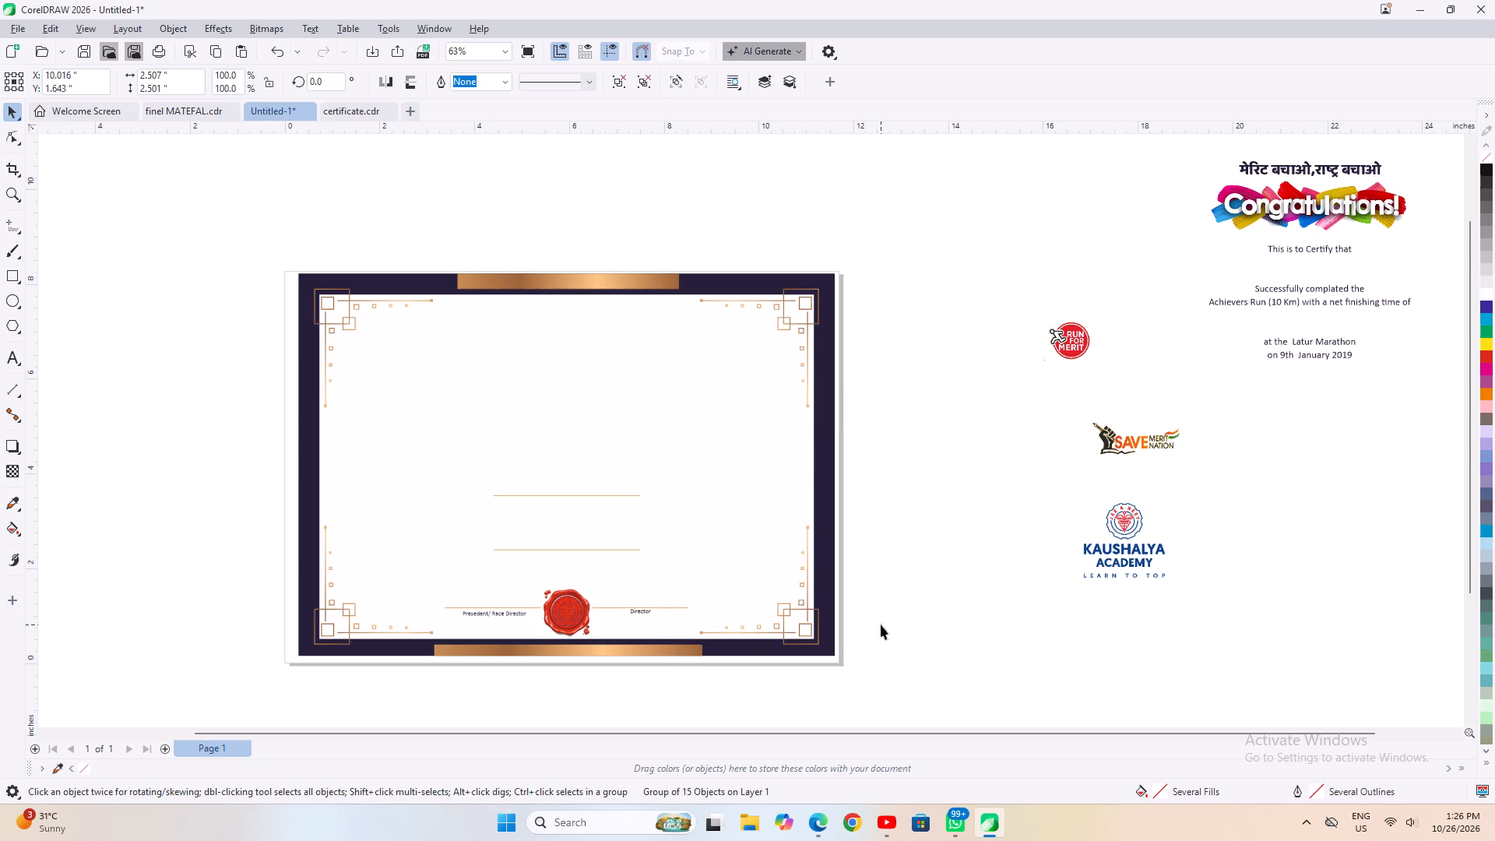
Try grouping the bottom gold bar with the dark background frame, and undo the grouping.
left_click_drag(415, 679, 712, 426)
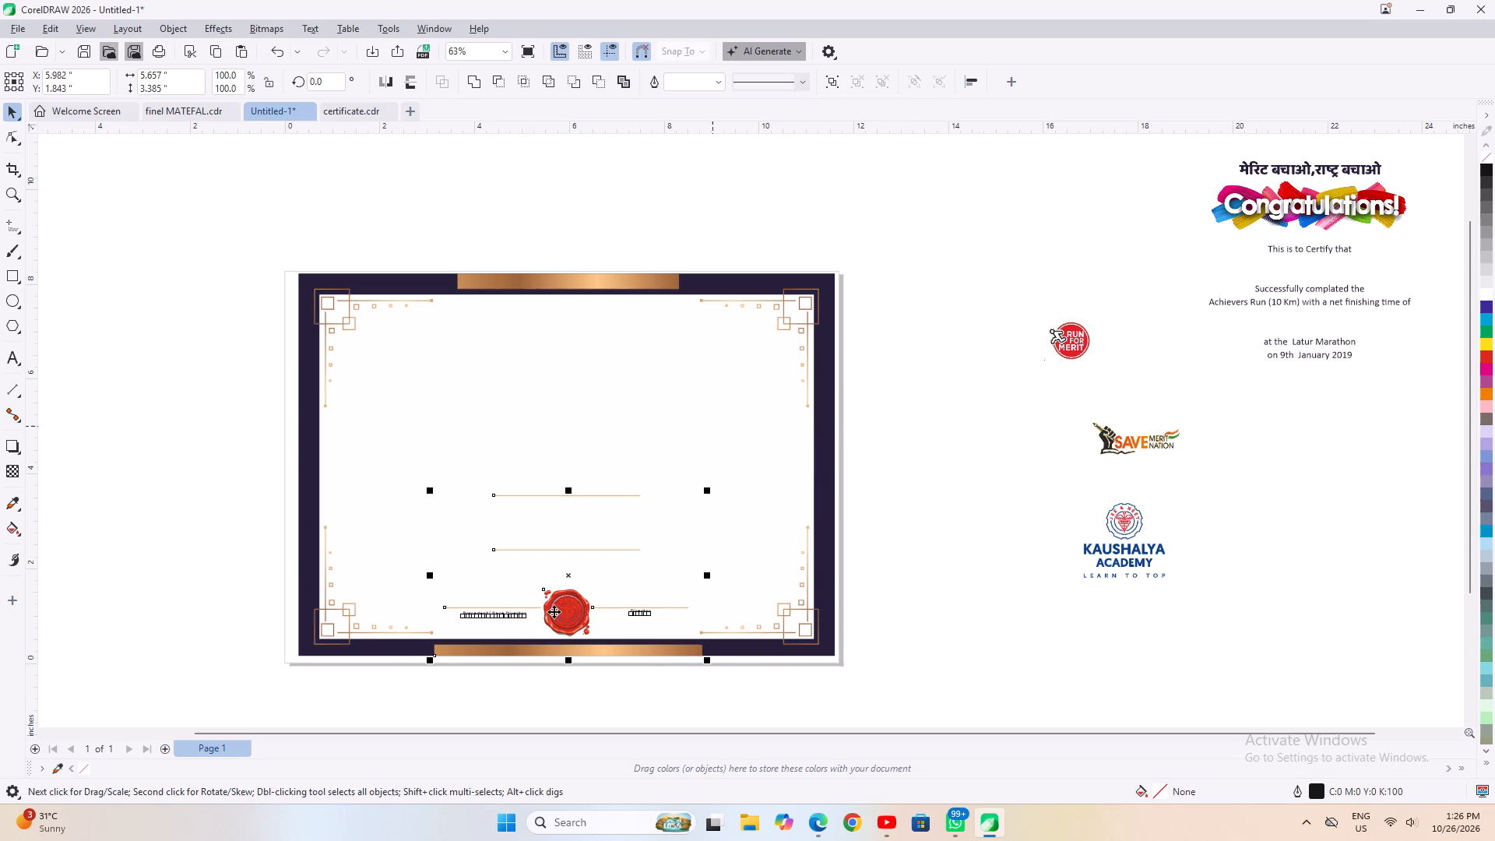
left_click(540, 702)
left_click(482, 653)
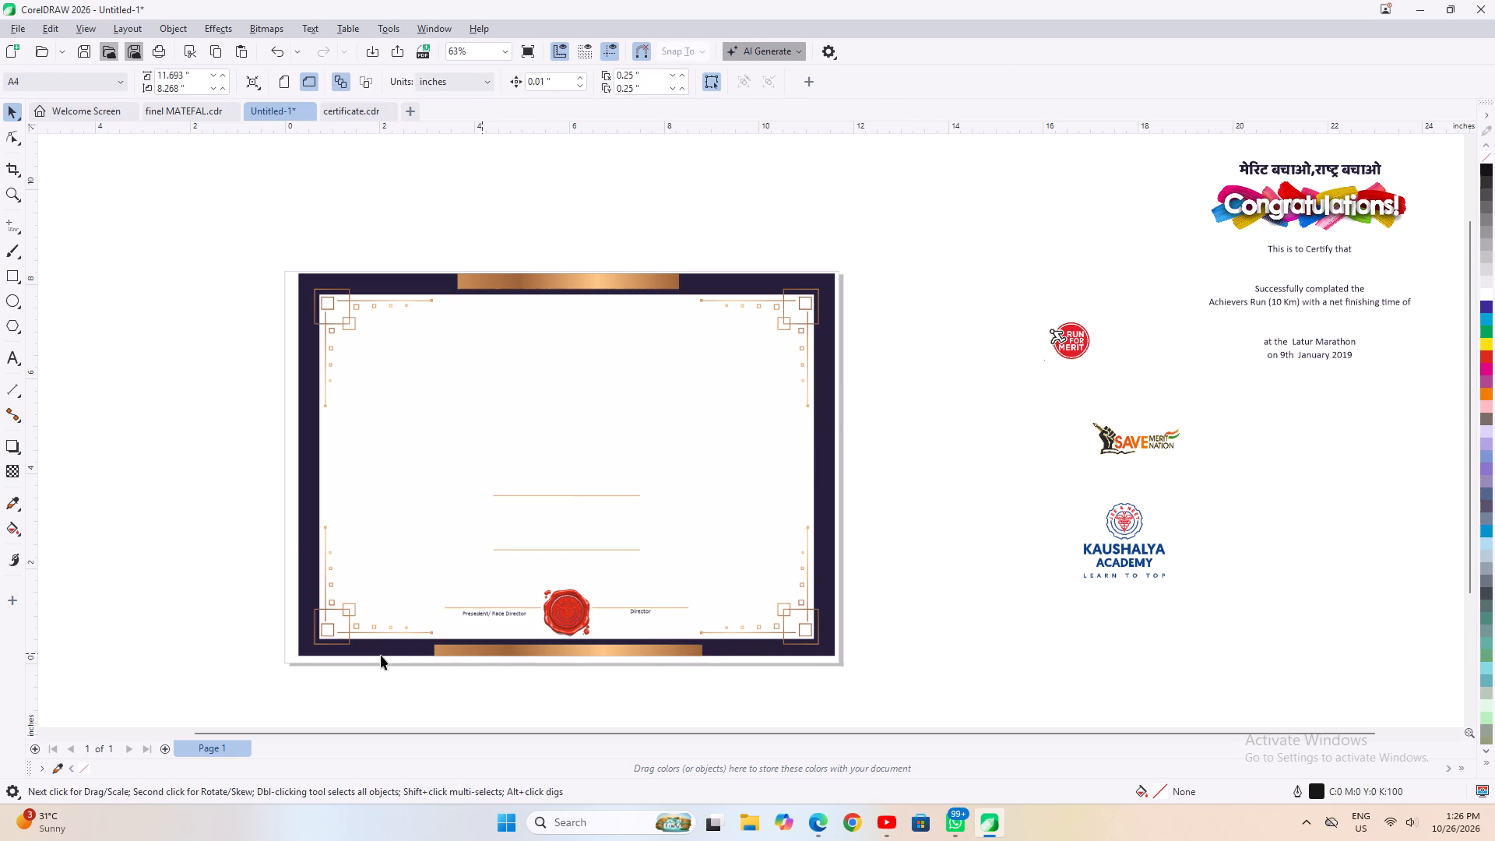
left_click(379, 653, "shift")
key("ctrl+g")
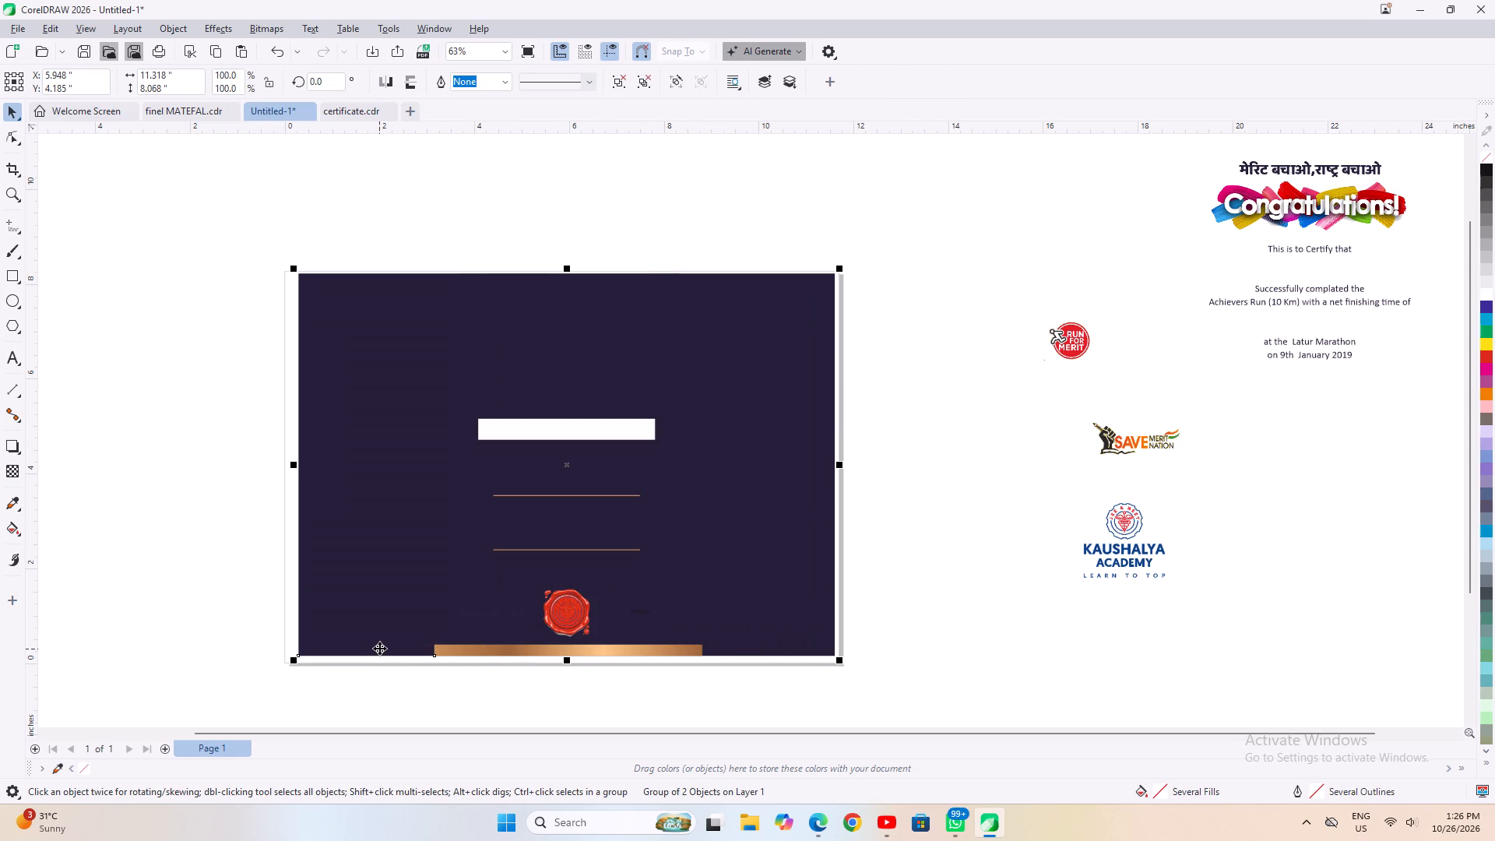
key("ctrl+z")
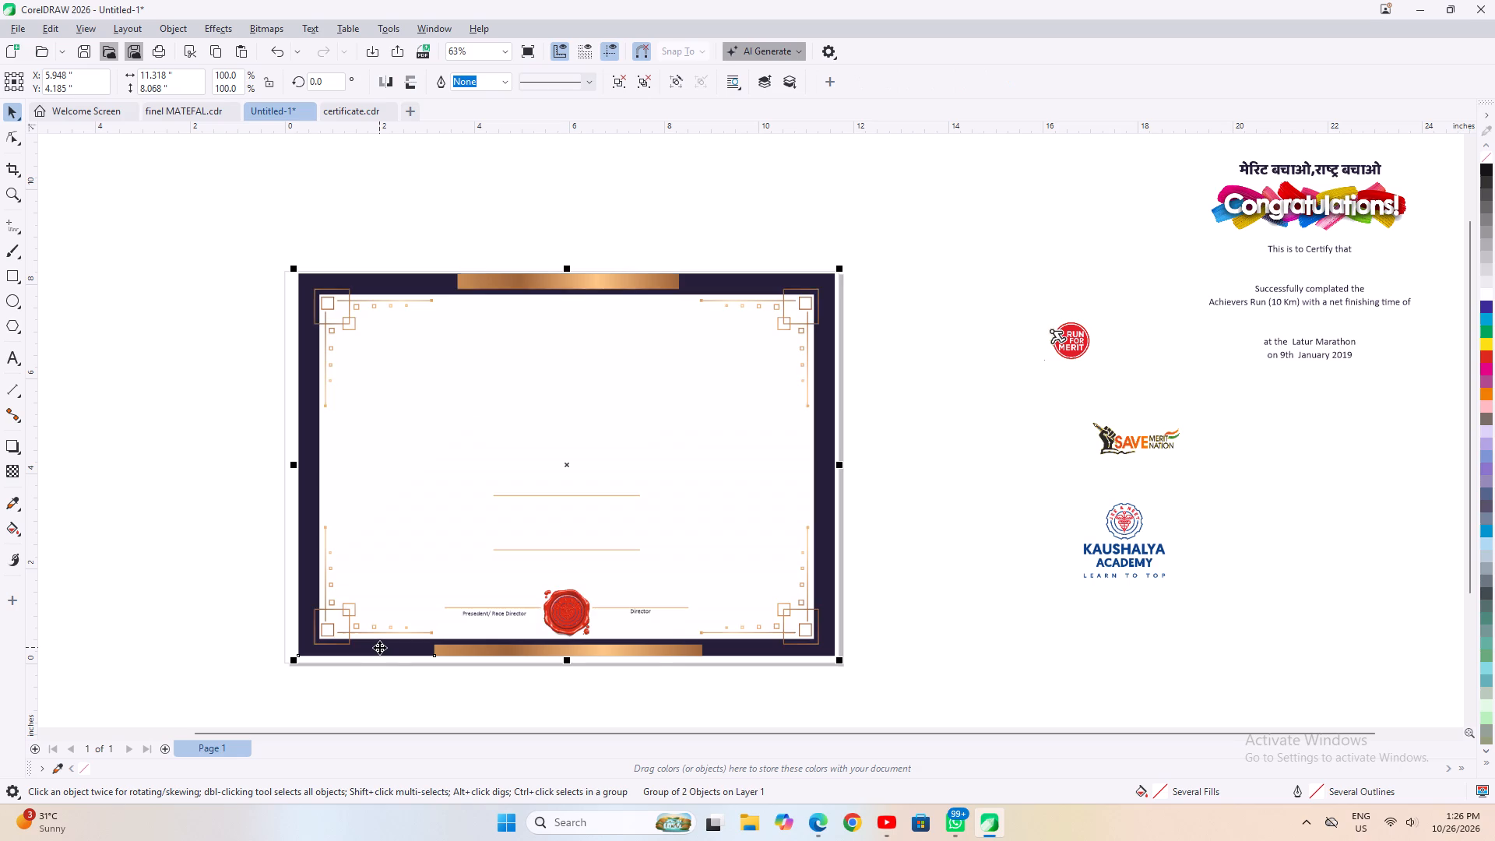
Group the bottom gold bar, the dark background frame and the top gold bar together.
left_click_drag(437, 690, 446, 680)
left_click(467, 652)
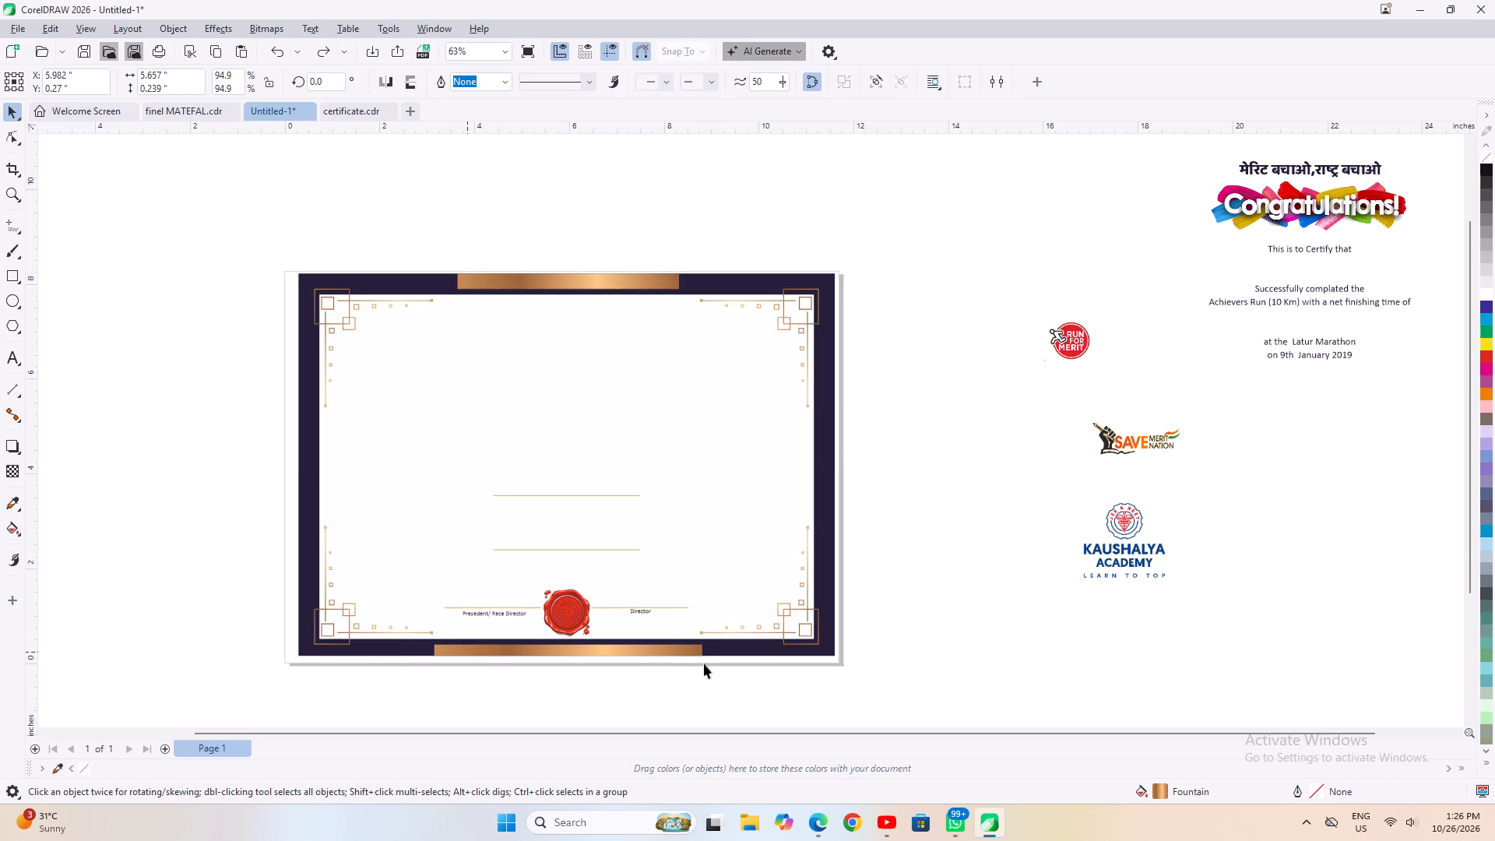
left_click(748, 654, "shift")
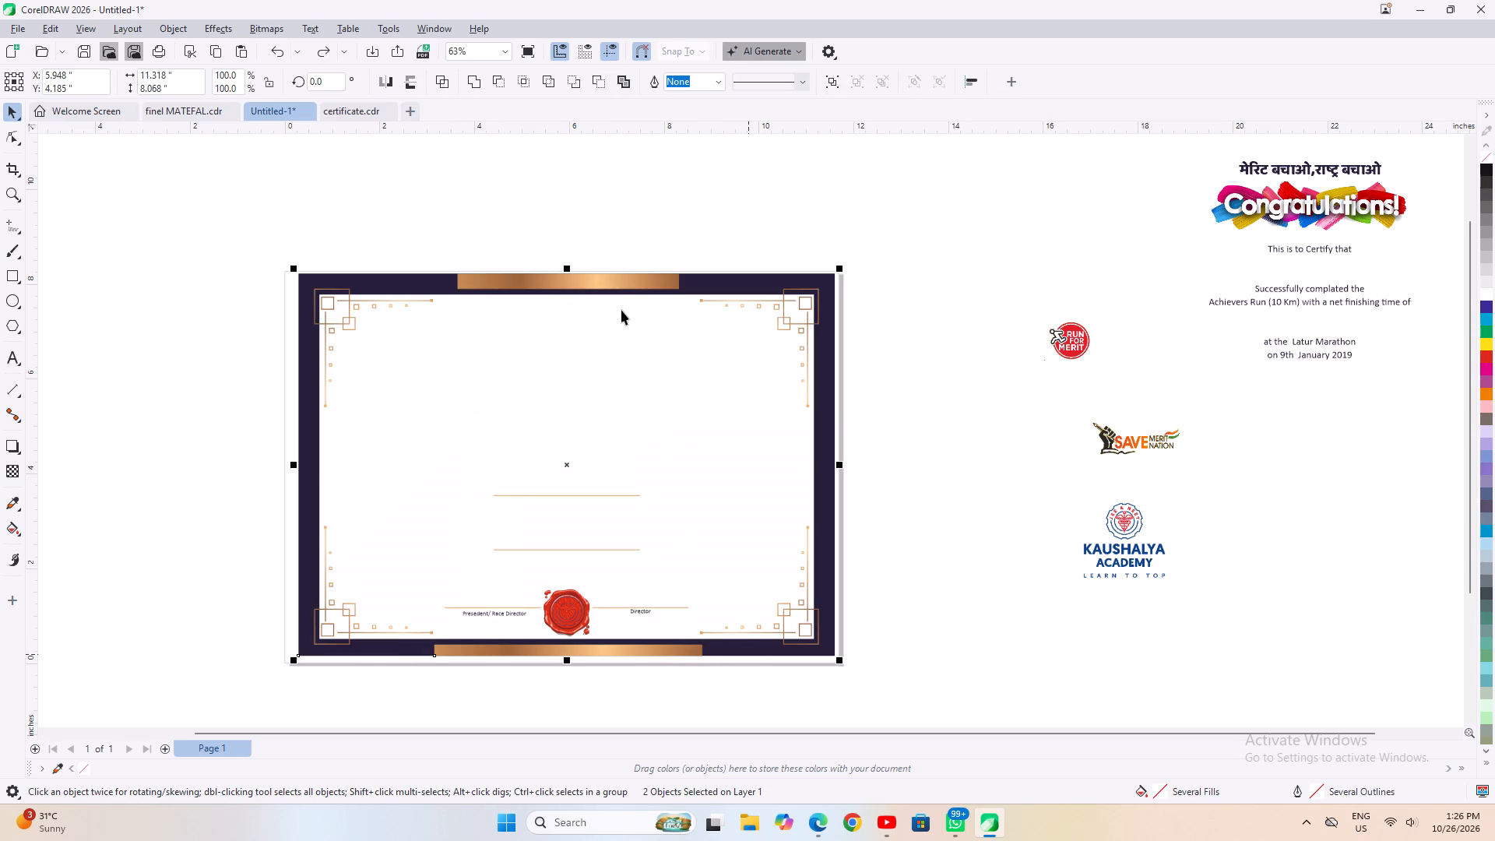
left_click(619, 284, "shift")
key("ctrl+g")
left_click(969, 582)
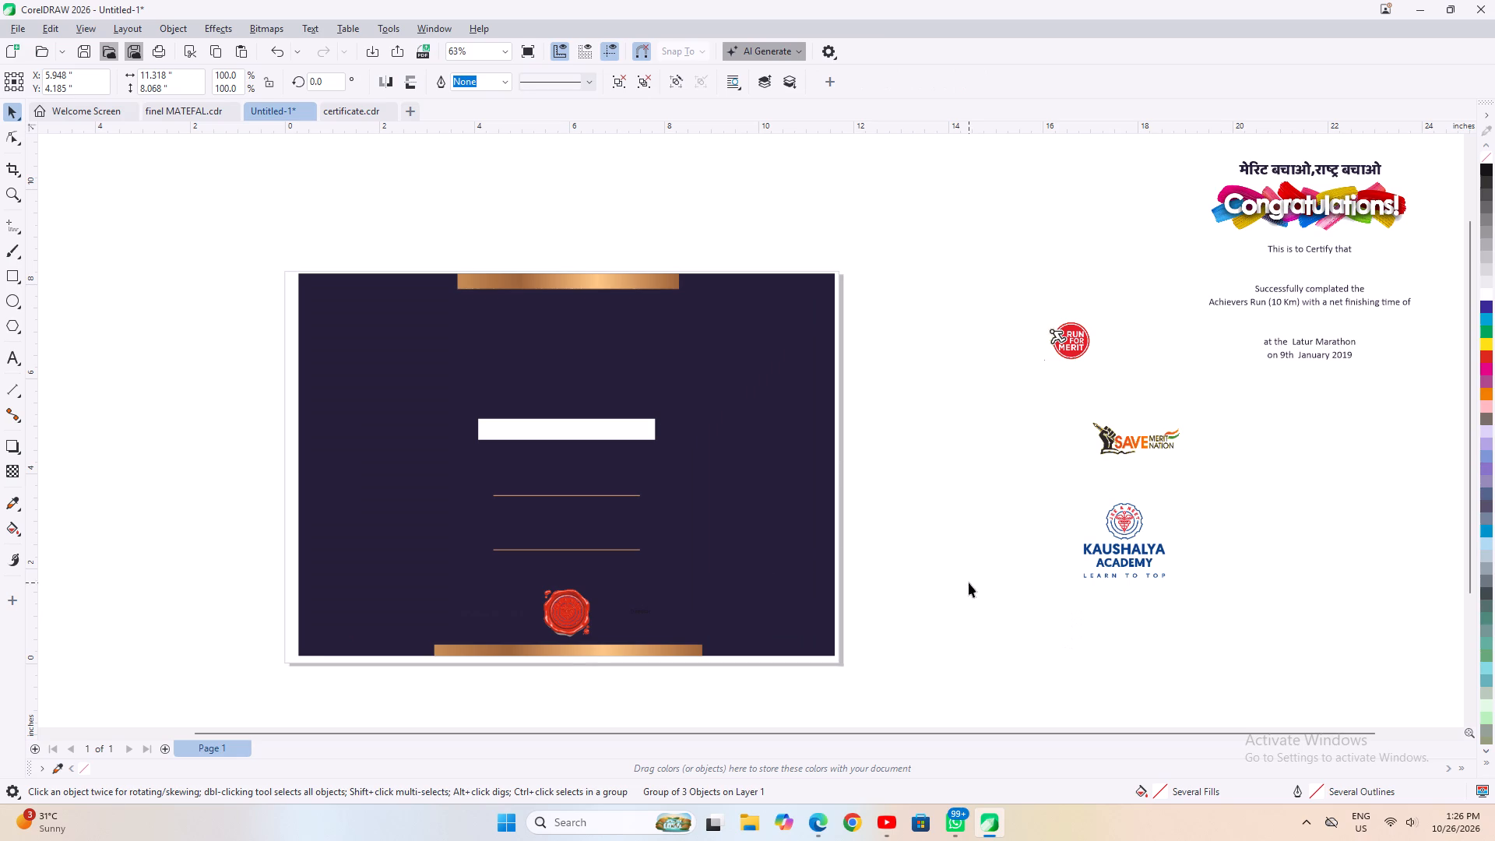
Send the grouped background and gold bars to the back, behind the ornaments, lines and seal.
left_click(769, 554)
key("shift+Page_Down")
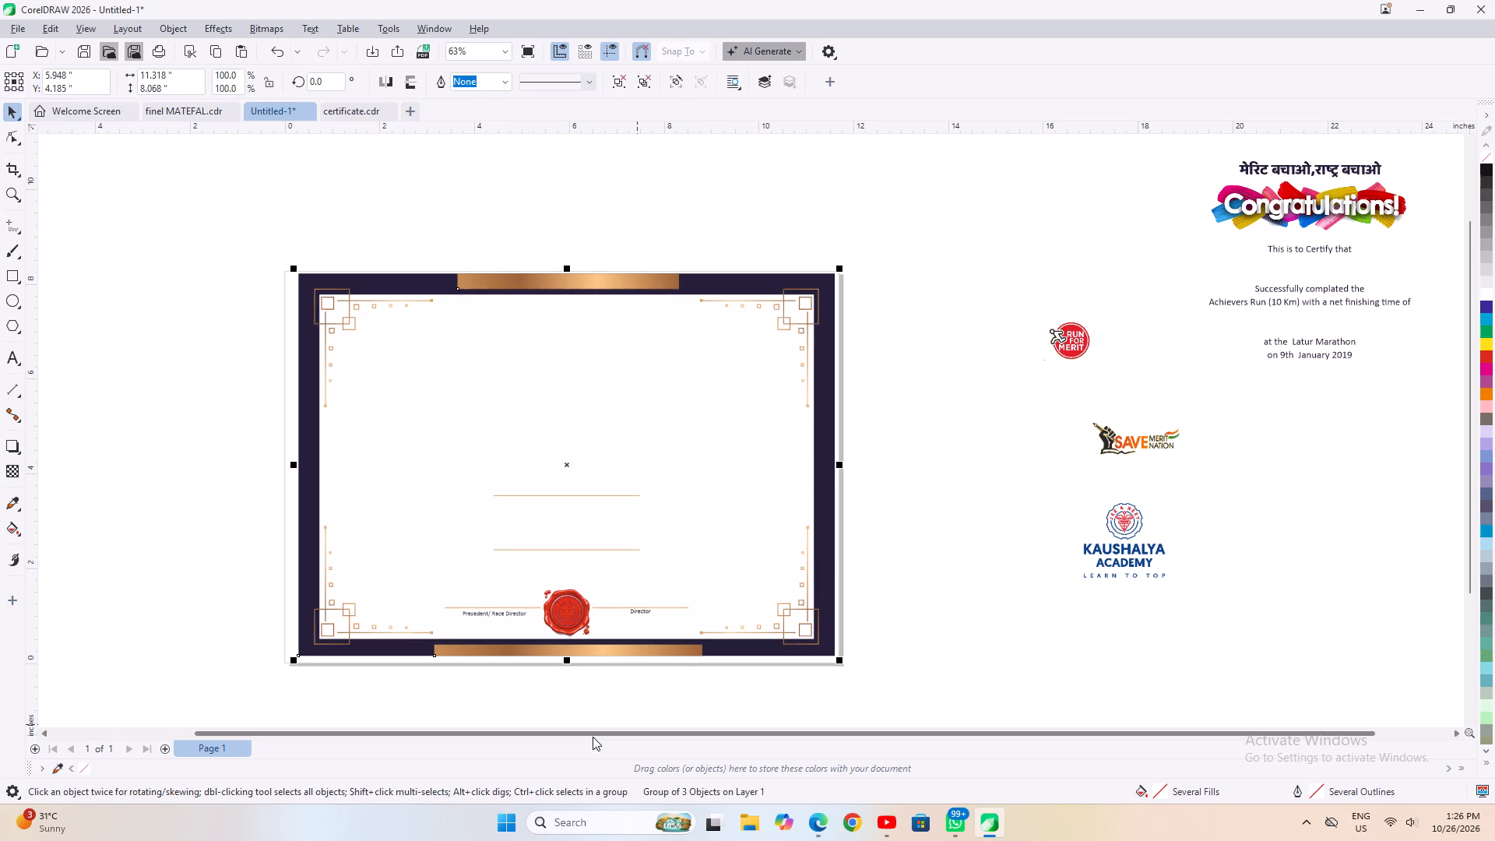
left_click(402, 730)
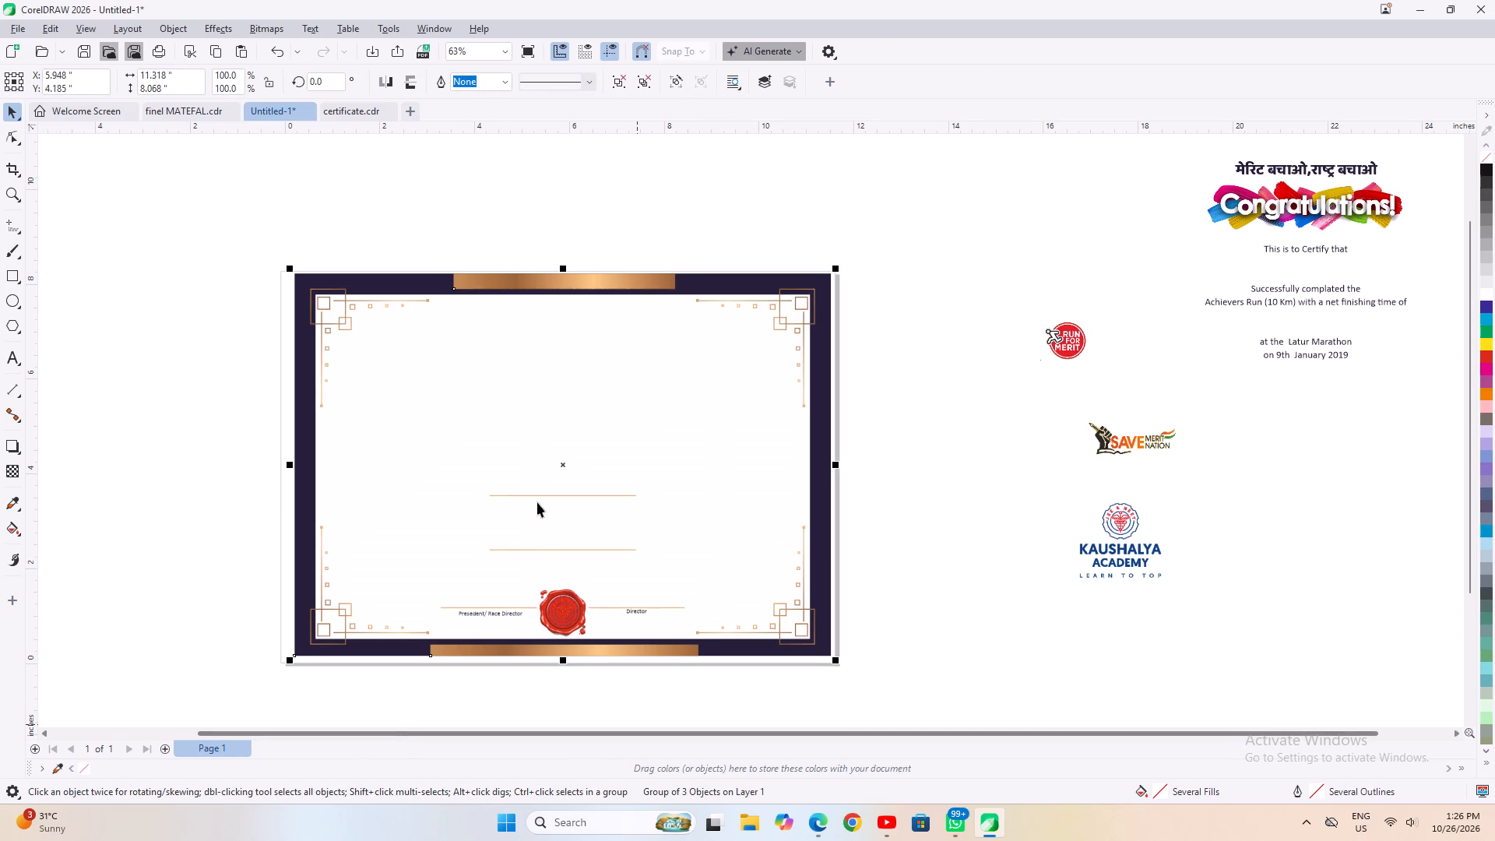
Move the two thin gold text lines and the red wax seal off the certificate, beside the other removed content.
left_click(1008, 586)
left_click(613, 495)
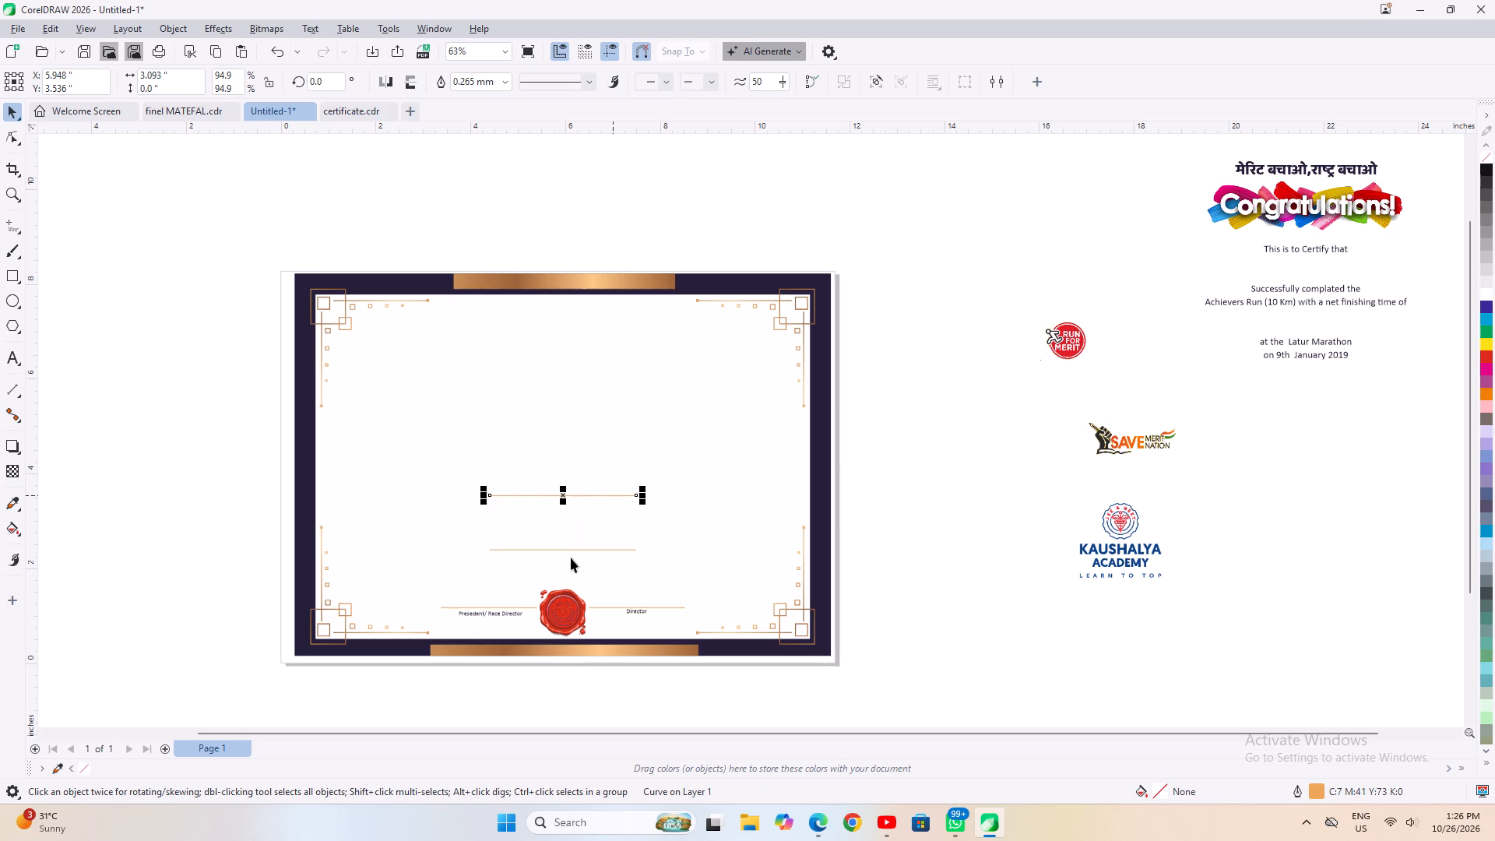
left_click(568, 551, "shift")
left_click(560, 608, "shift")
left_click_drag(560, 622, 1032, 615)
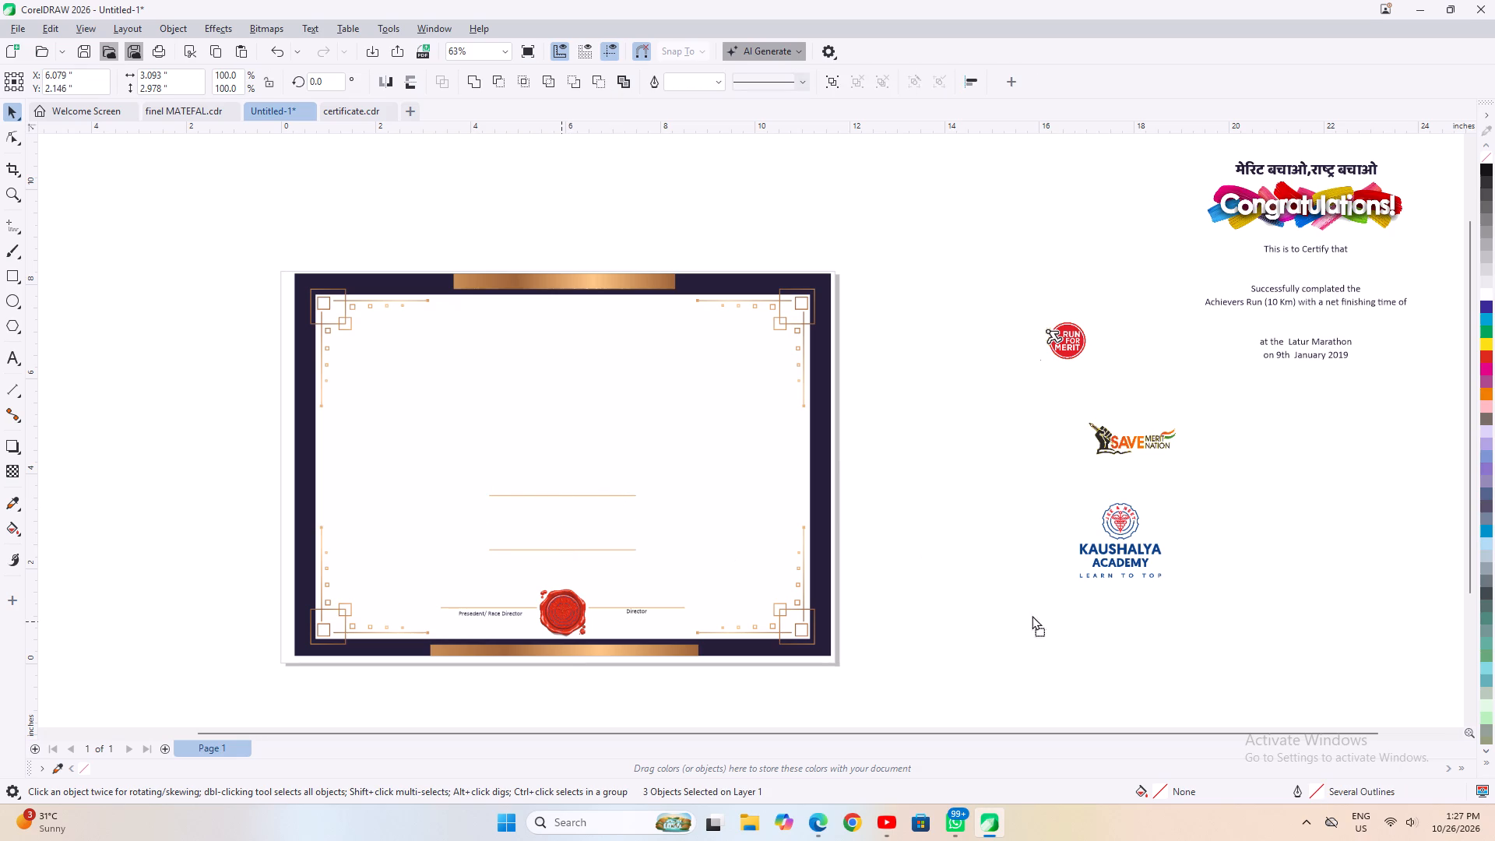
left_click_drag(1032, 615, 1335, 595)
left_click(1029, 630)
Move the two signature lines with their Precedent/ Race Director and Director captions off the certificate, below the Kaushalya Academy logo.
scroll(677, 604, "up", 1)
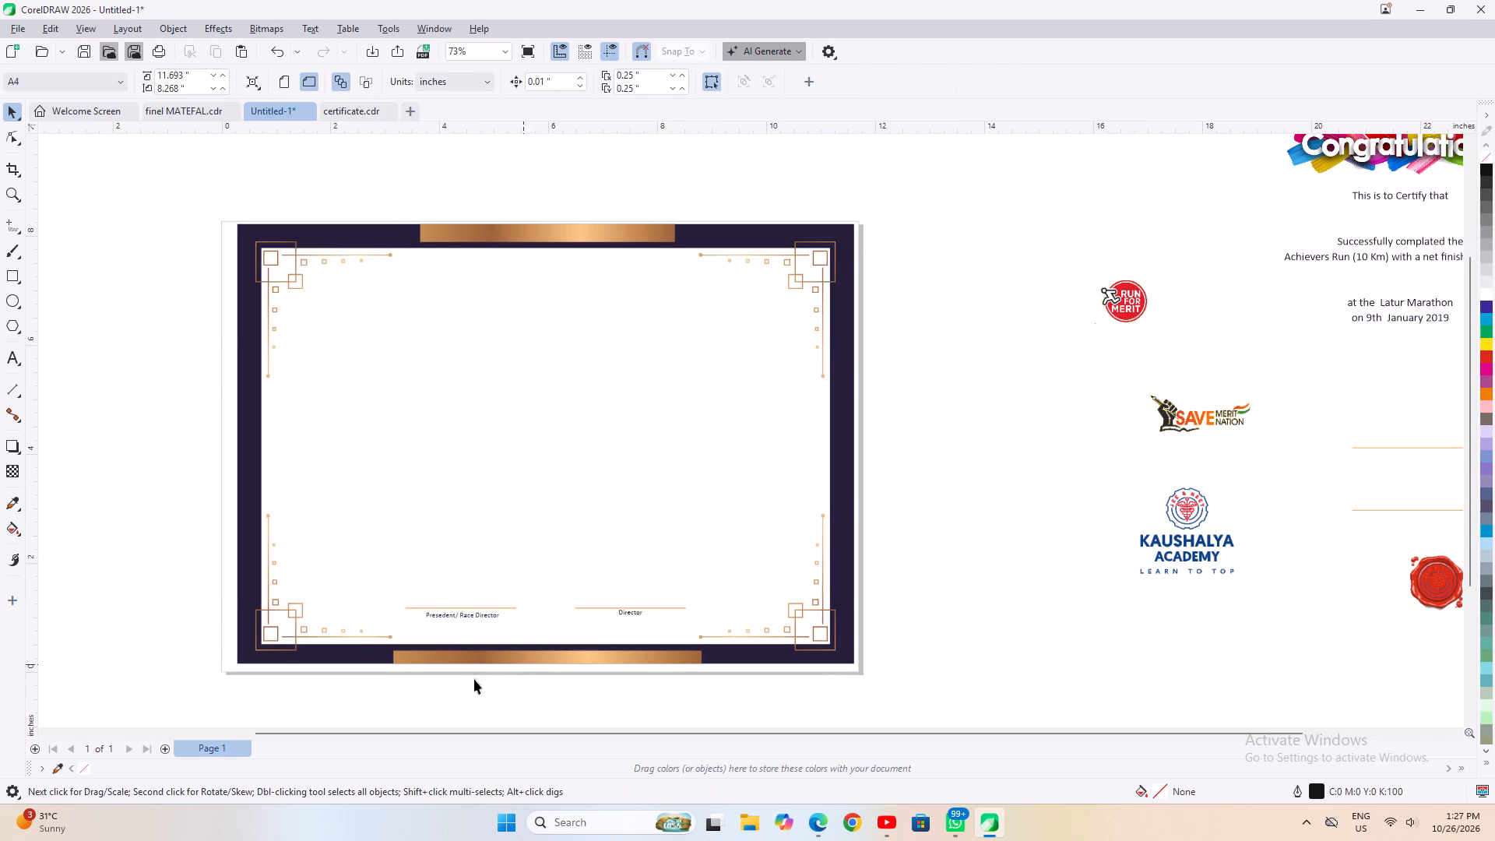
left_click_drag(386, 683, 734, 540)
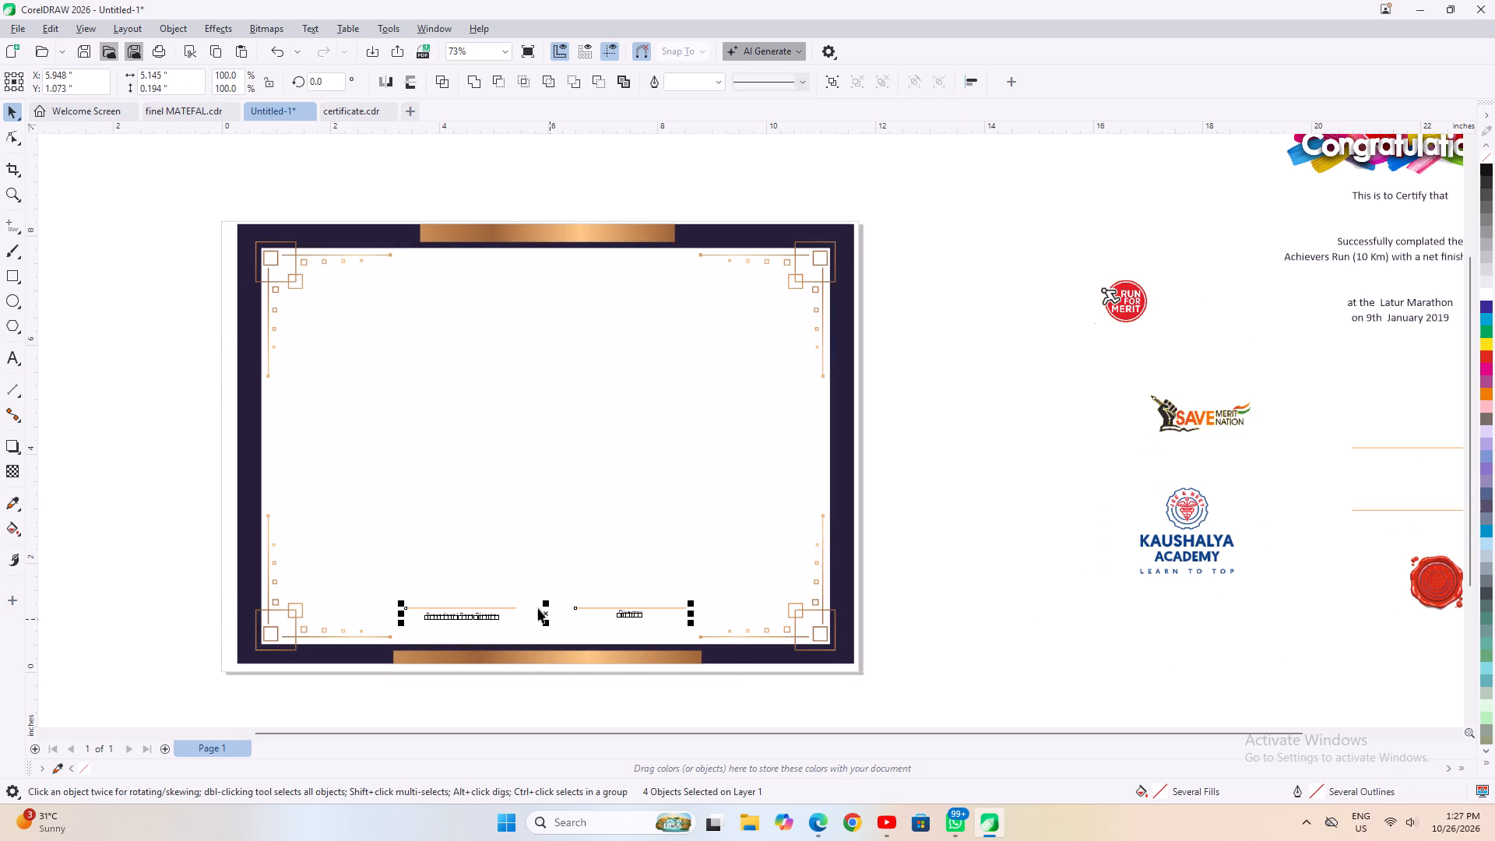
left_click_drag(546, 615, 1261, 609)
left_click(1236, 654)
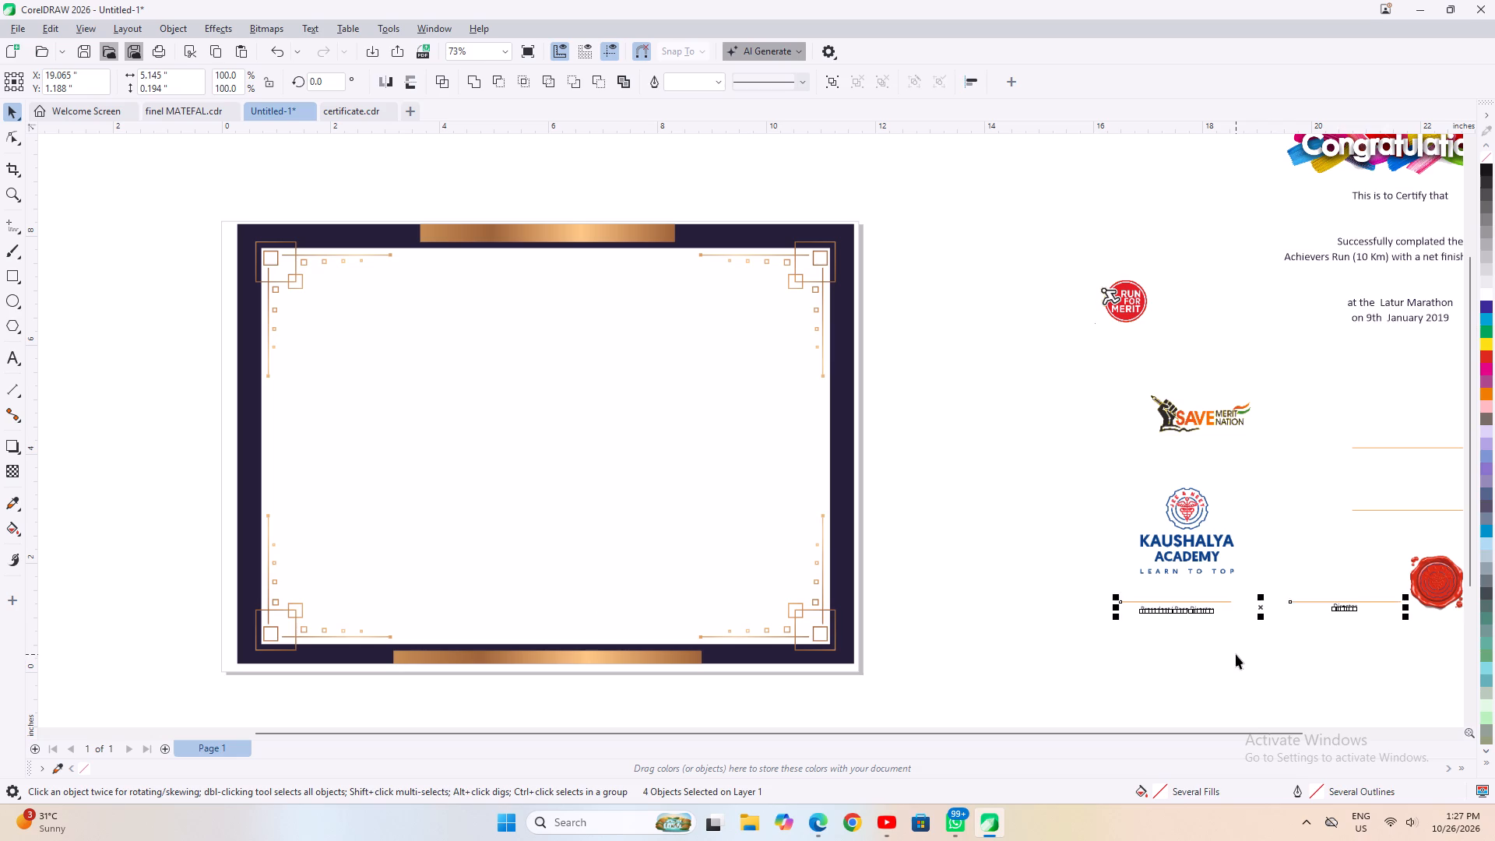
Group the entire empty certificate frame, including the background, gold bars and all corner ornaments.
scroll(314, 222, "down", 3)
left_click_drag(141, 180, 589, 526)
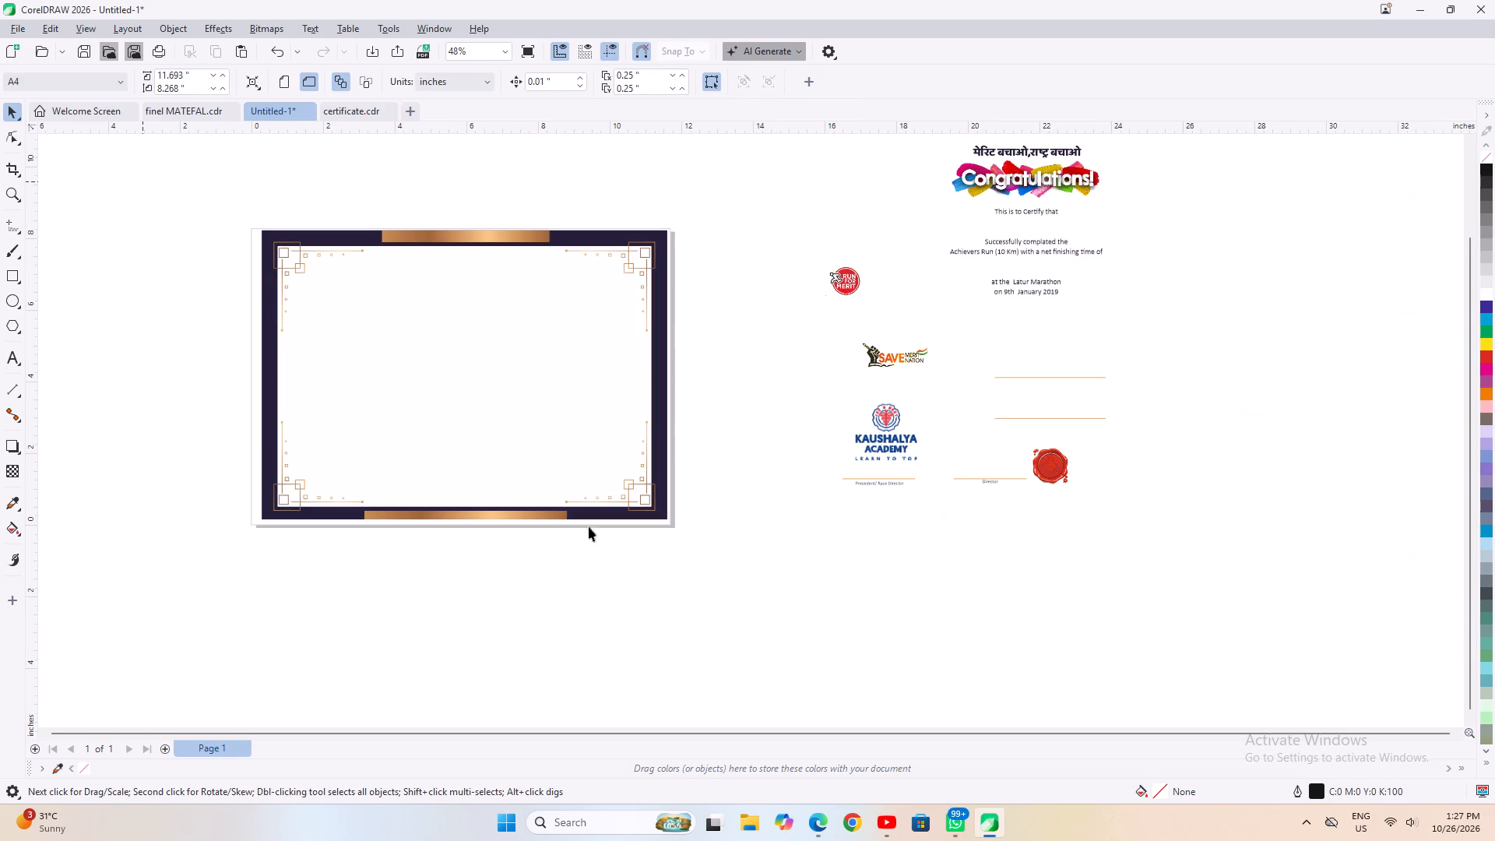
left_click_drag(589, 526, 766, 632)
key("ctrl+g")
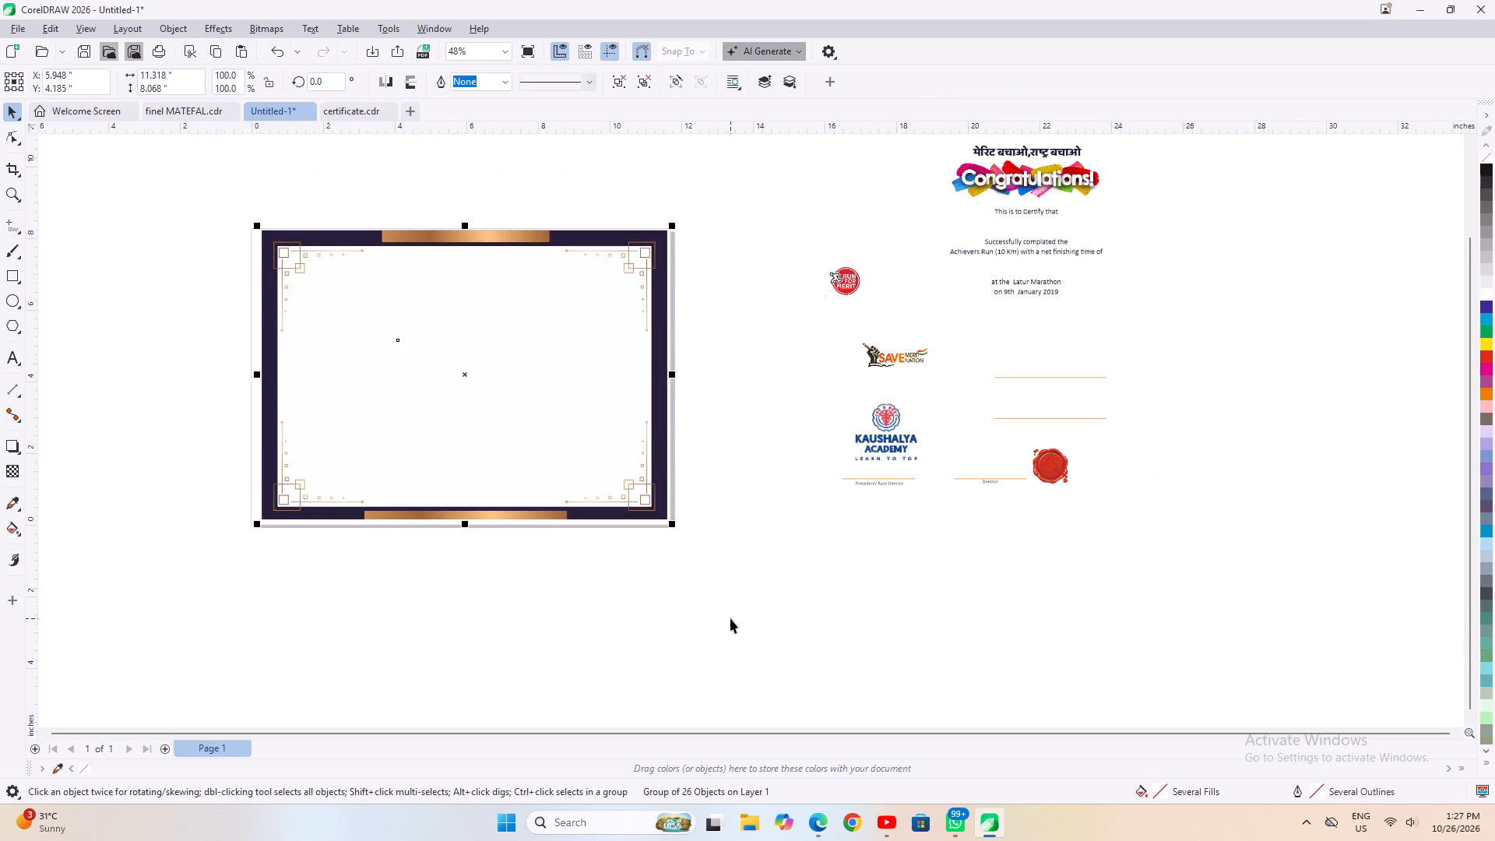
left_click(730, 618)
left_click_drag(720, 658, 64, 178)
left_click(136, 274)
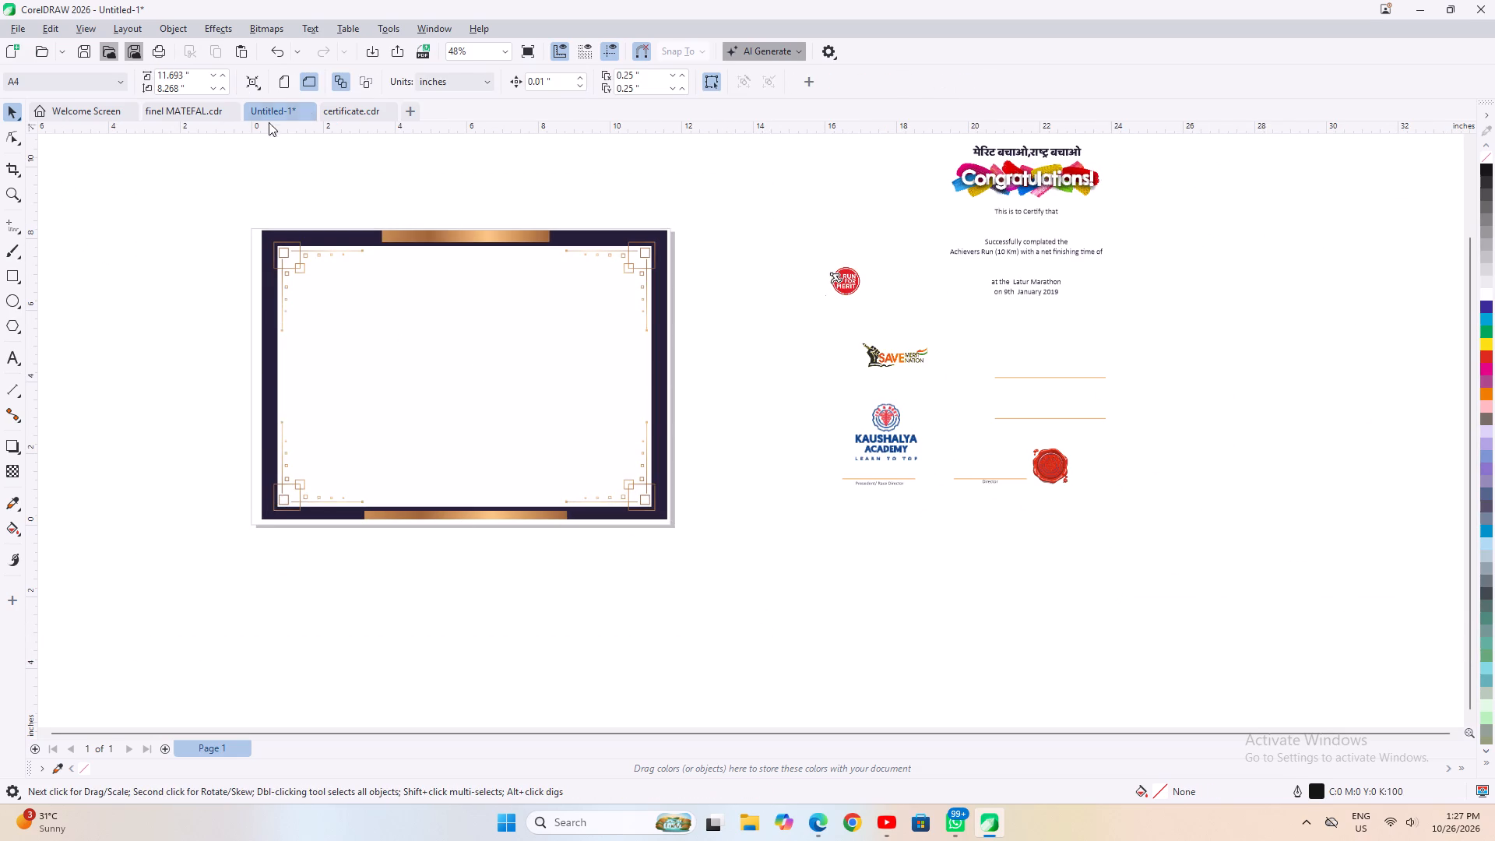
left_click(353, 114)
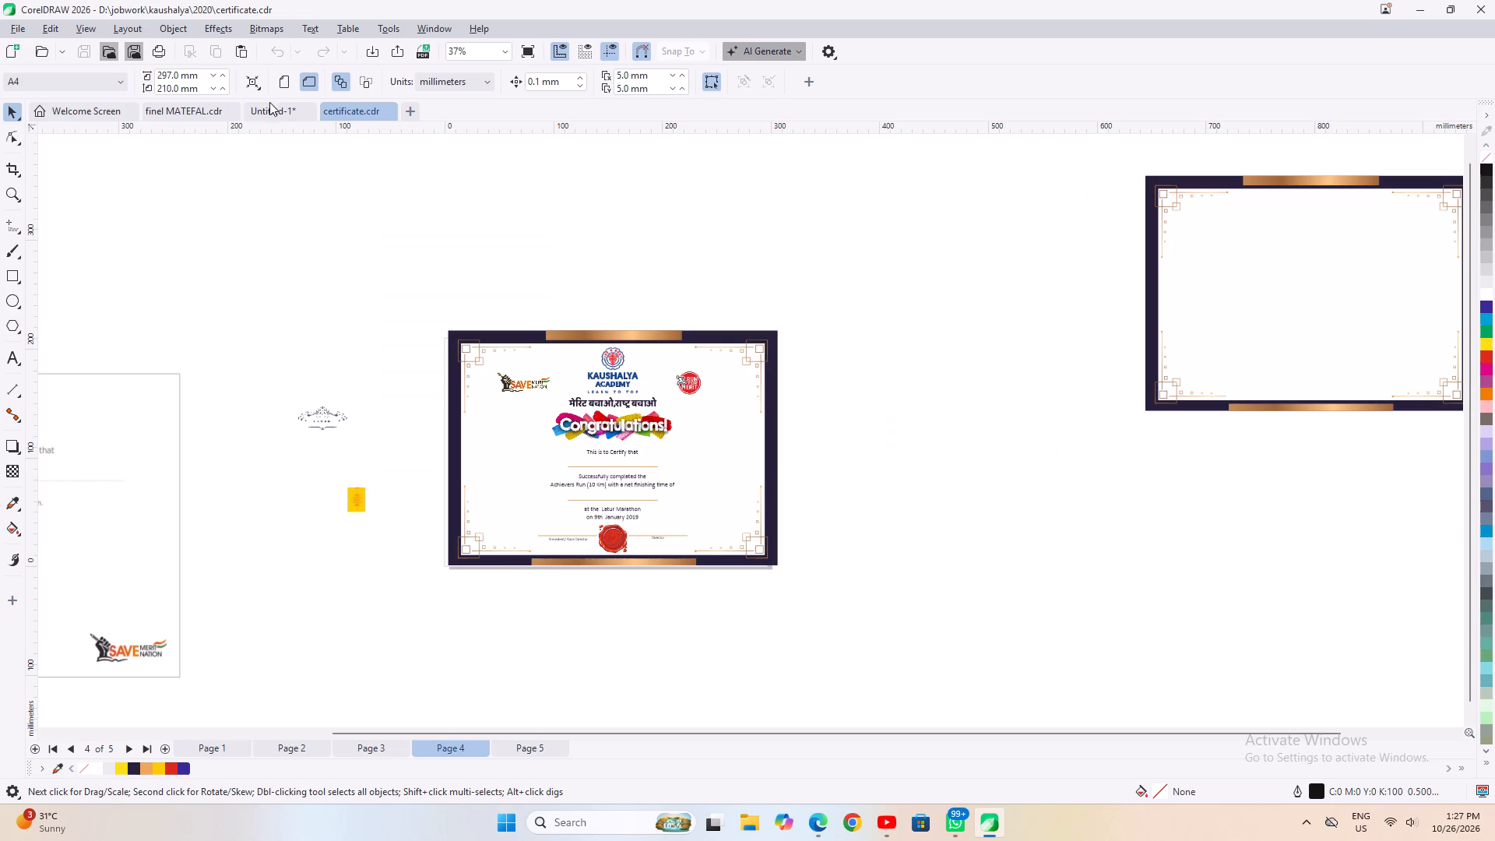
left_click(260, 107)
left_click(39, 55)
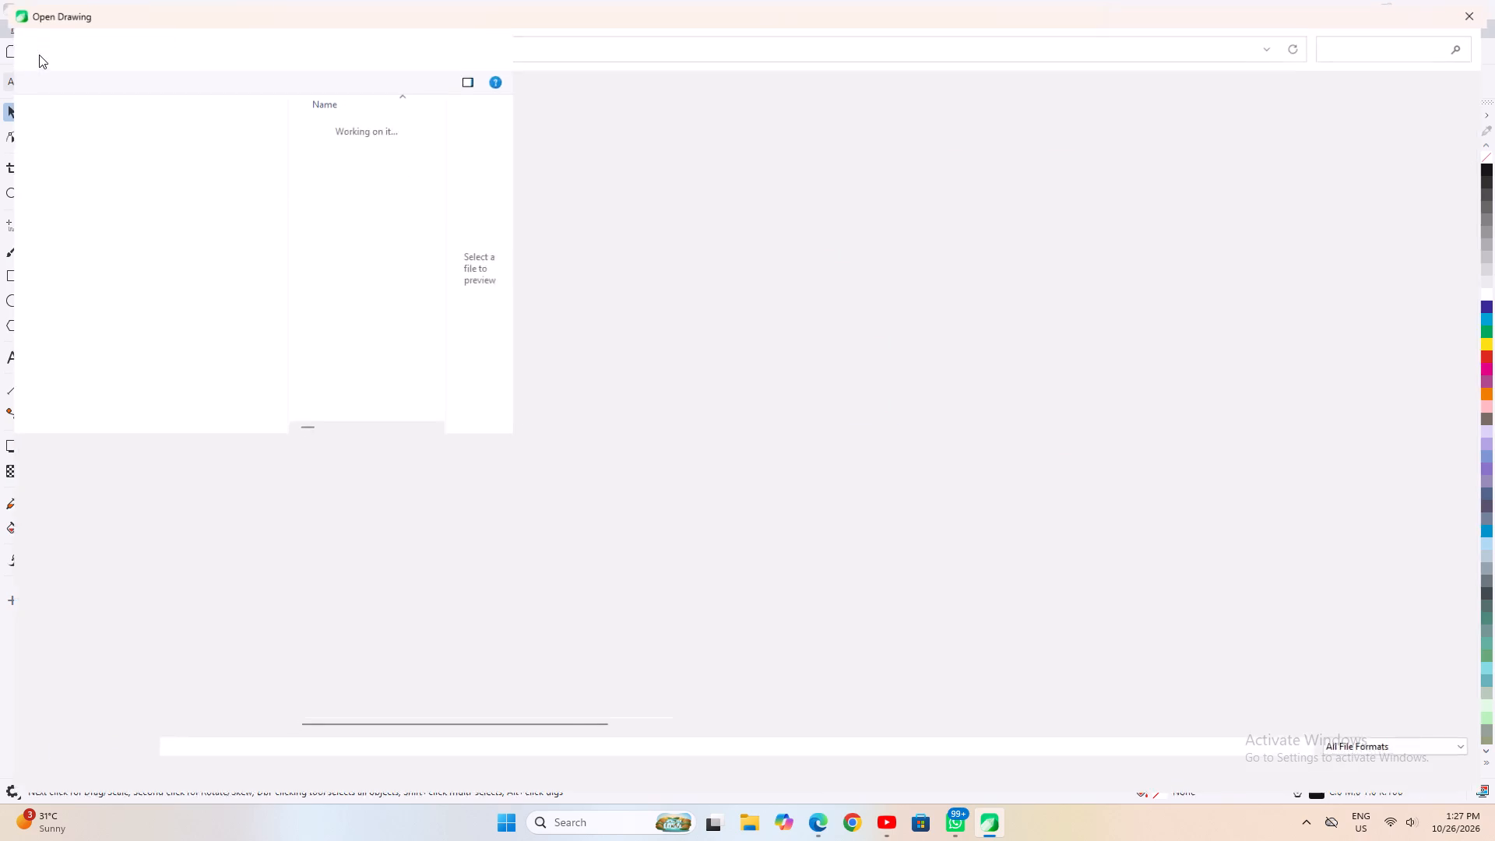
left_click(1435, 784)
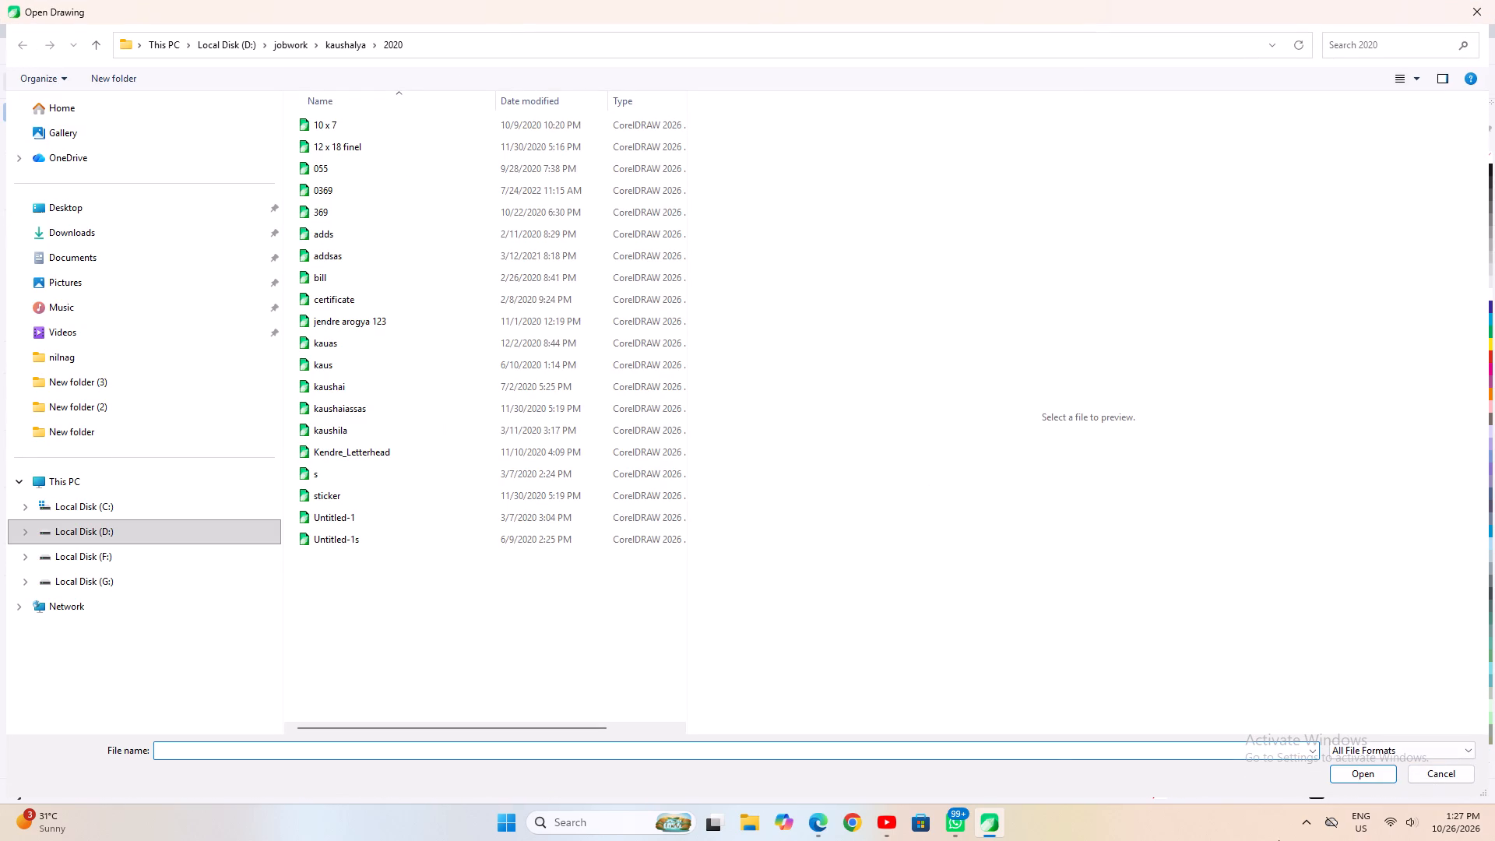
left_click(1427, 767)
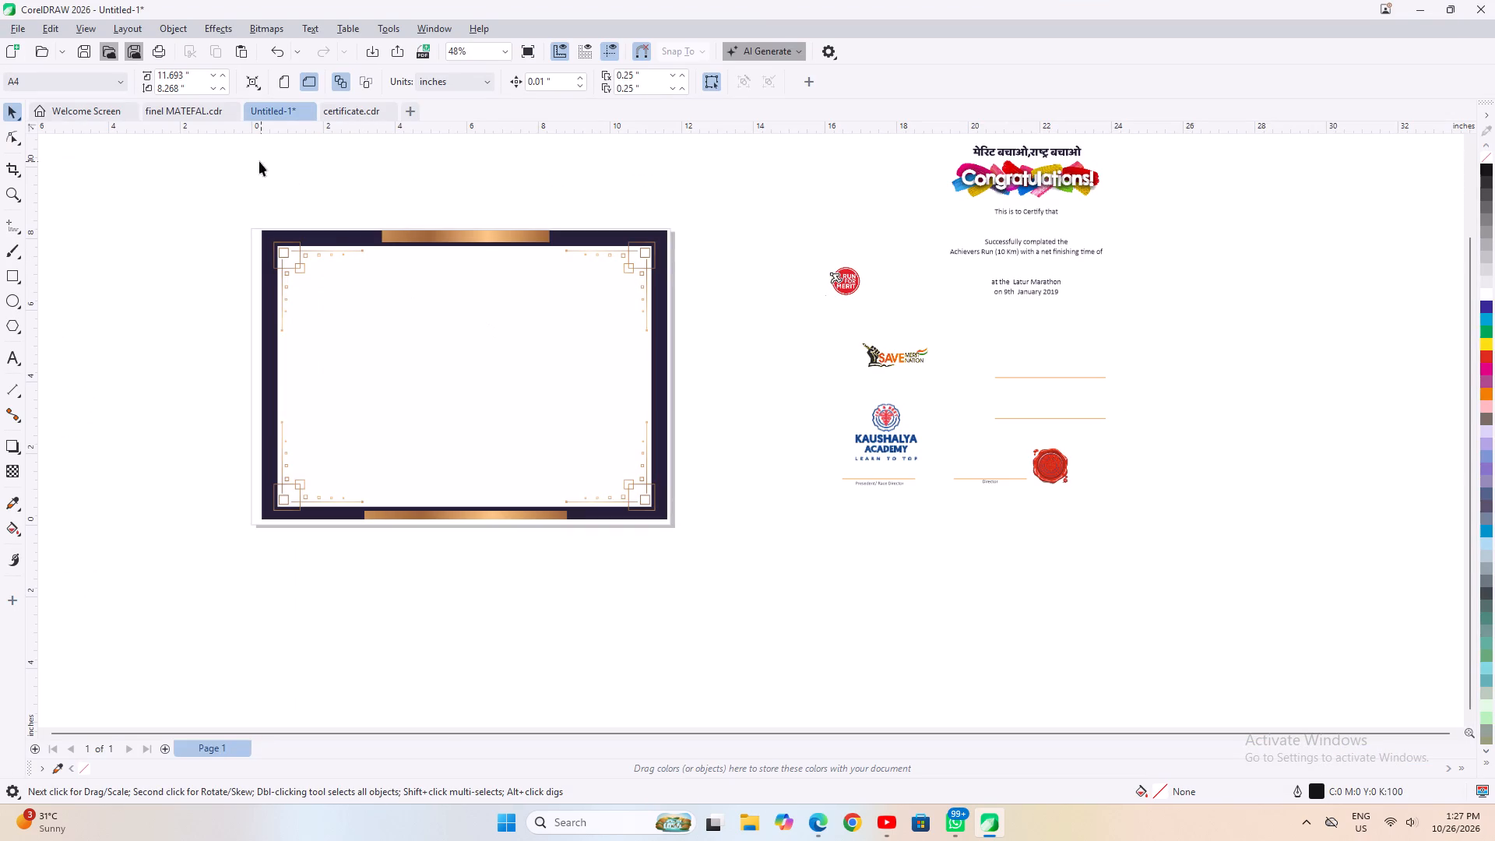
Copy the blue Marathi heading and round portrait emblem from finel MATEFAL.cdr and paste them into the Untitled-1 drawing.
left_click(190, 118)
scroll(722, 325, "up", 1)
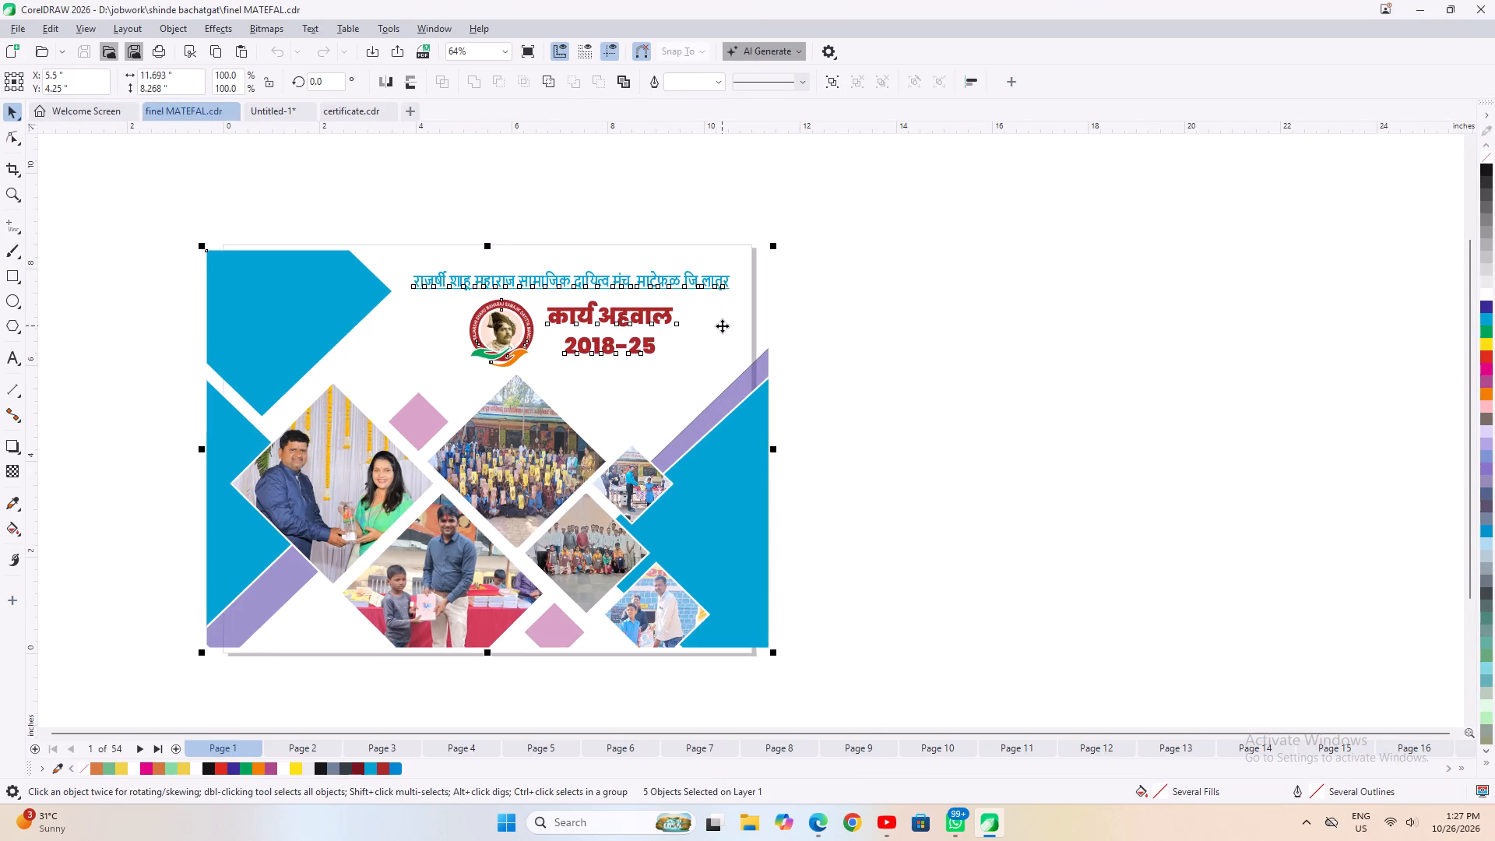
left_click(906, 319)
scroll(482, 282, "up", 4)
left_click_drag(364, 202, 650, 498)
left_click(667, 293, "shift")
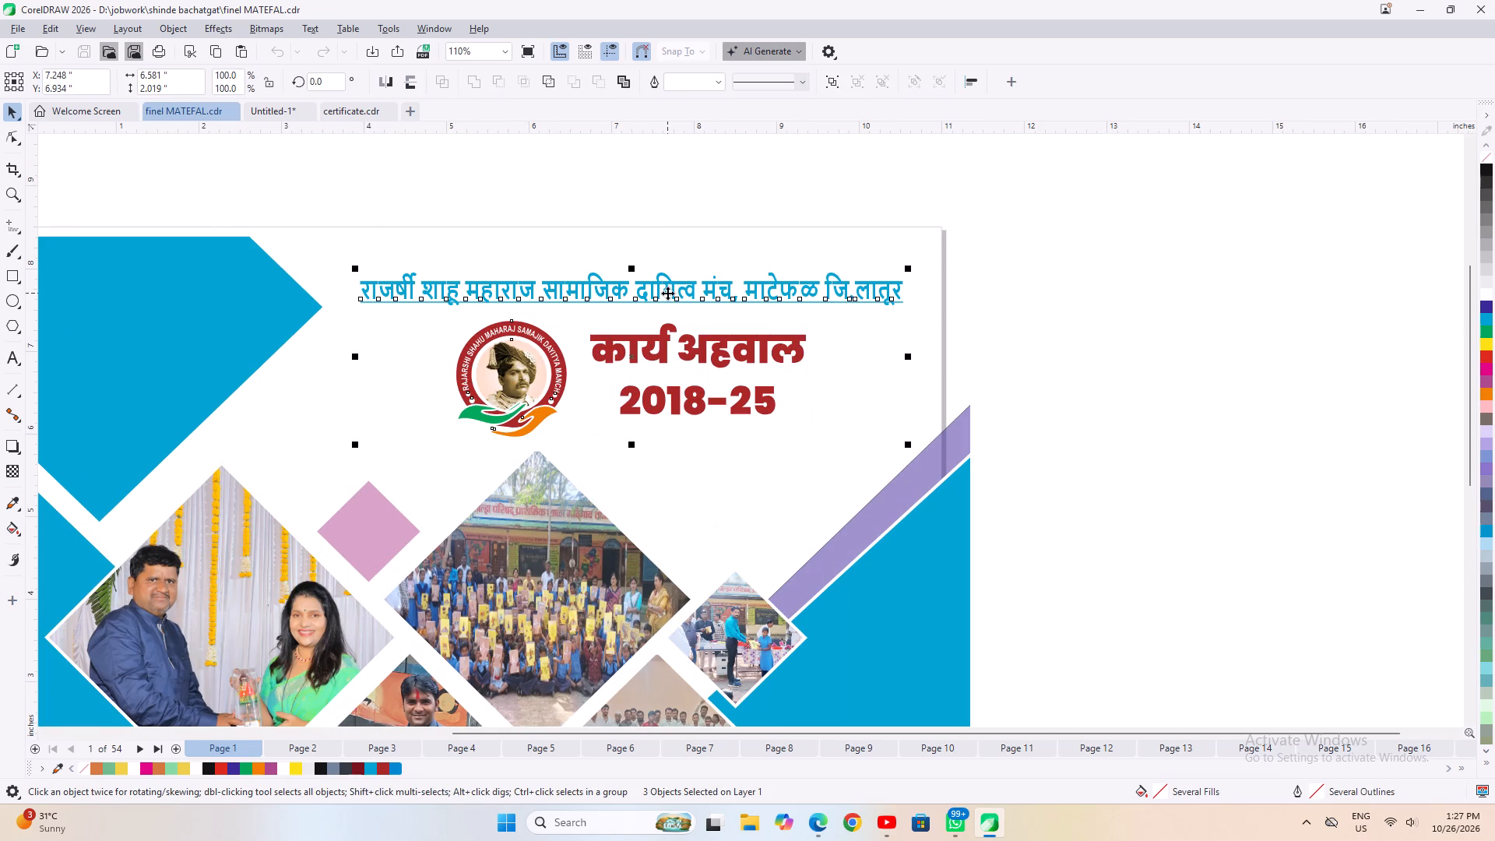
key("ctrl+c")
left_click(336, 111)
key("ctrl+v")
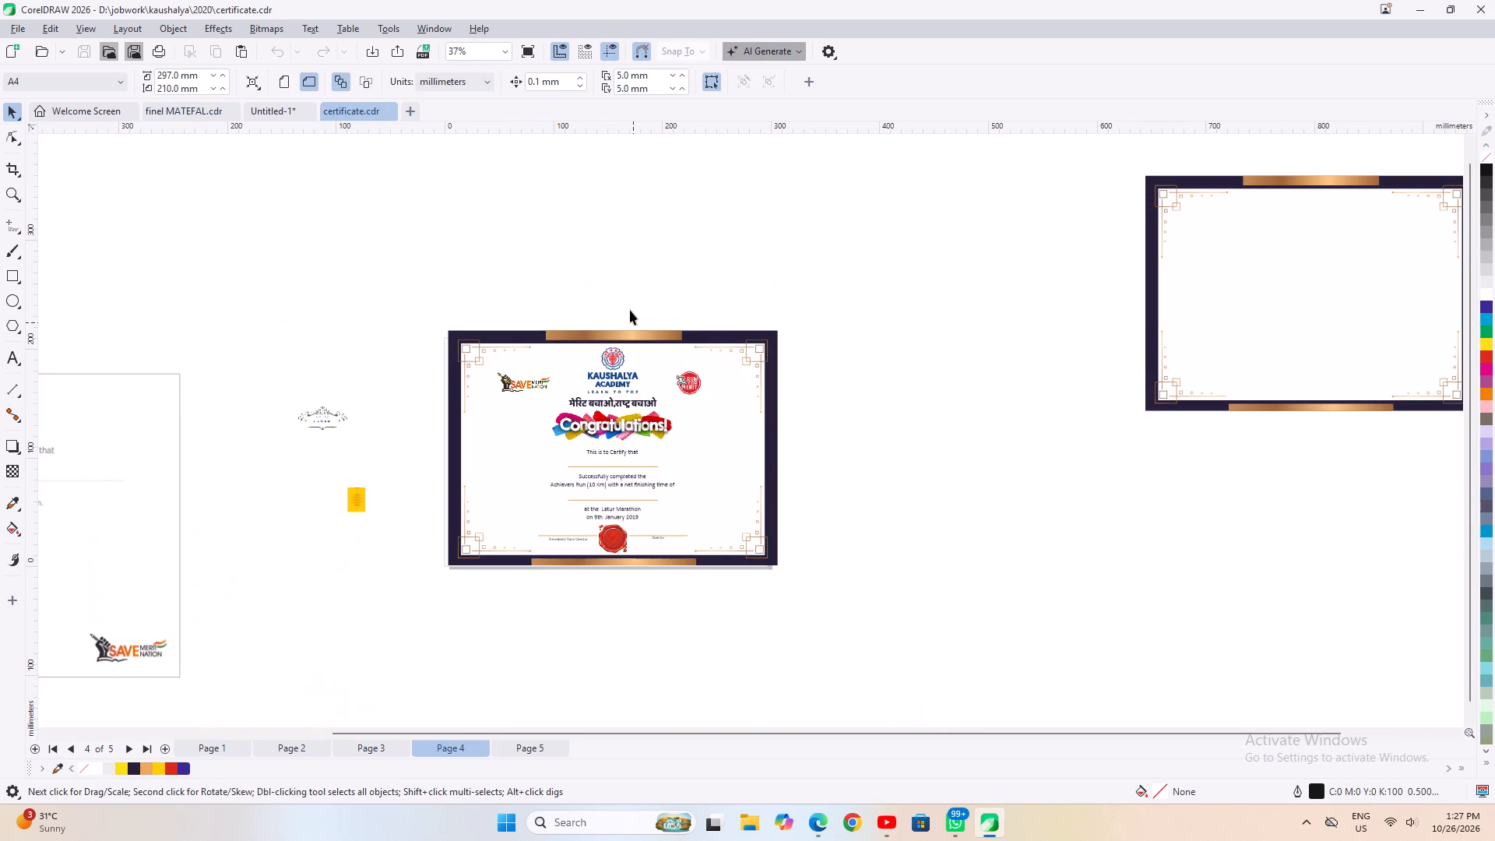
key("ctrl+x")
left_click(278, 108)
key("ctrl+v")
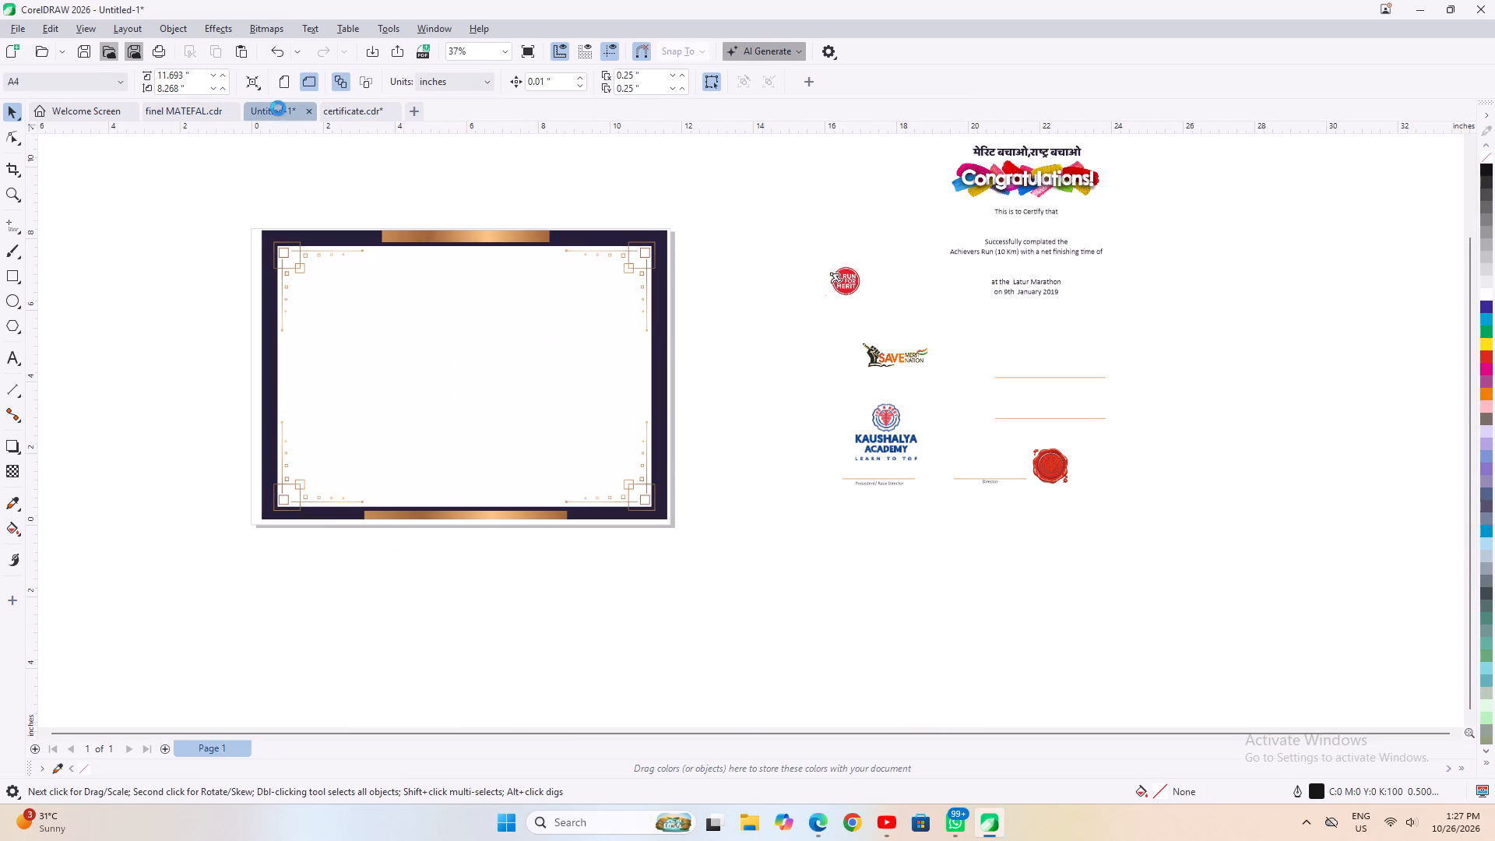
Move the pasted heading and emblem below the certificate, and set the heading apart from the emblem.
left_click_drag(477, 293, 365, 633)
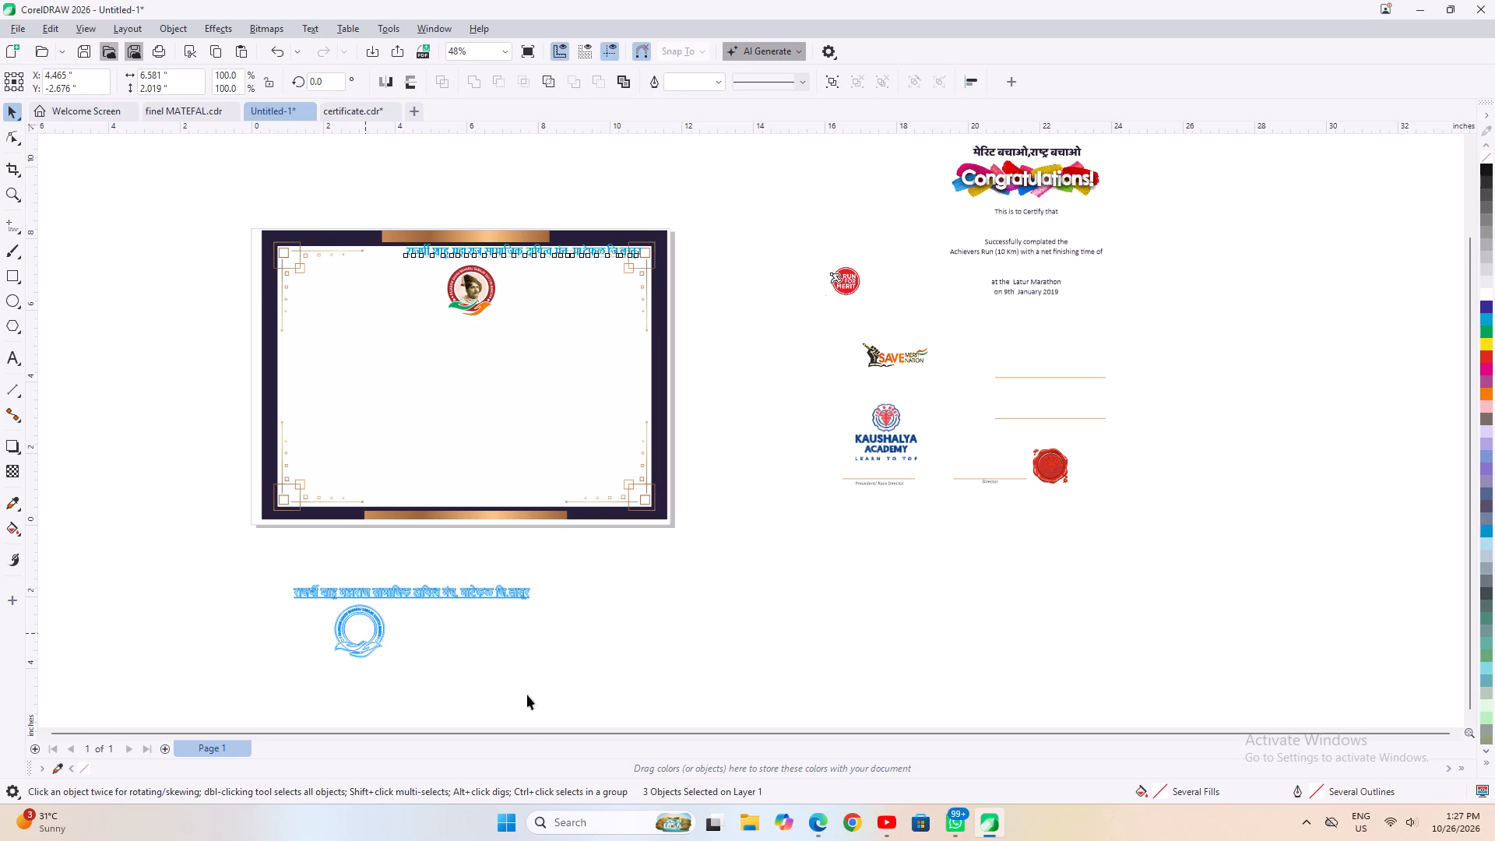
left_click(569, 702)
scroll(559, 697, "up", 2)
left_click_drag(112, 515, 734, 619)
scroll(581, 703, "down", 1)
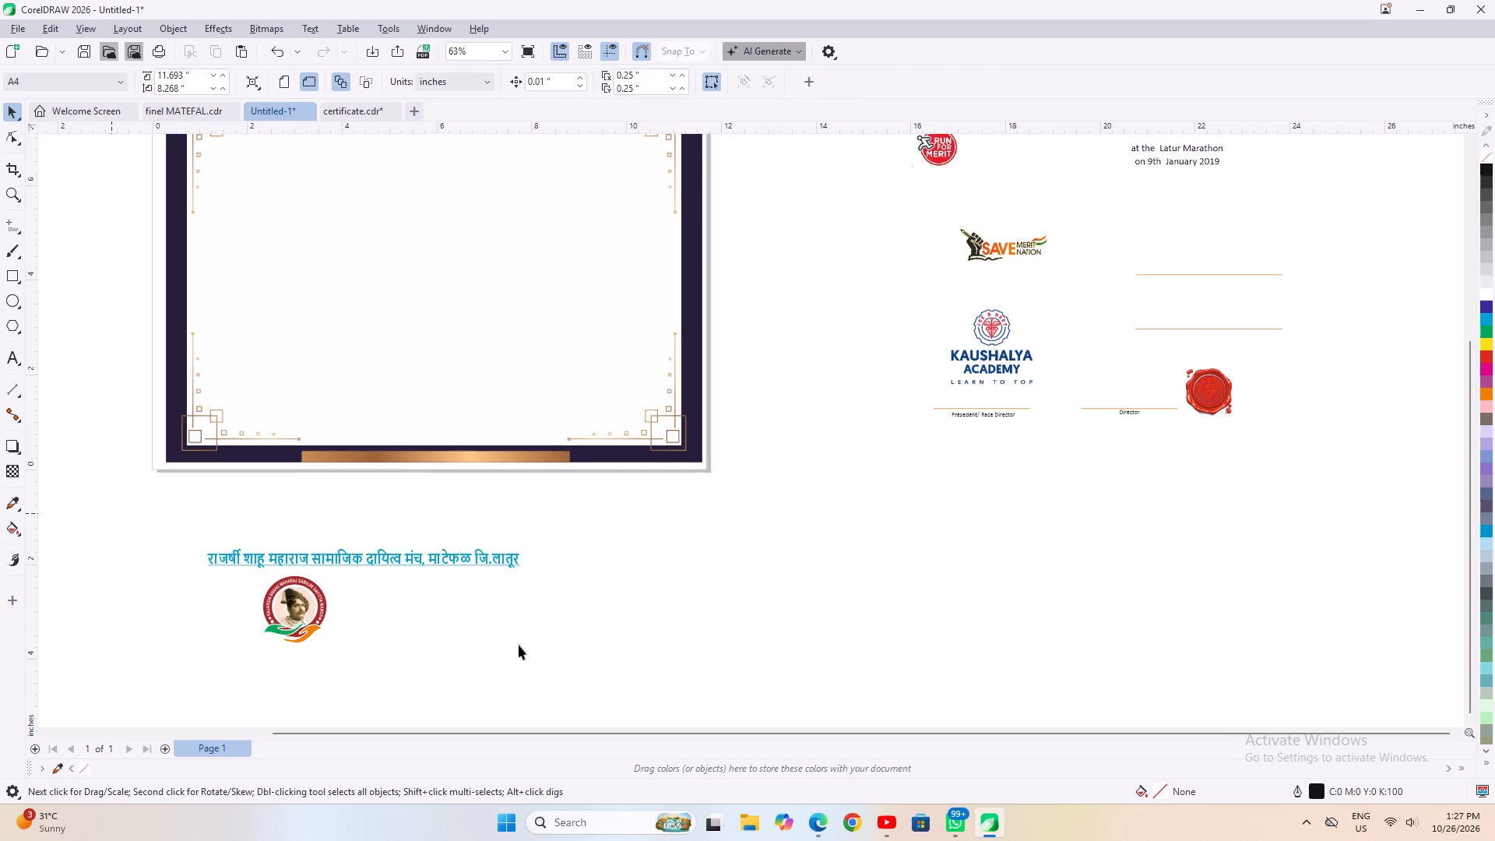
left_click_drag(389, 567, 361, 707)
key("ctrl+z")
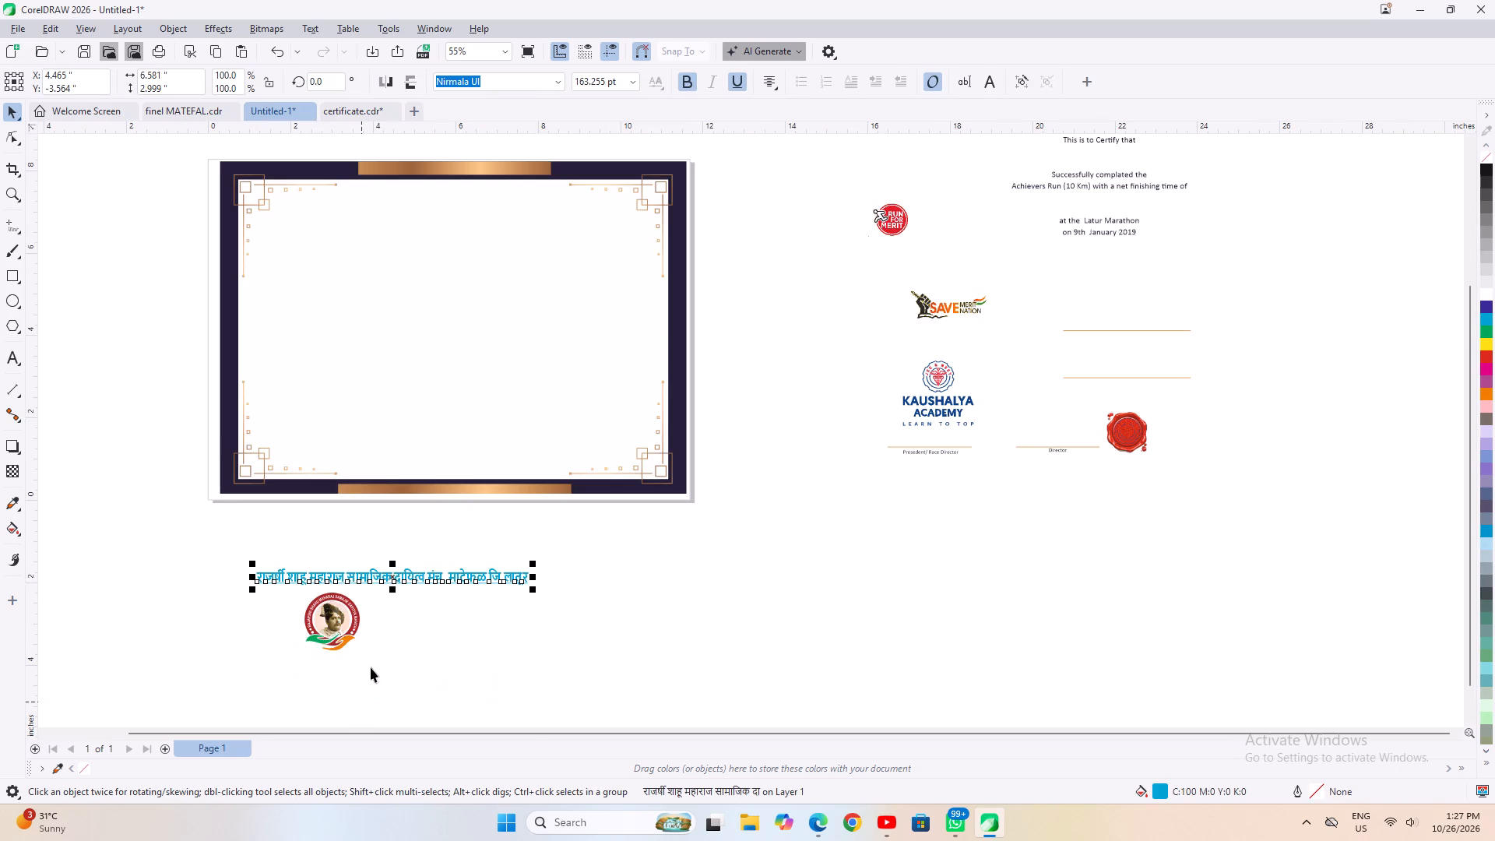
left_click_drag(378, 572, 793, 544)
Group the portrait and ring of the round emblem into one object.
left_click_drag(484, 688, 399, 646)
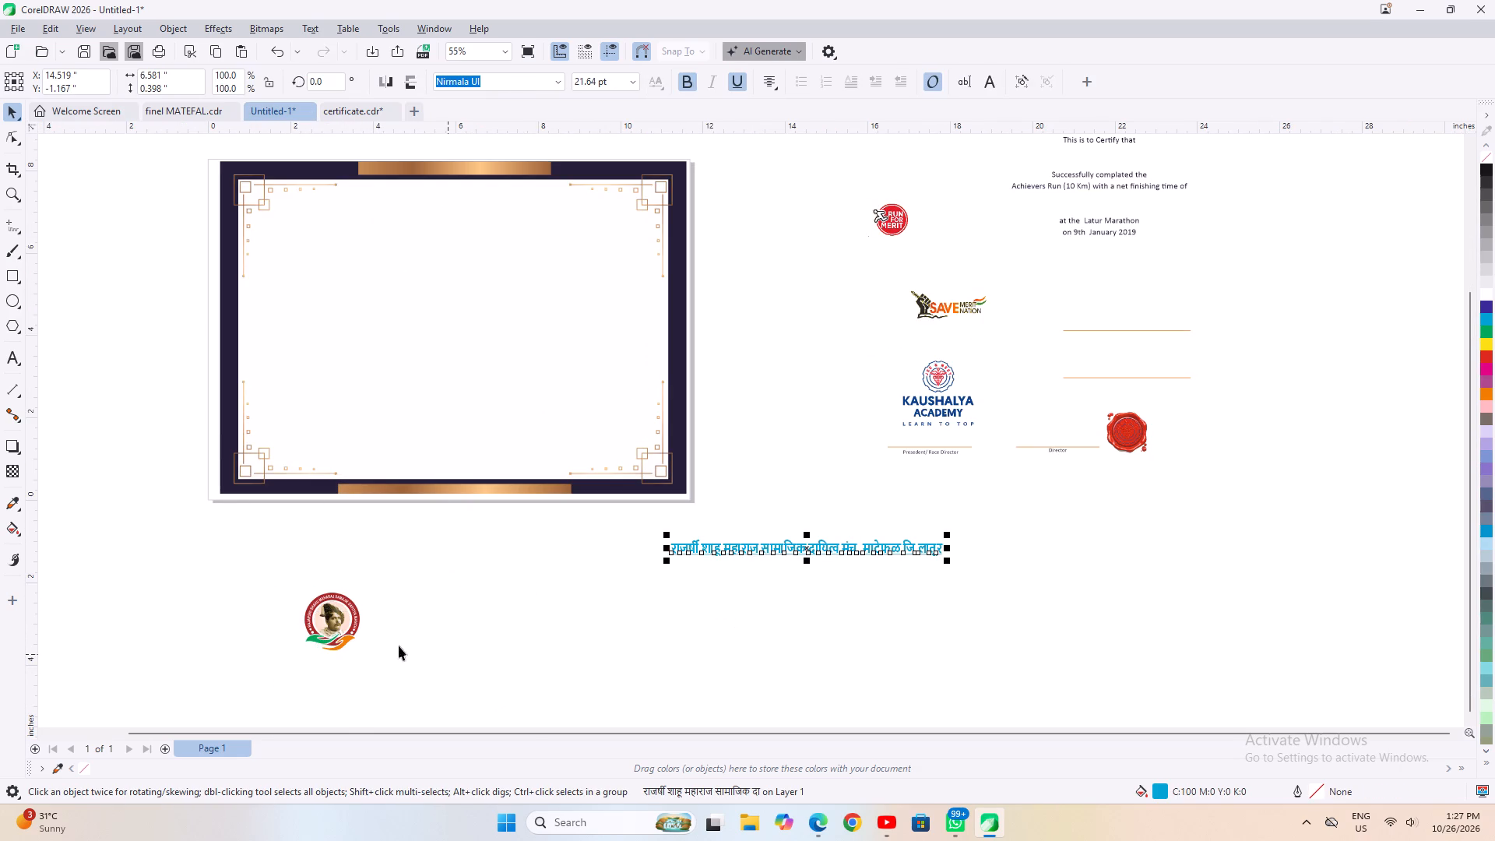
left_click_drag(399, 646, 241, 550)
key("ctrl+g")
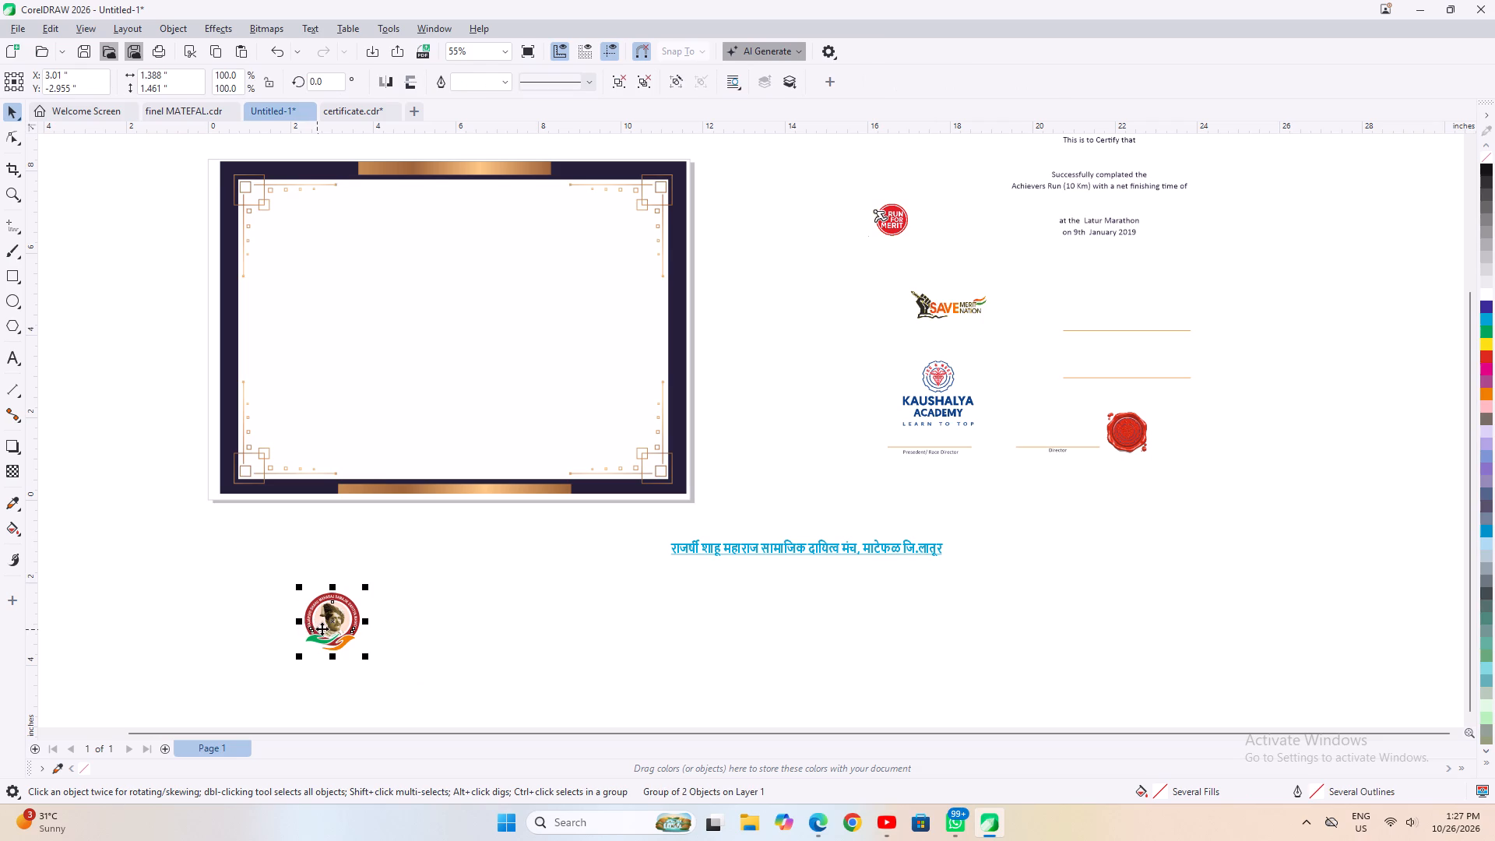
Place the emblem inside the certificate below the top gold bar and centre it horizontally on the frame.
left_click_drag(322, 628, 441, 218)
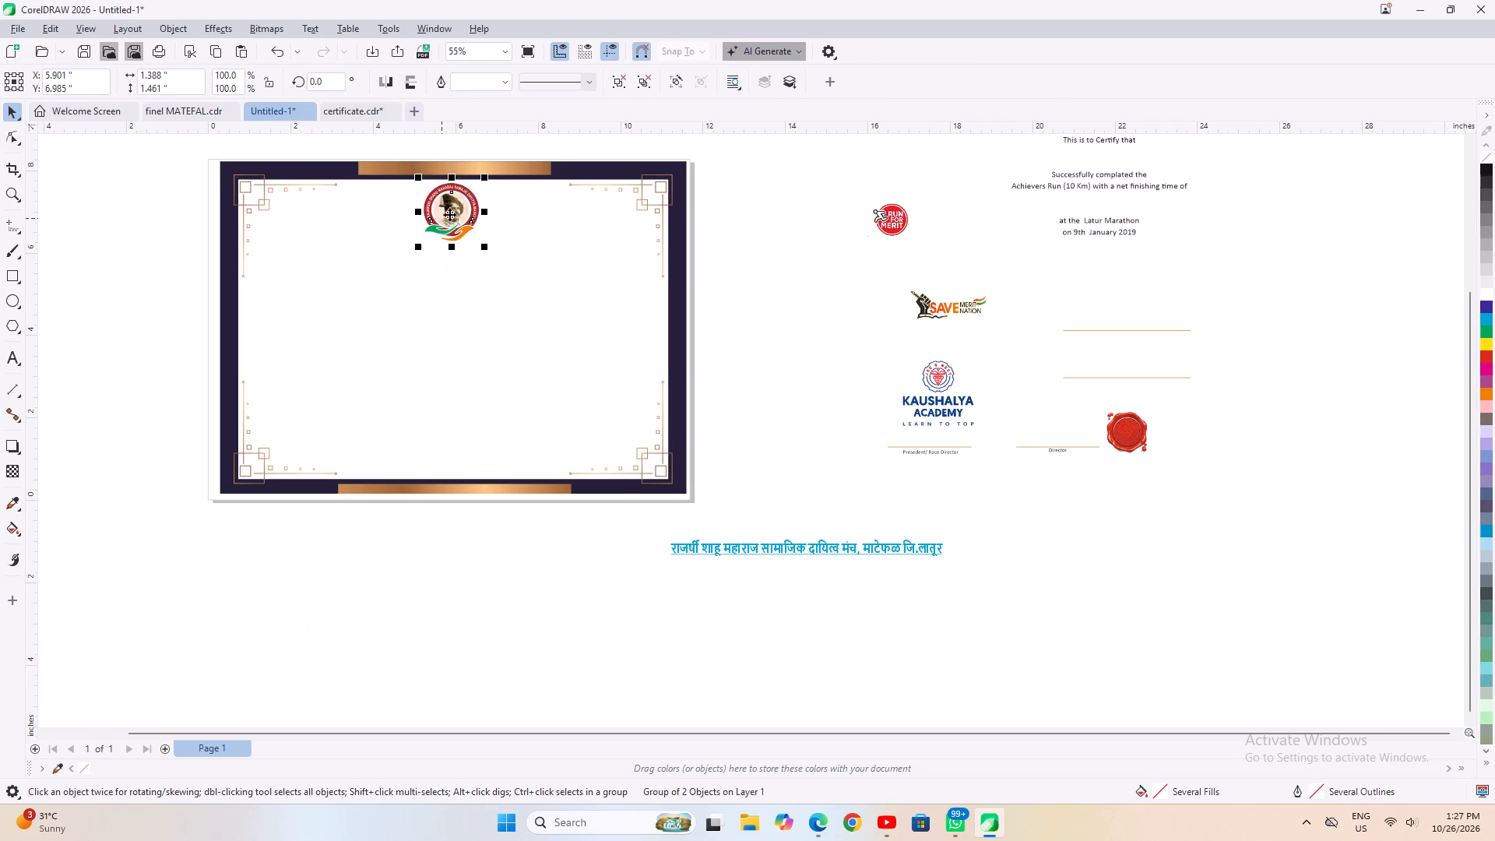
scroll(492, 171, "up", 7)
left_click(518, 171, "shift")
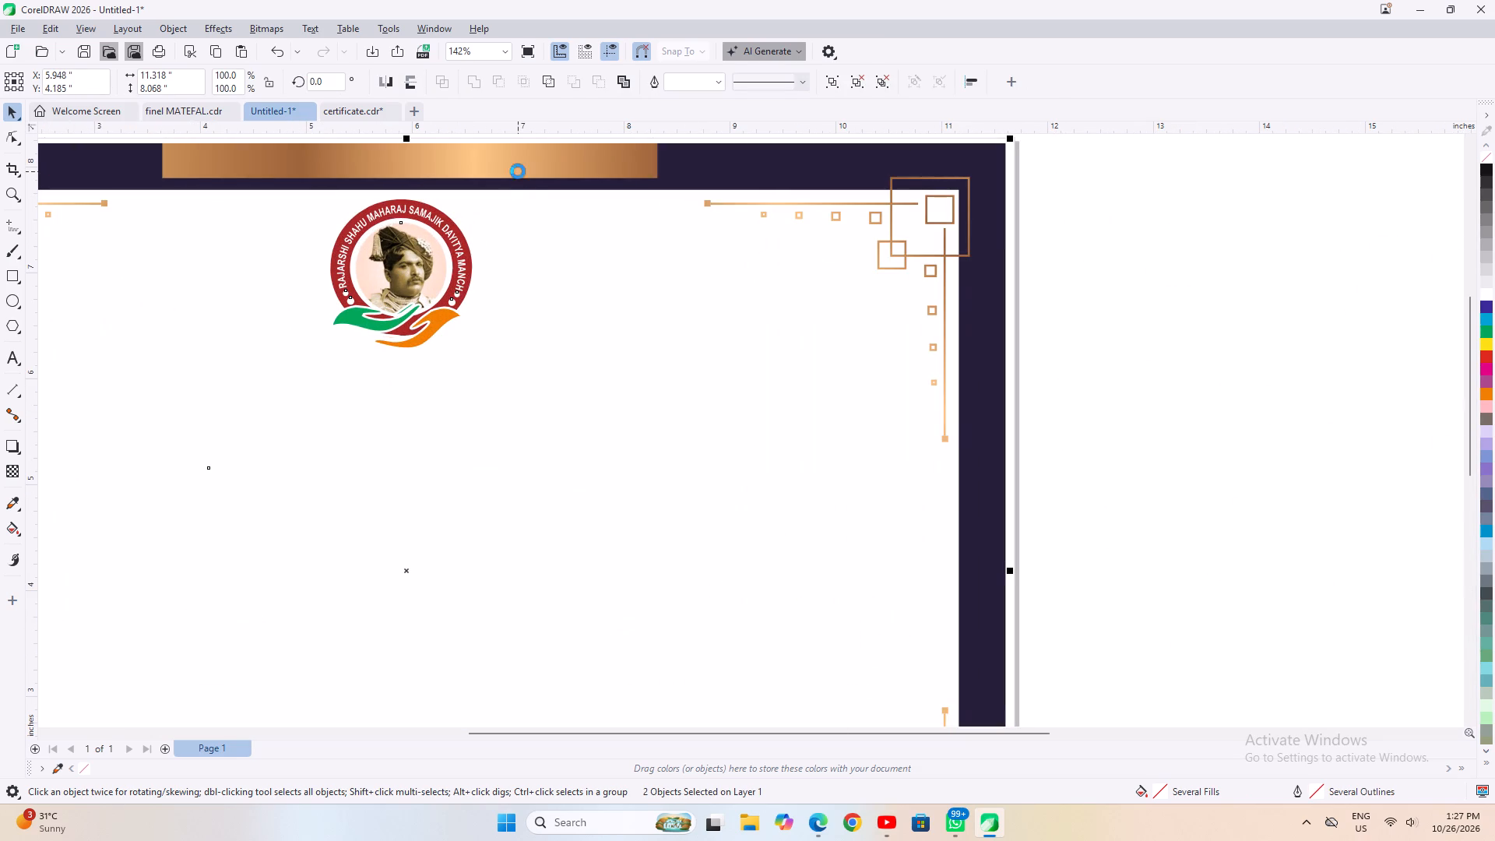
key("c")
left_click(436, 132)
scroll(530, 661, "down", 4)
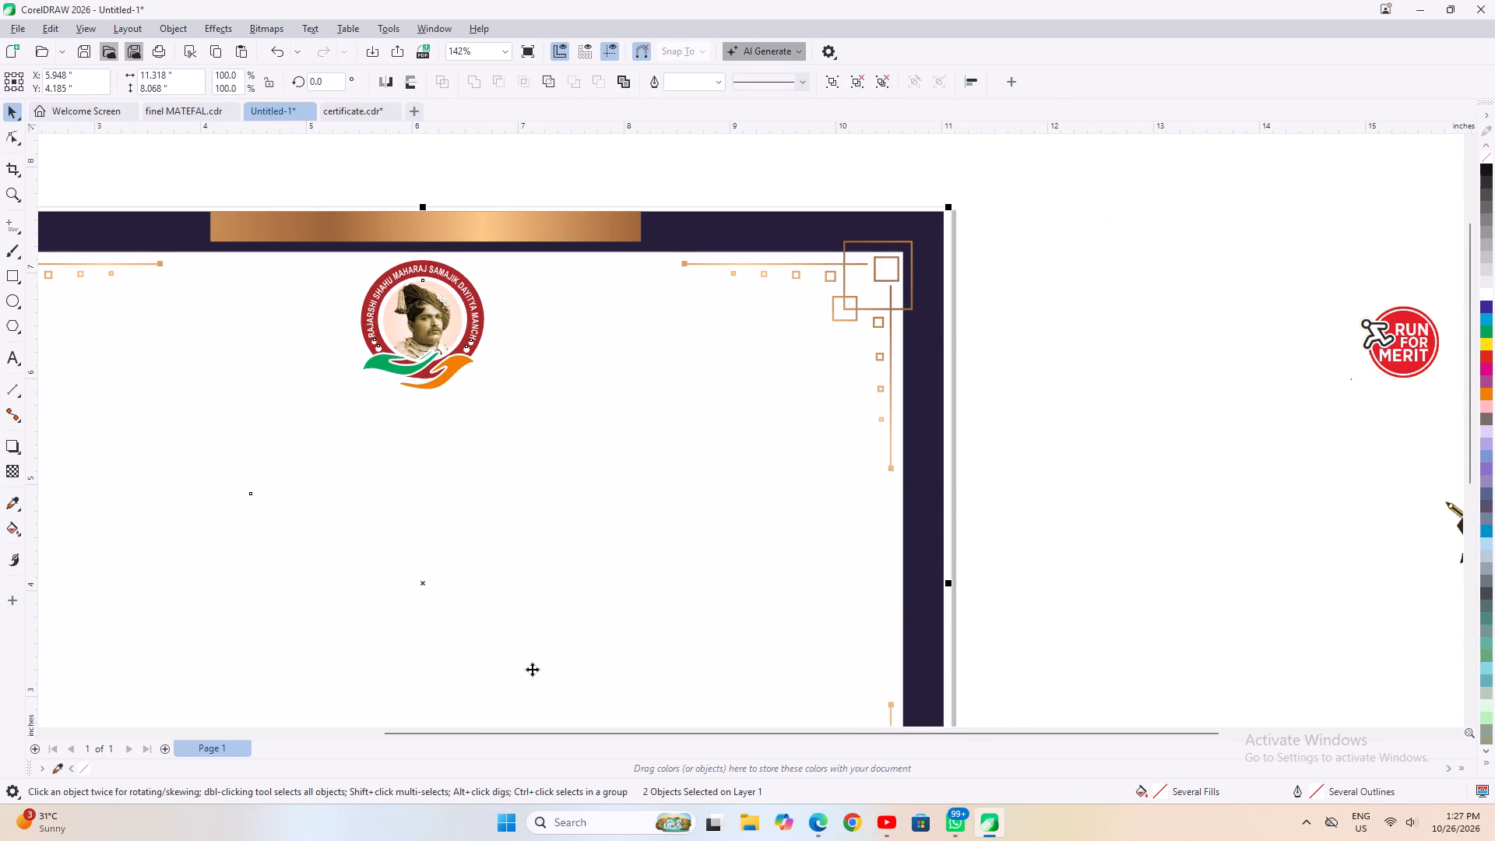
left_click(448, 278)
left_click_drag(396, 283, 383, 290)
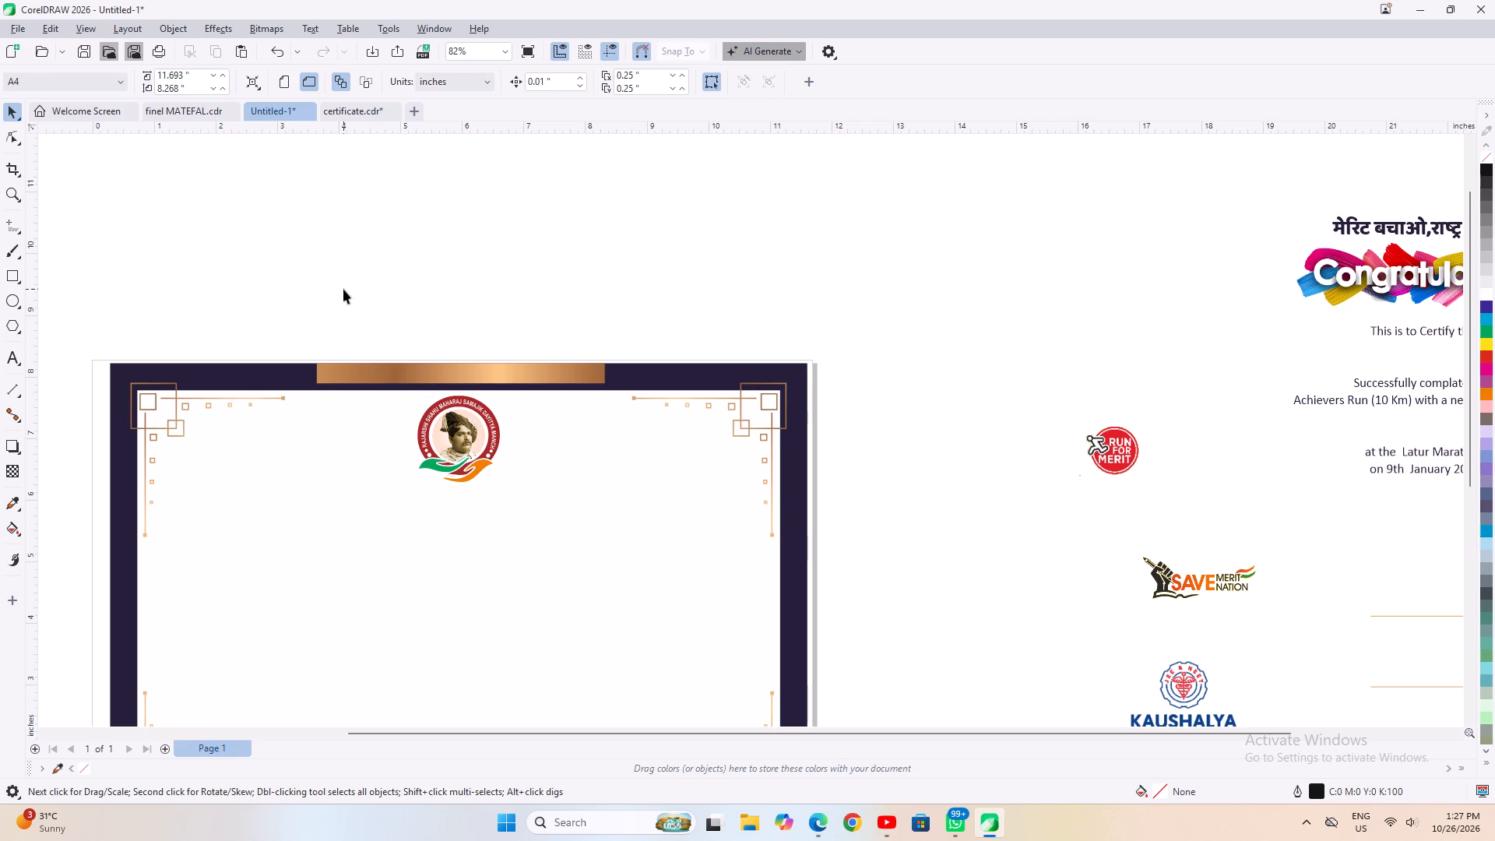
Lower the emblem slightly from the frame's top edge, keeping it horizontally centred, to a Y position of about 6.92 in.
left_click_drag(231, 213, 629, 650)
scroll(534, 539, "up", 8)
scroll(501, 342, "up", 5)
left_click_drag(508, 346, 508, 349)
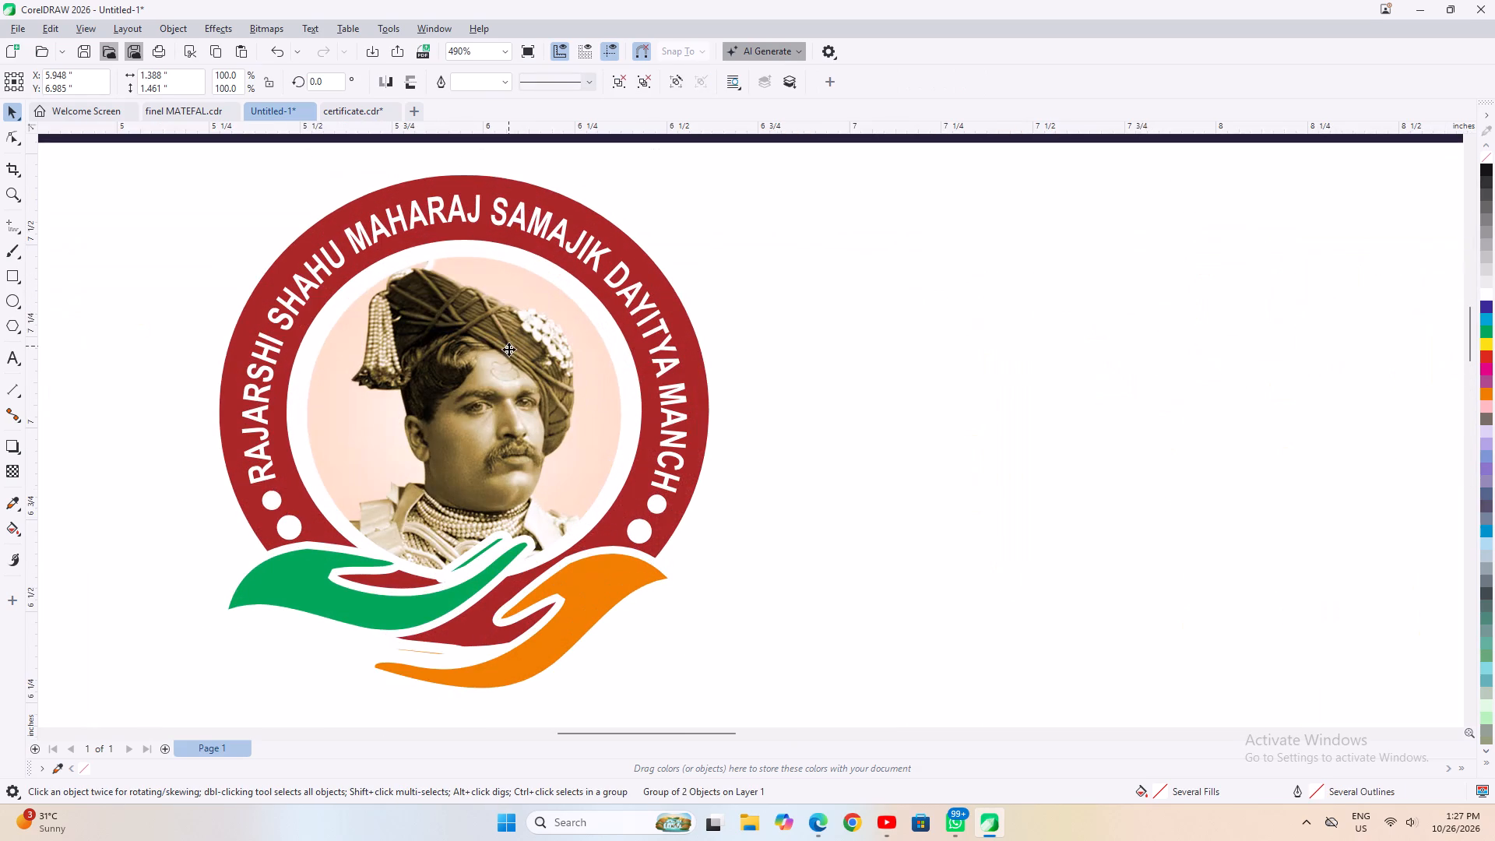
left_click_drag(508, 349, 508, 391)
scroll(508, 391, "down", 10)
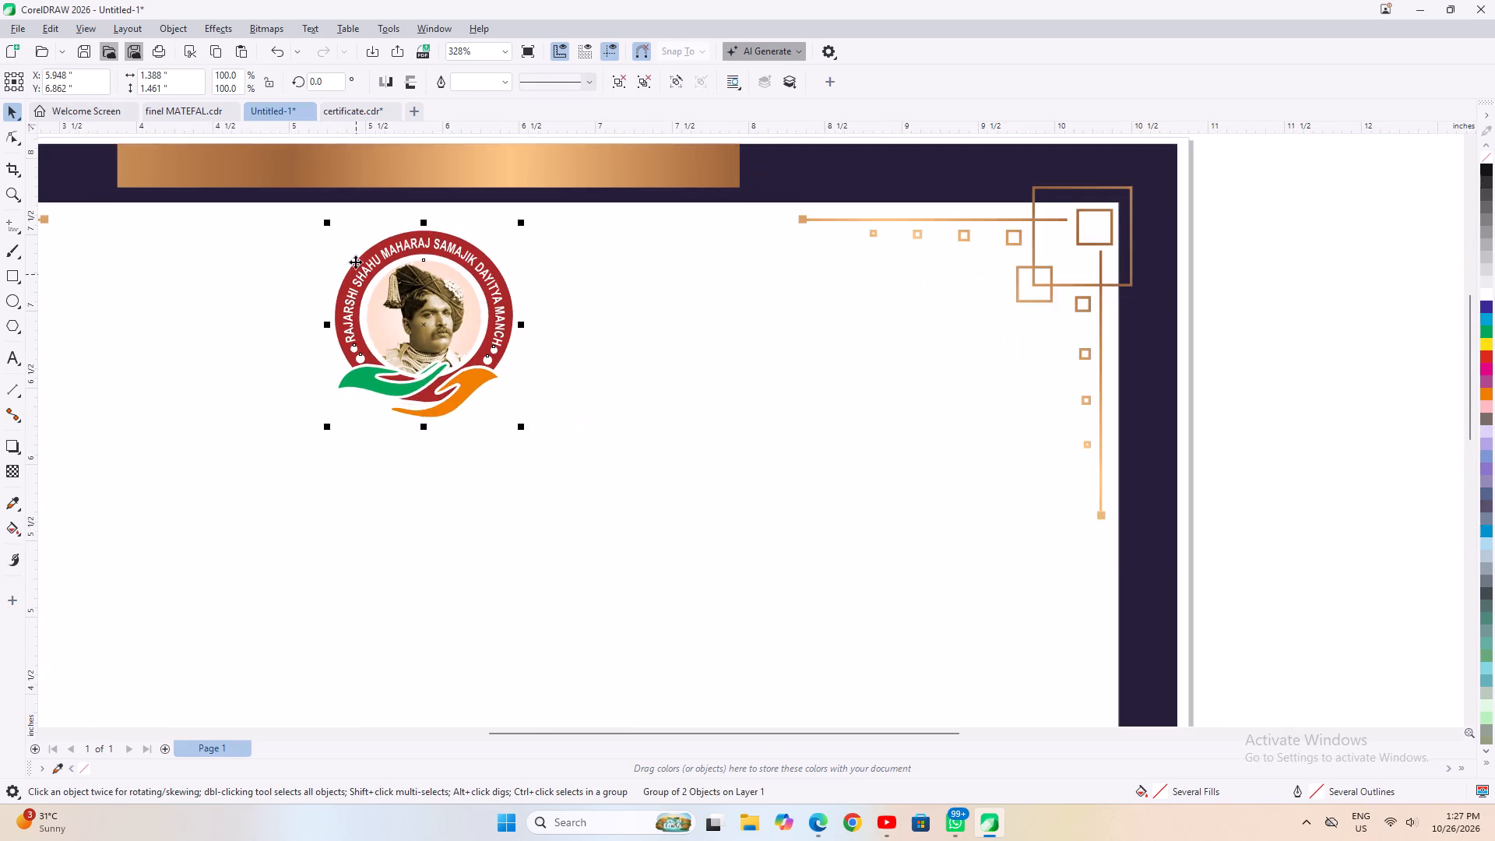
scroll(392, 302, "up", 2)
left_click_drag(409, 294, 407, 286)
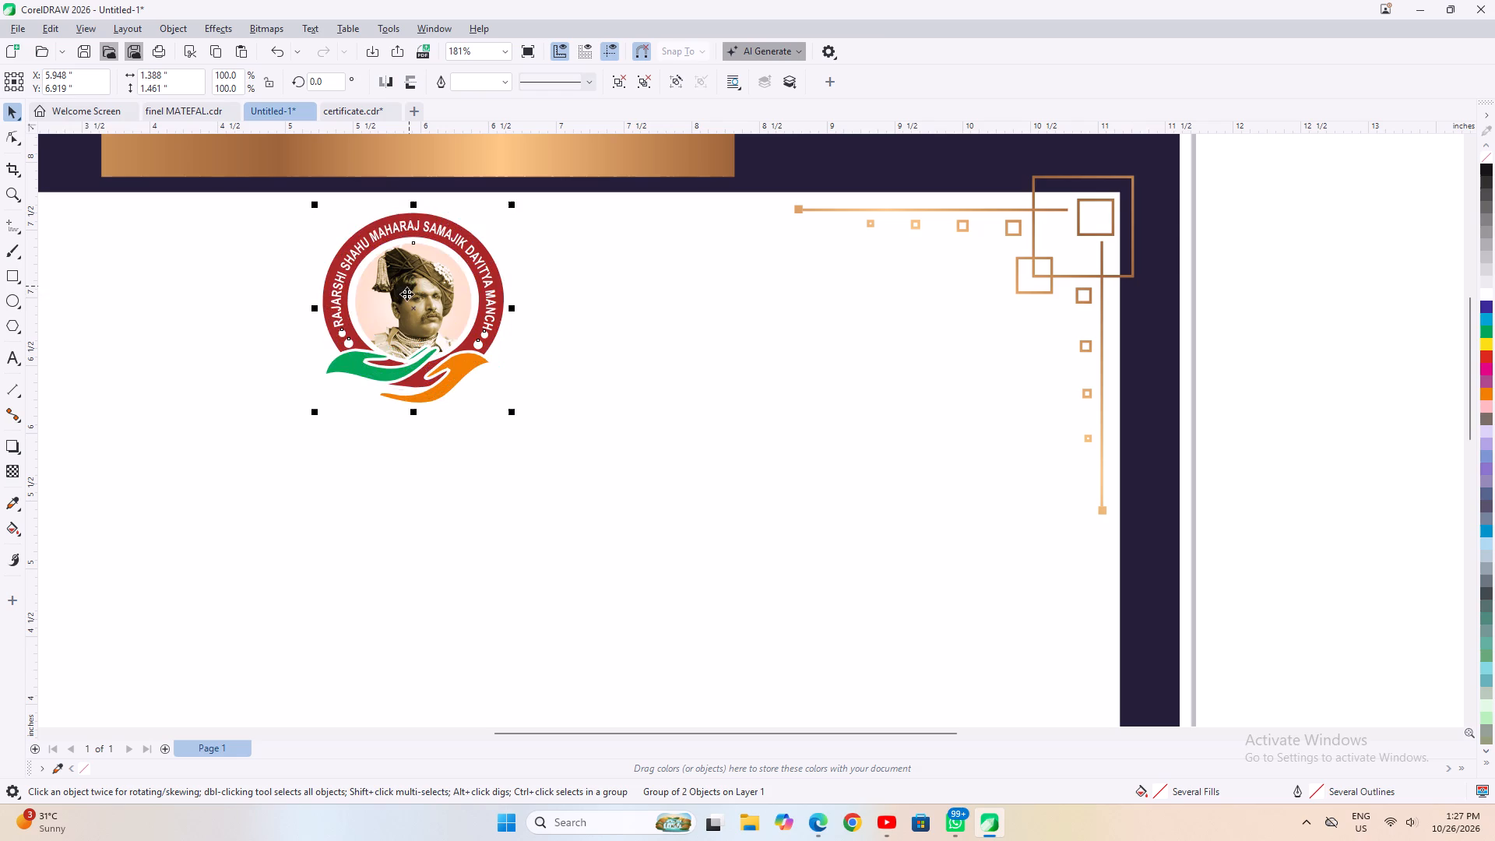
Move the blue Marathi heading directly beneath the emblem and centre it horizontally with the emblem.
scroll(381, 352, "down", 8)
left_click(722, 698)
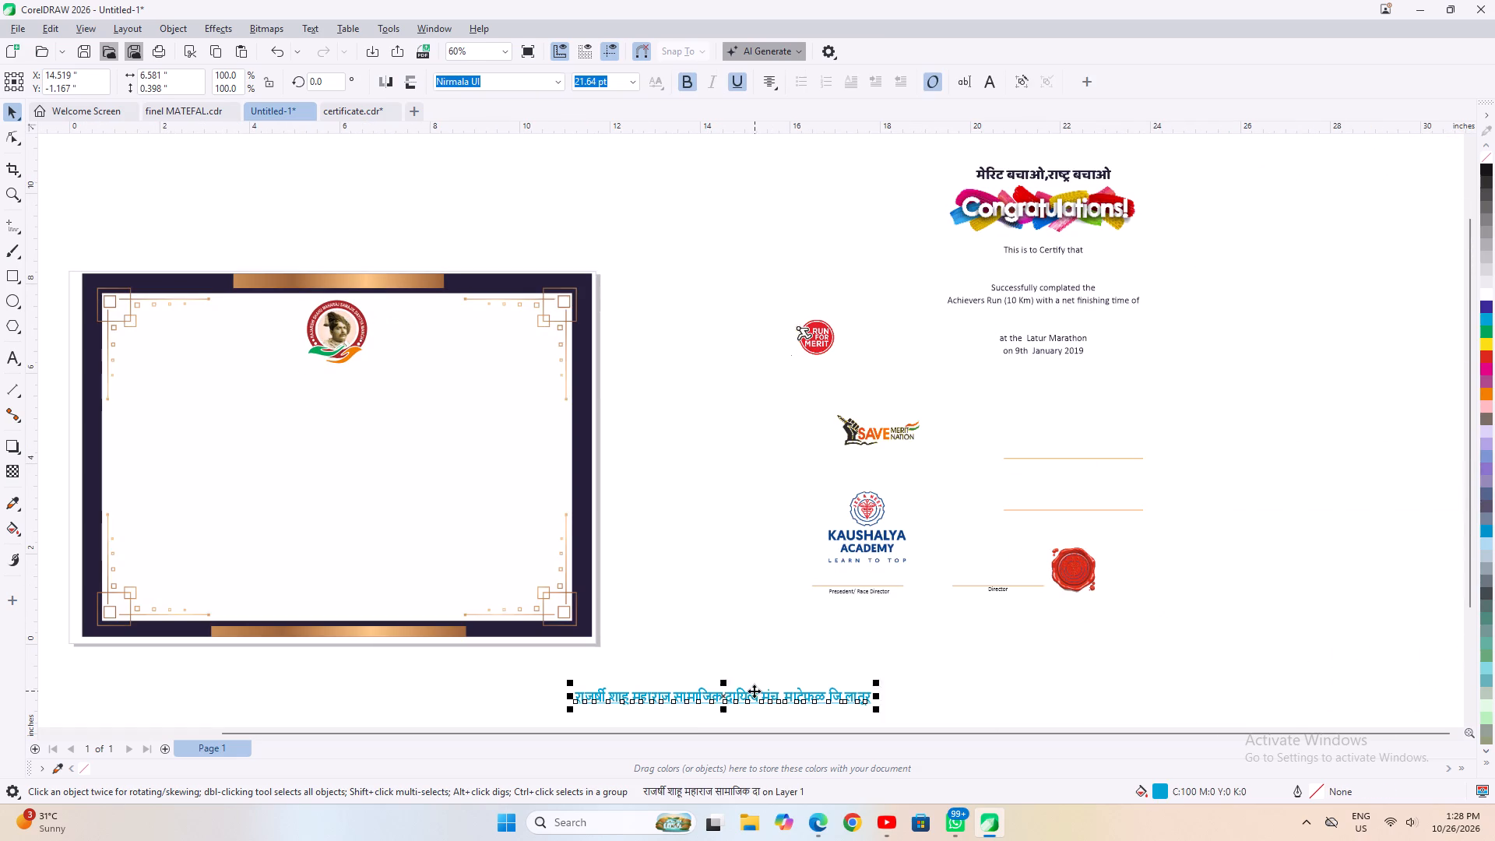
left_click_drag(754, 691, 379, 372)
scroll(377, 357, "up", 2)
left_click(346, 312, "shift")
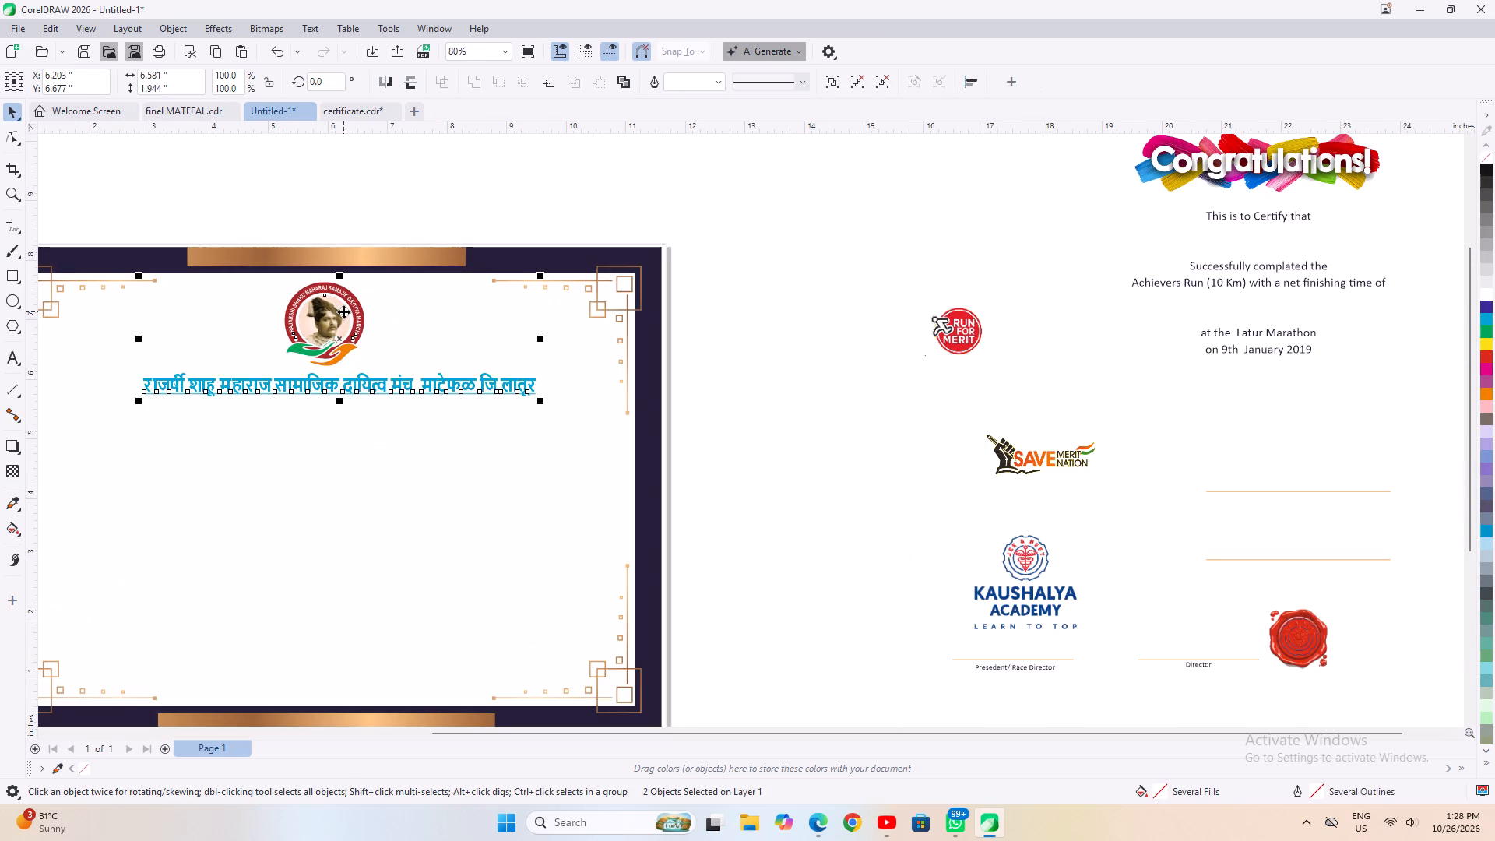
key("c")
left_click(368, 202)
Remove the underline from the blue Marathi heading.
left_click(399, 391)
scroll(246, 437, "up", 1)
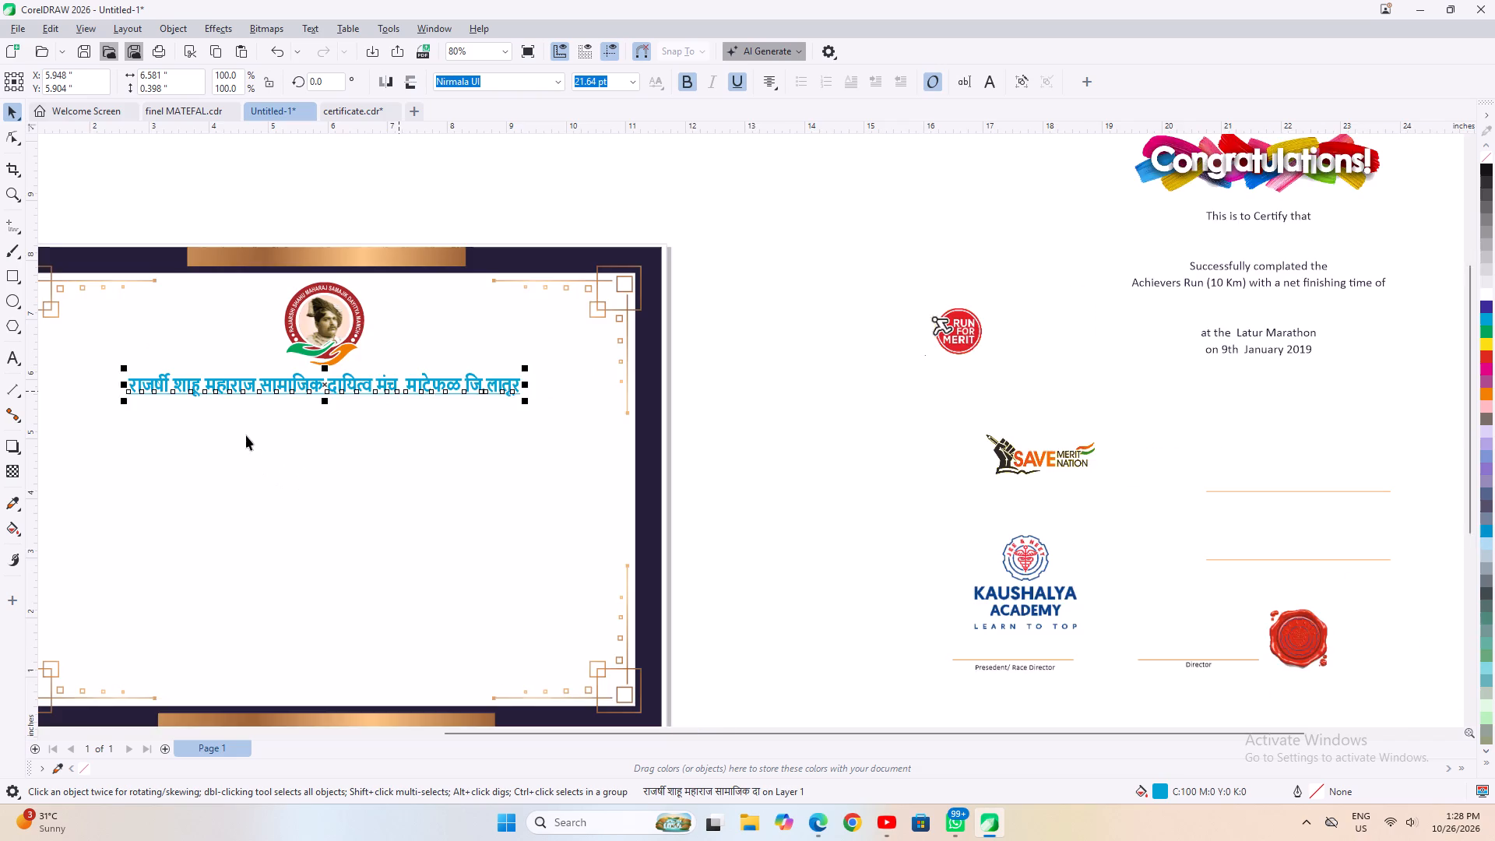
scroll(246, 435, "up", 2)
left_click(726, 85)
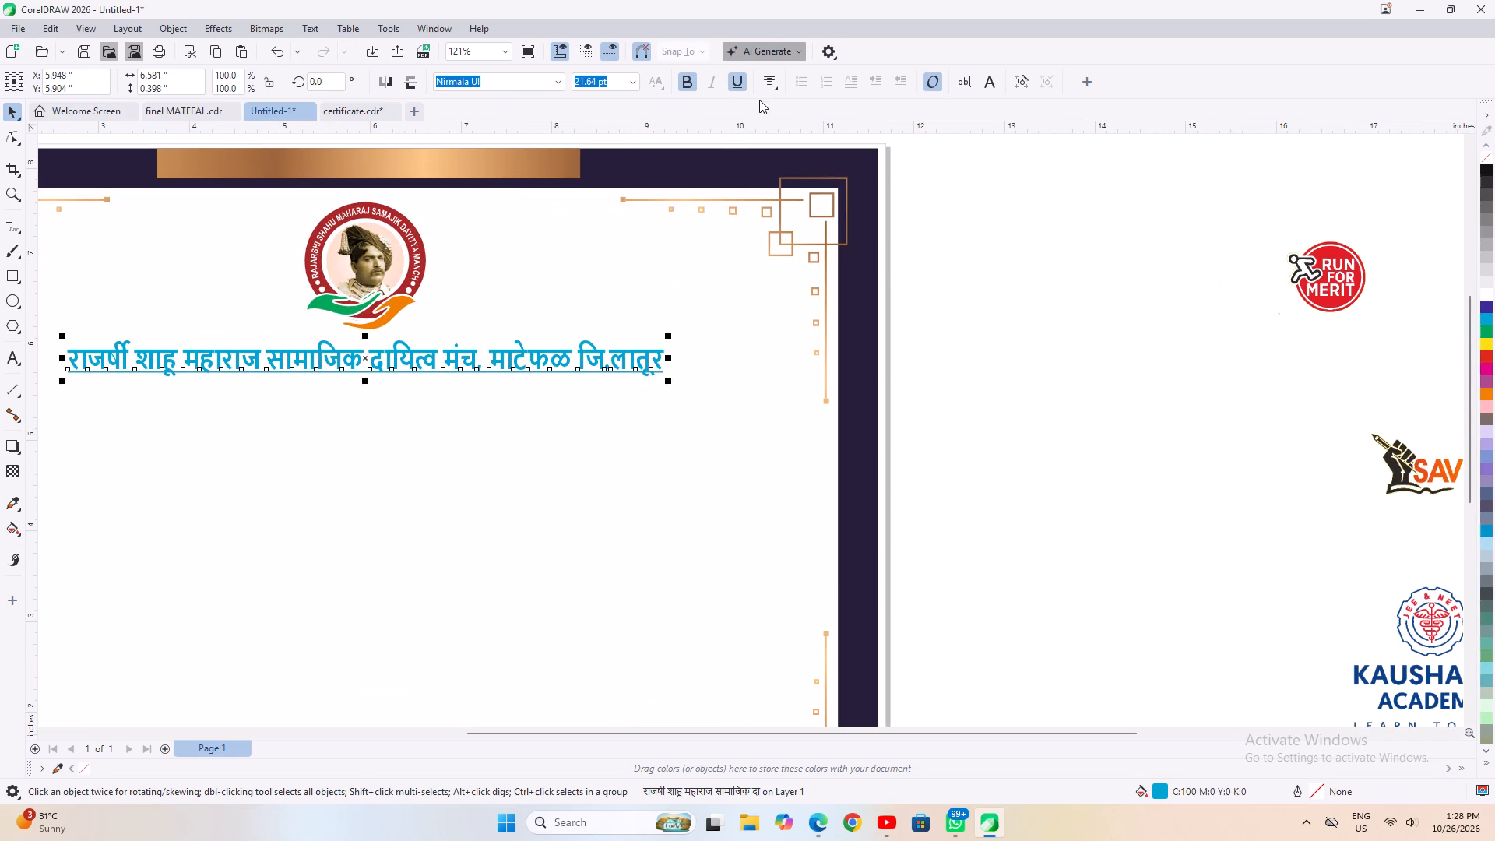
left_click(737, 81)
left_click(1055, 436)
Recolour the Marathi heading with the dark red #A92727 sampled from the emblem's outer ring.
scroll(1055, 436, "down", 2)
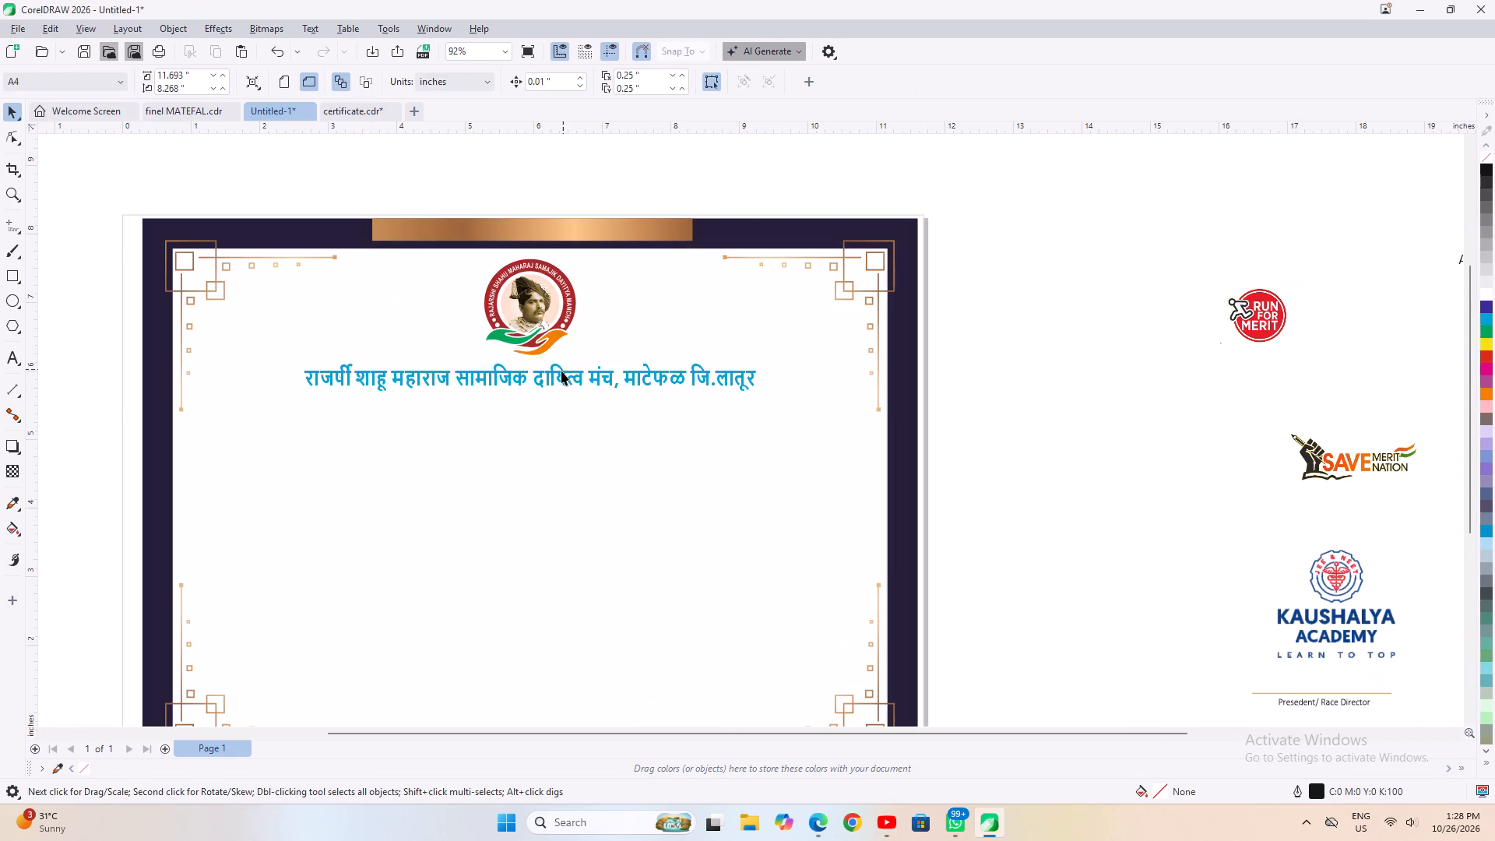
left_click(561, 371)
scroll(575, 417, "up", 6)
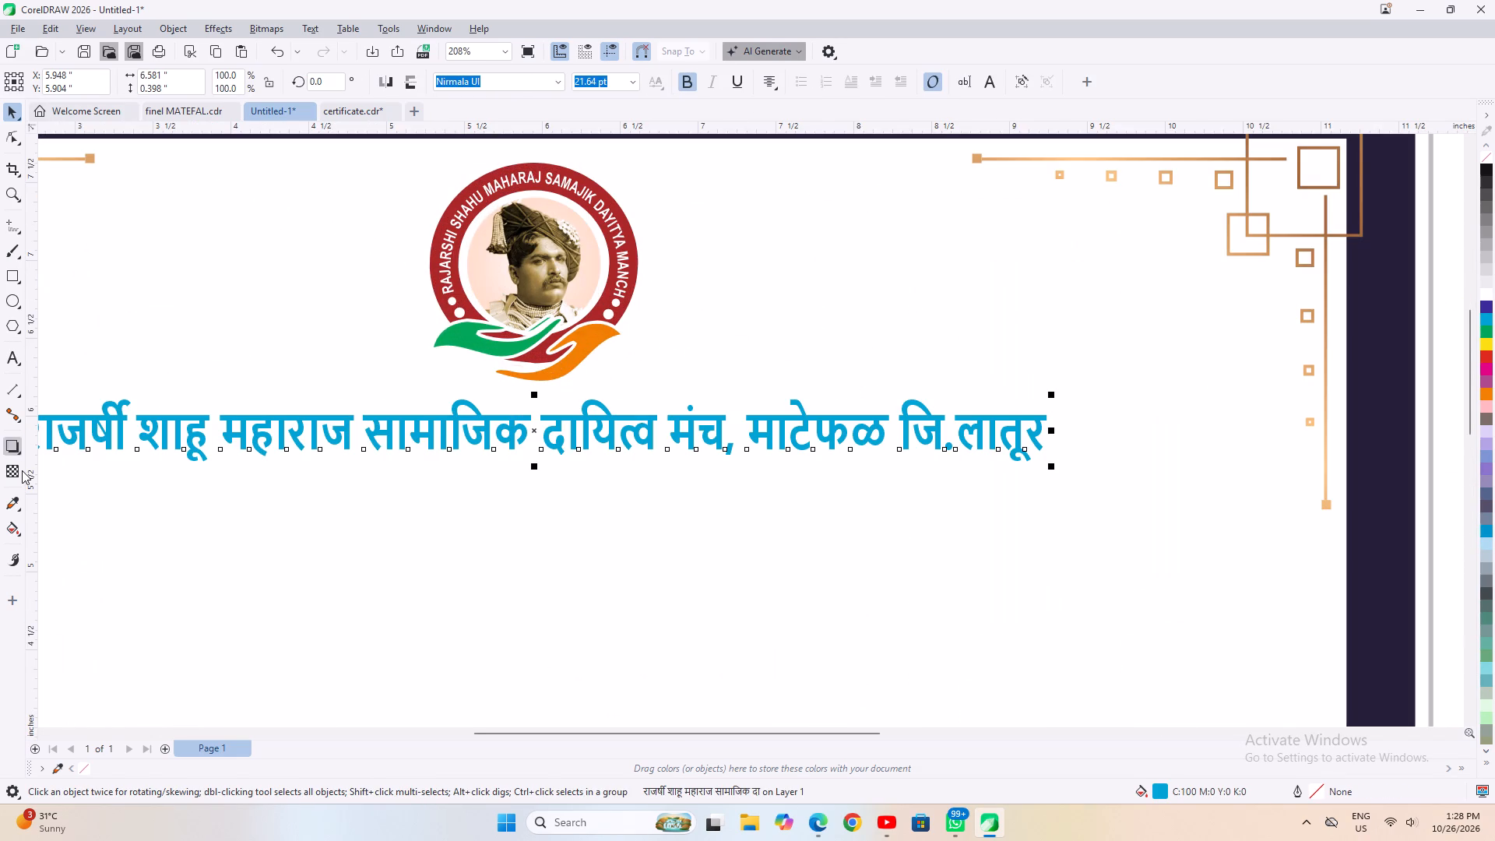
left_click(5, 504)
scroll(444, 297, "up", 2)
left_click(432, 254)
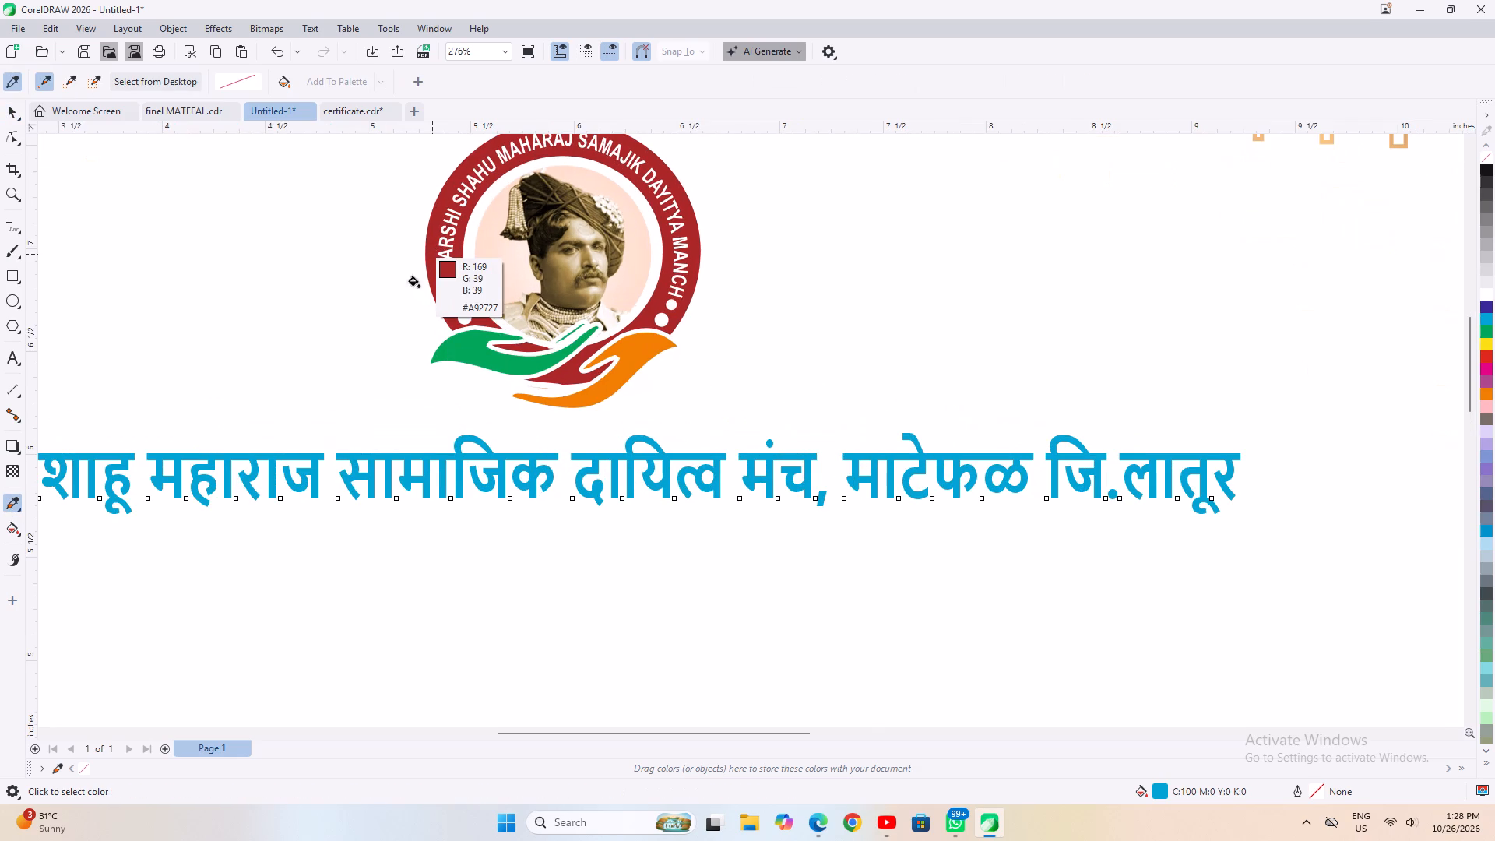
scroll(323, 432, "up", 2)
left_click(273, 463)
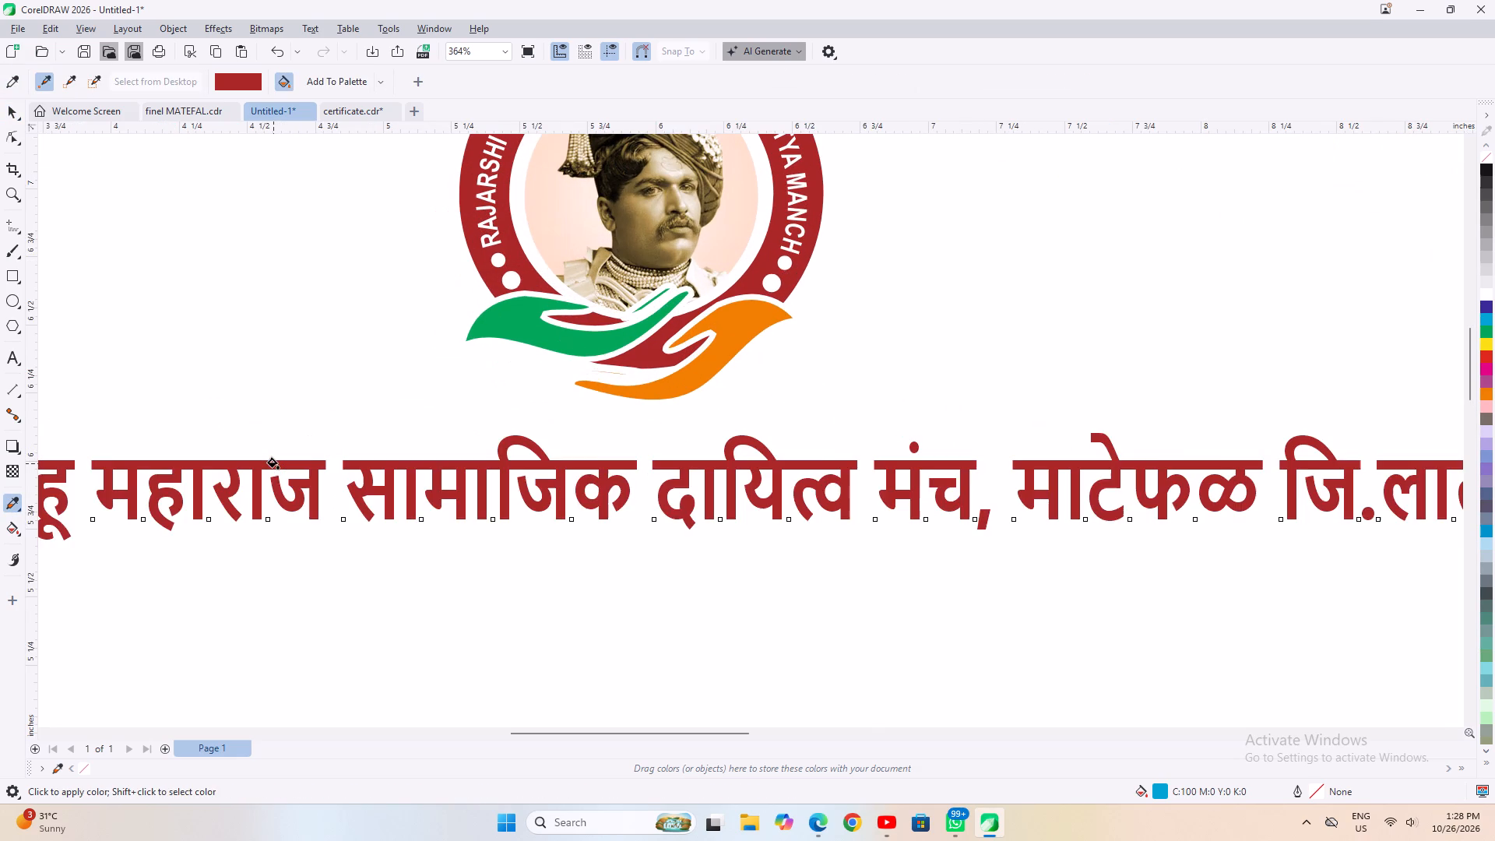
scroll(273, 461, "down", 3)
left_click(11, 113)
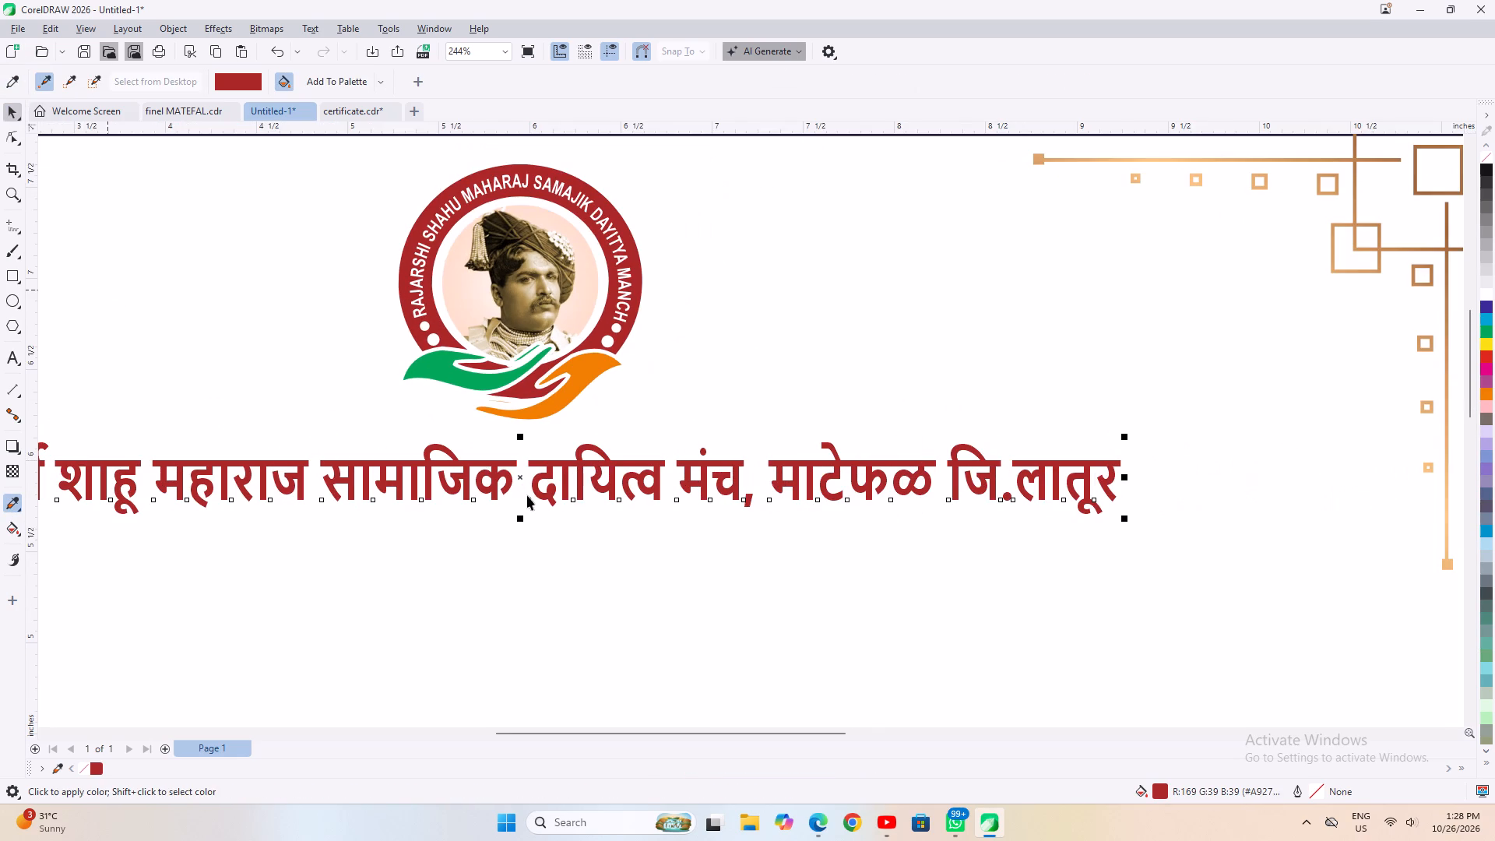
Move the Marathi heading slightly up towards the emblem, to a Y position of about 5.97 in, and deselect it.
left_click_drag(541, 462, 541, 450)
scroll(453, 467, "down", 6)
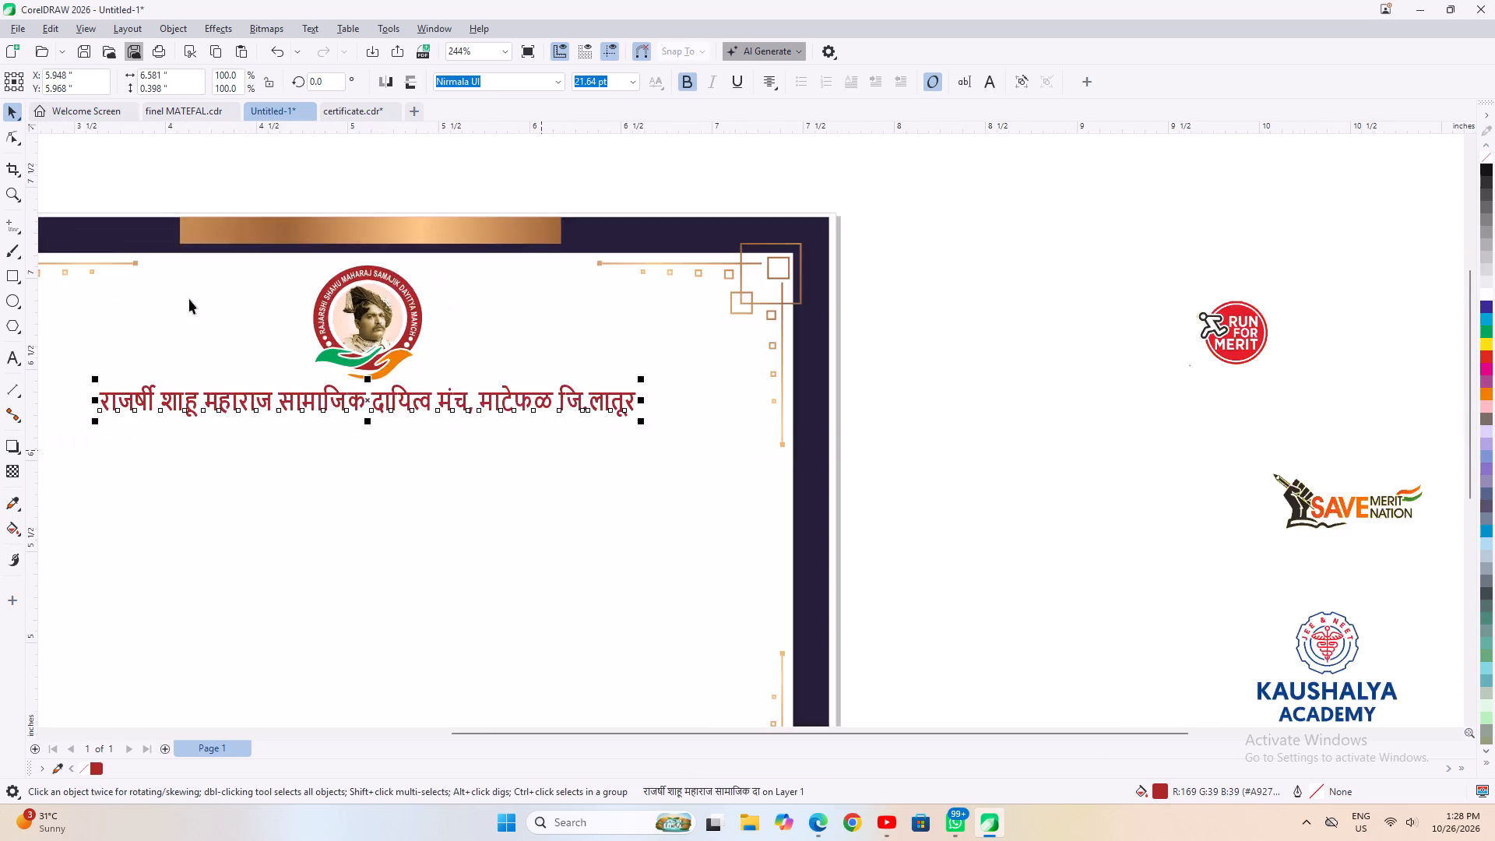
scroll(189, 299, "down", 4)
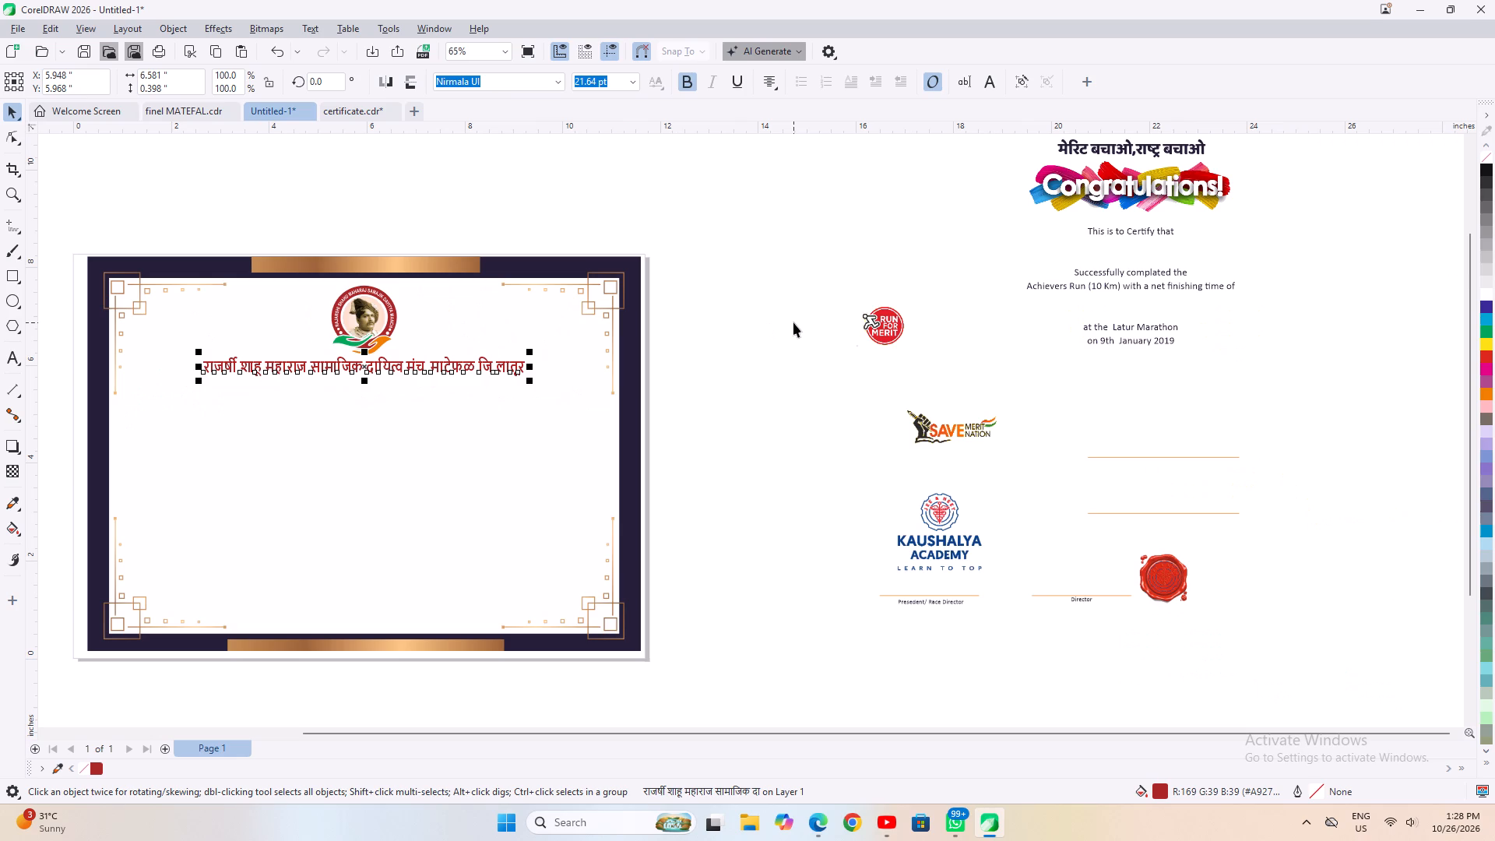
left_click(765, 470)
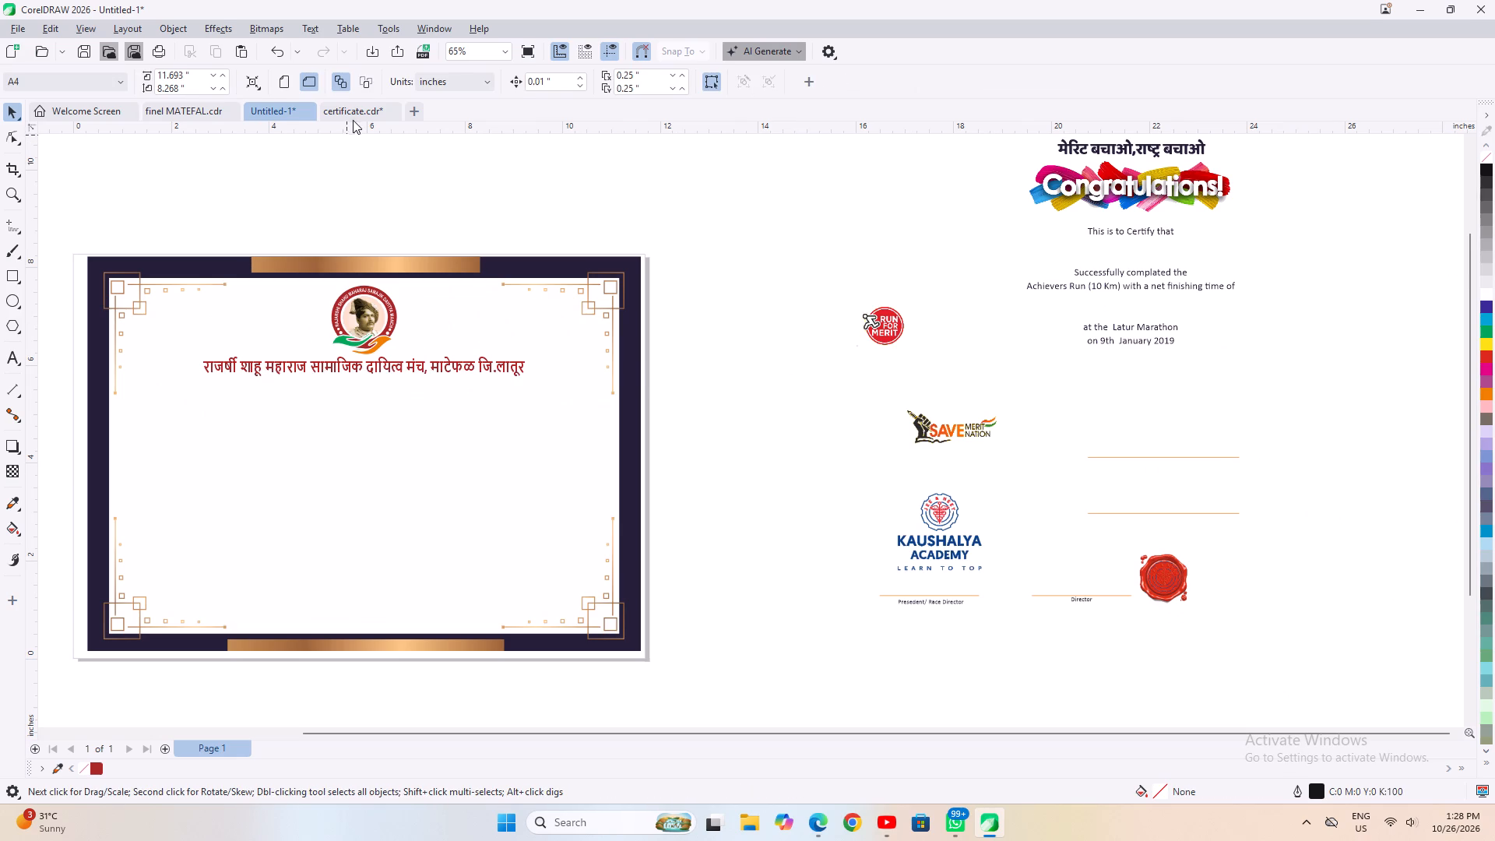
Look through pages 3, 2, 1 and 5 of certificate.cdr to examine the other certificate layouts.
left_click(353, 119)
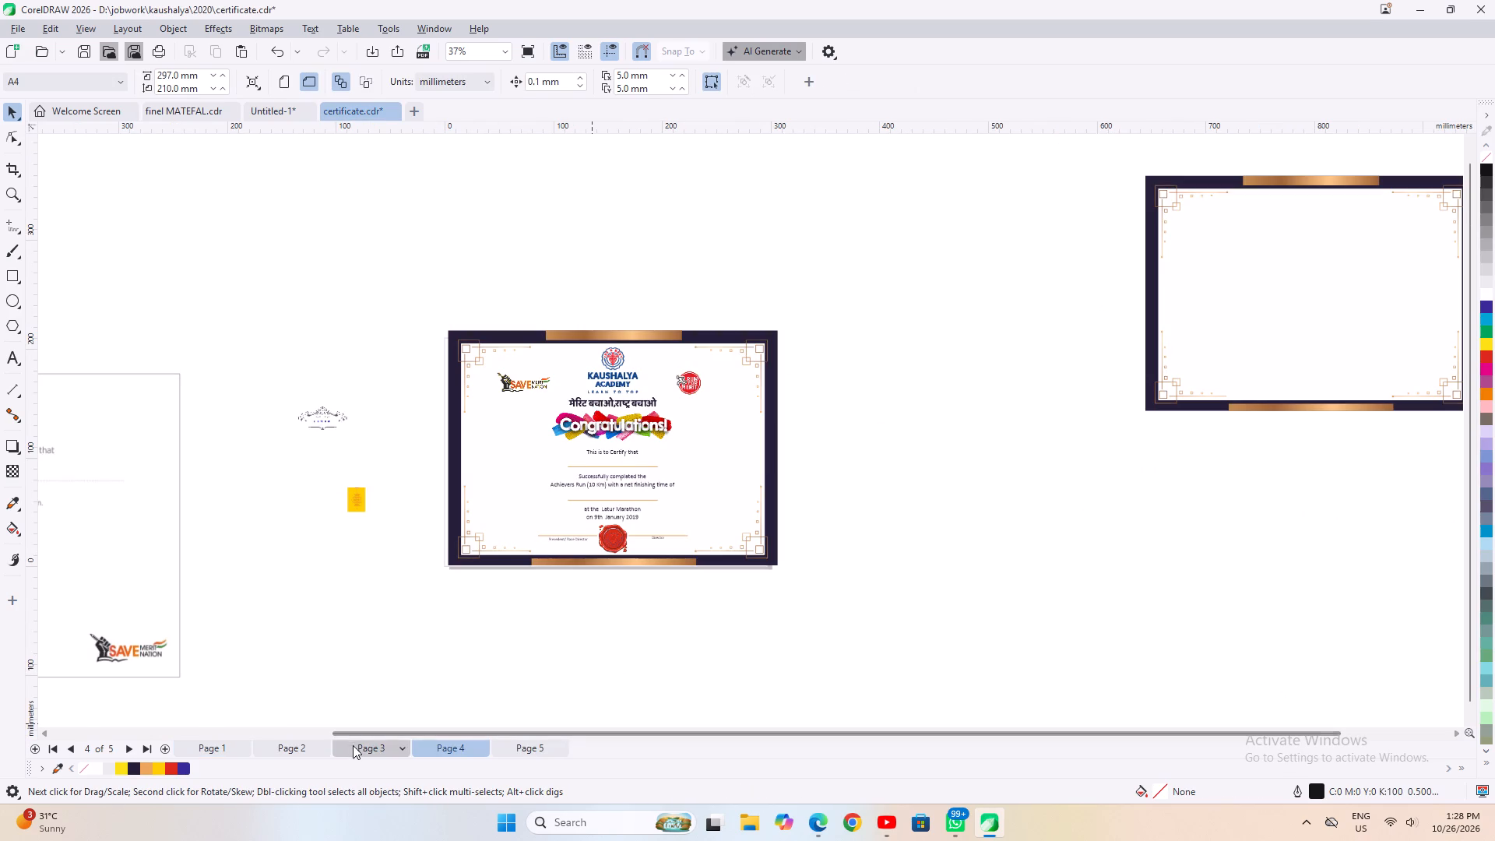
left_click(353, 745)
left_click(293, 746)
left_click(225, 742)
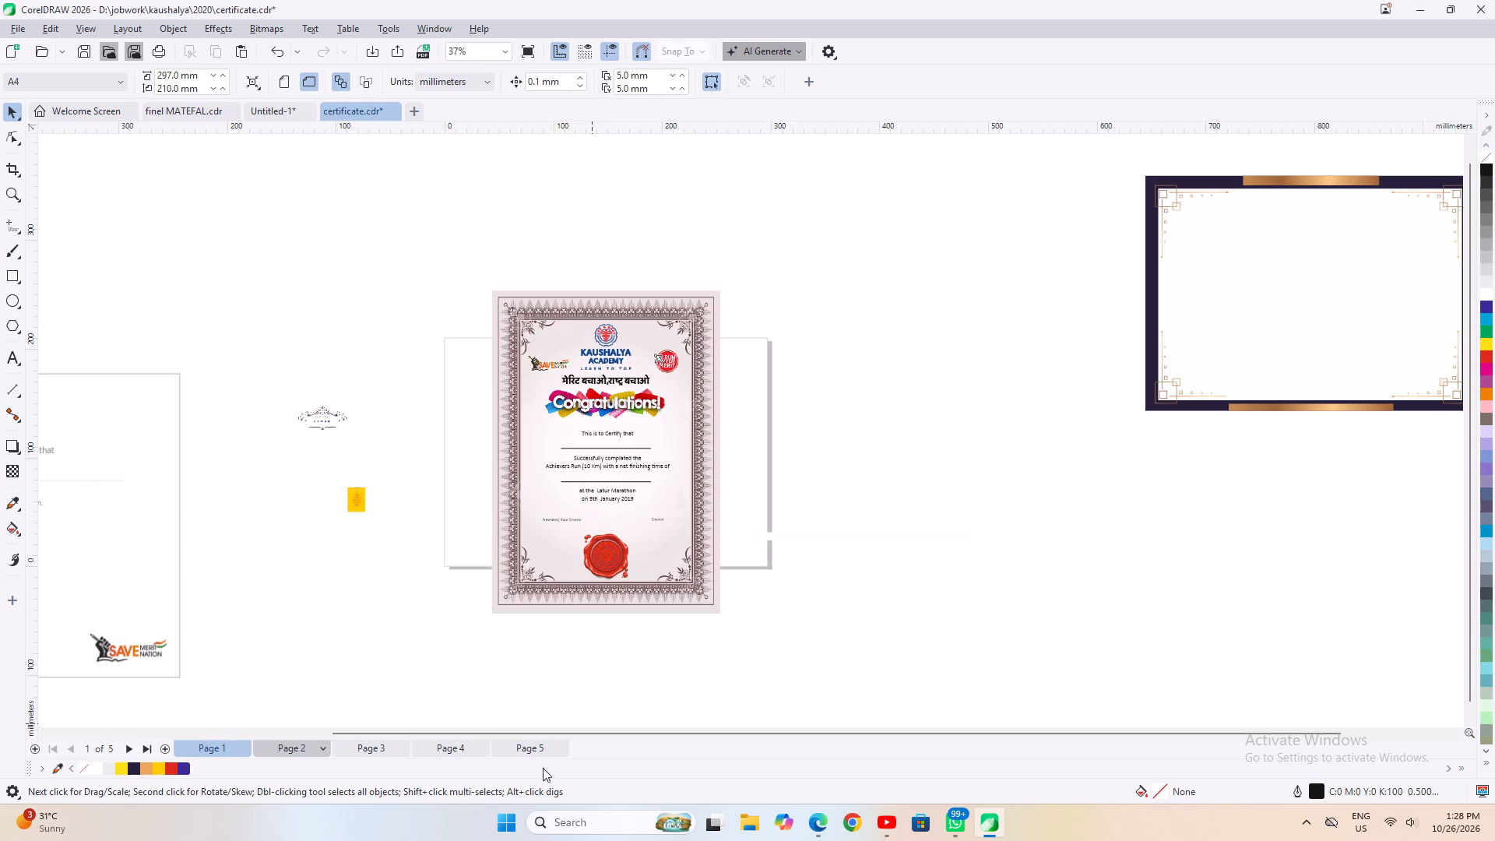
left_click(526, 754)
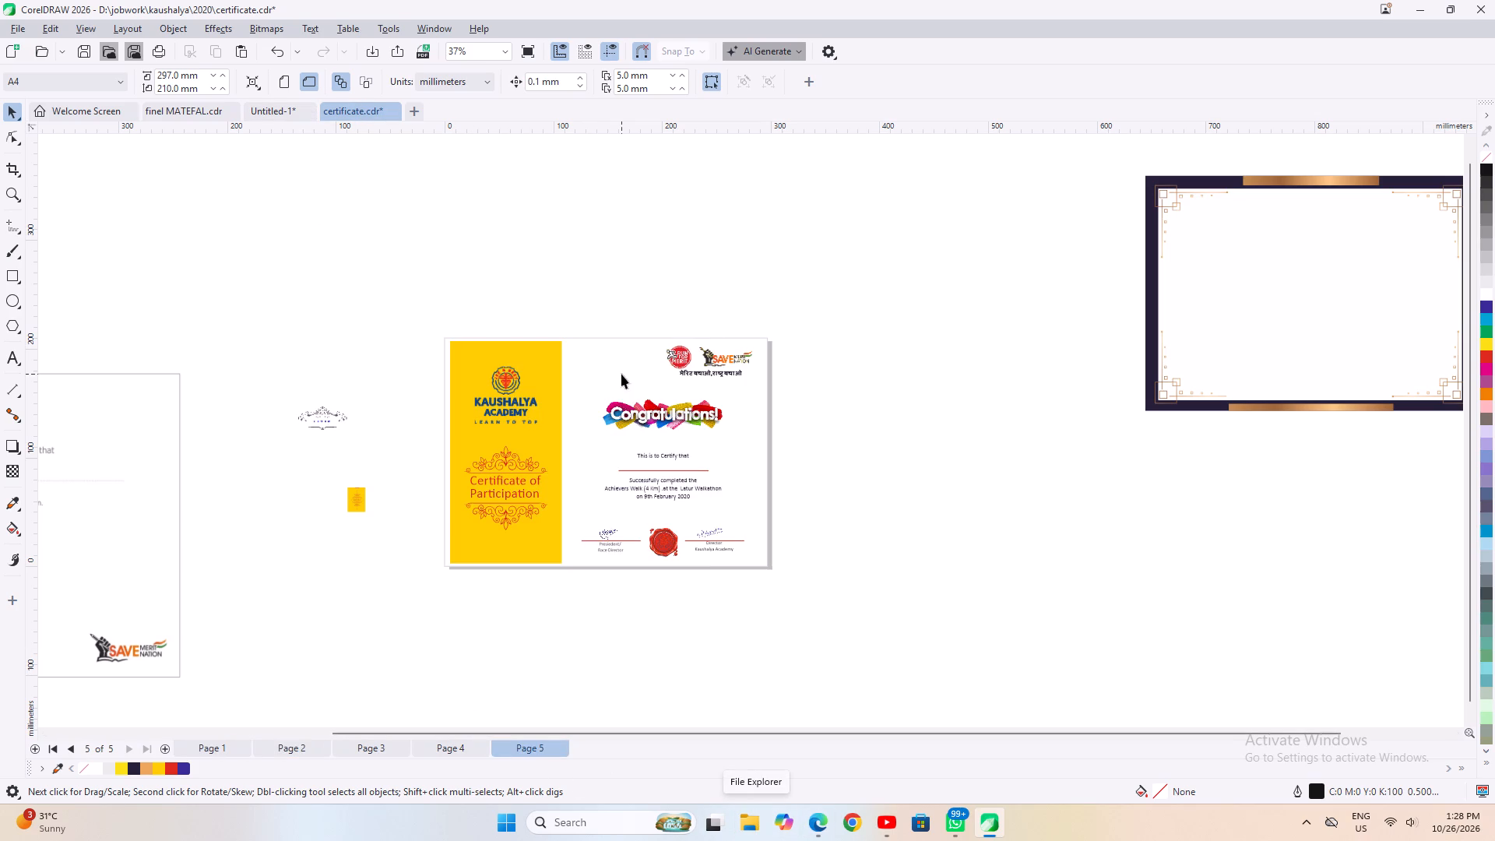
Close the certificate.cdr document without saving its changes.
left_click(394, 114)
left_click(749, 449)
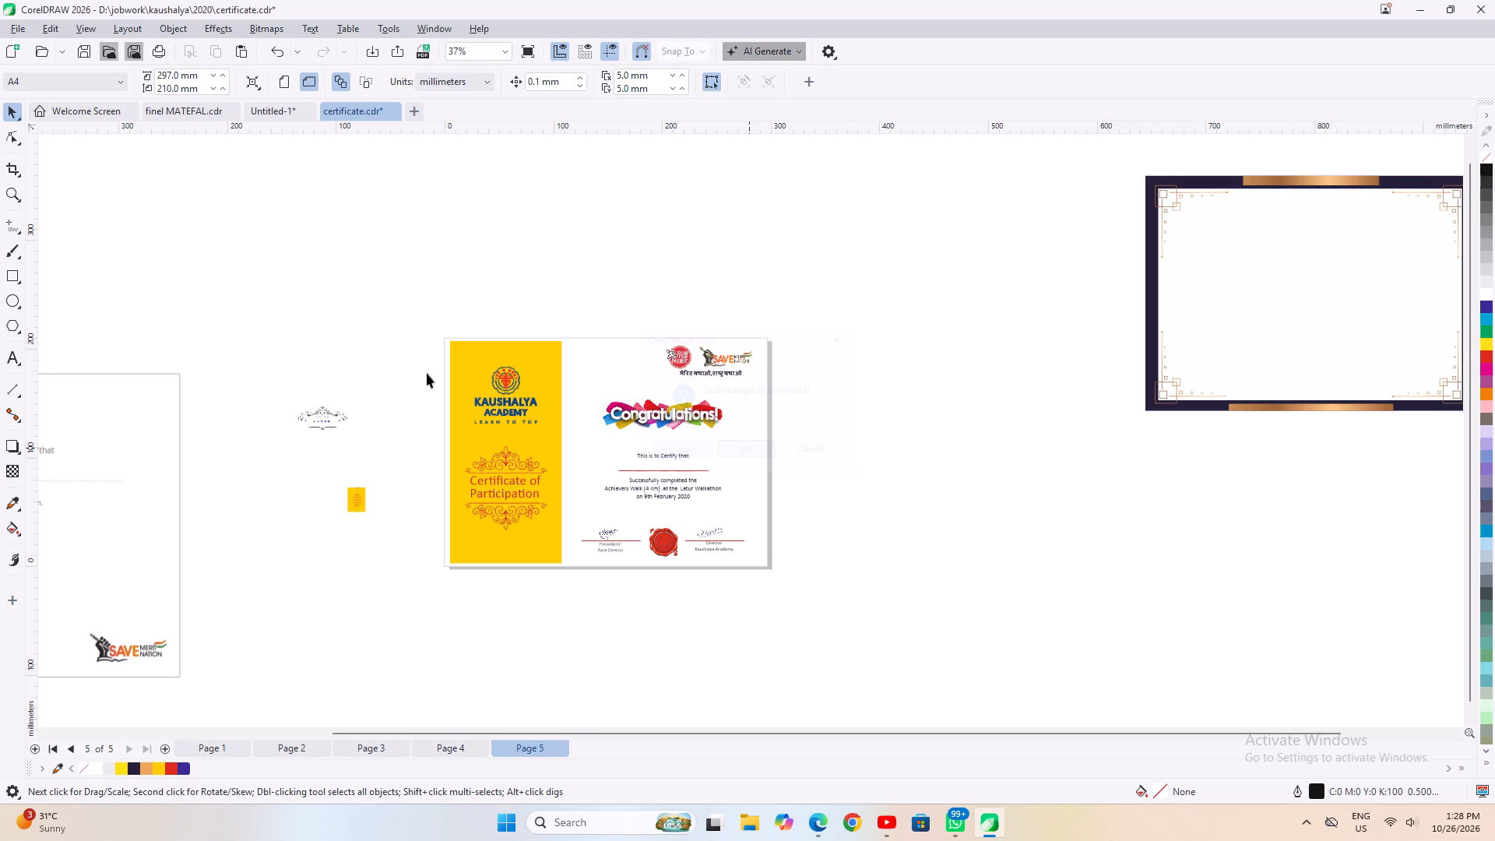
Search the jobwork folder for drawings matching "CER" and preview the "jalkot certficate" file.
left_click(35, 51)
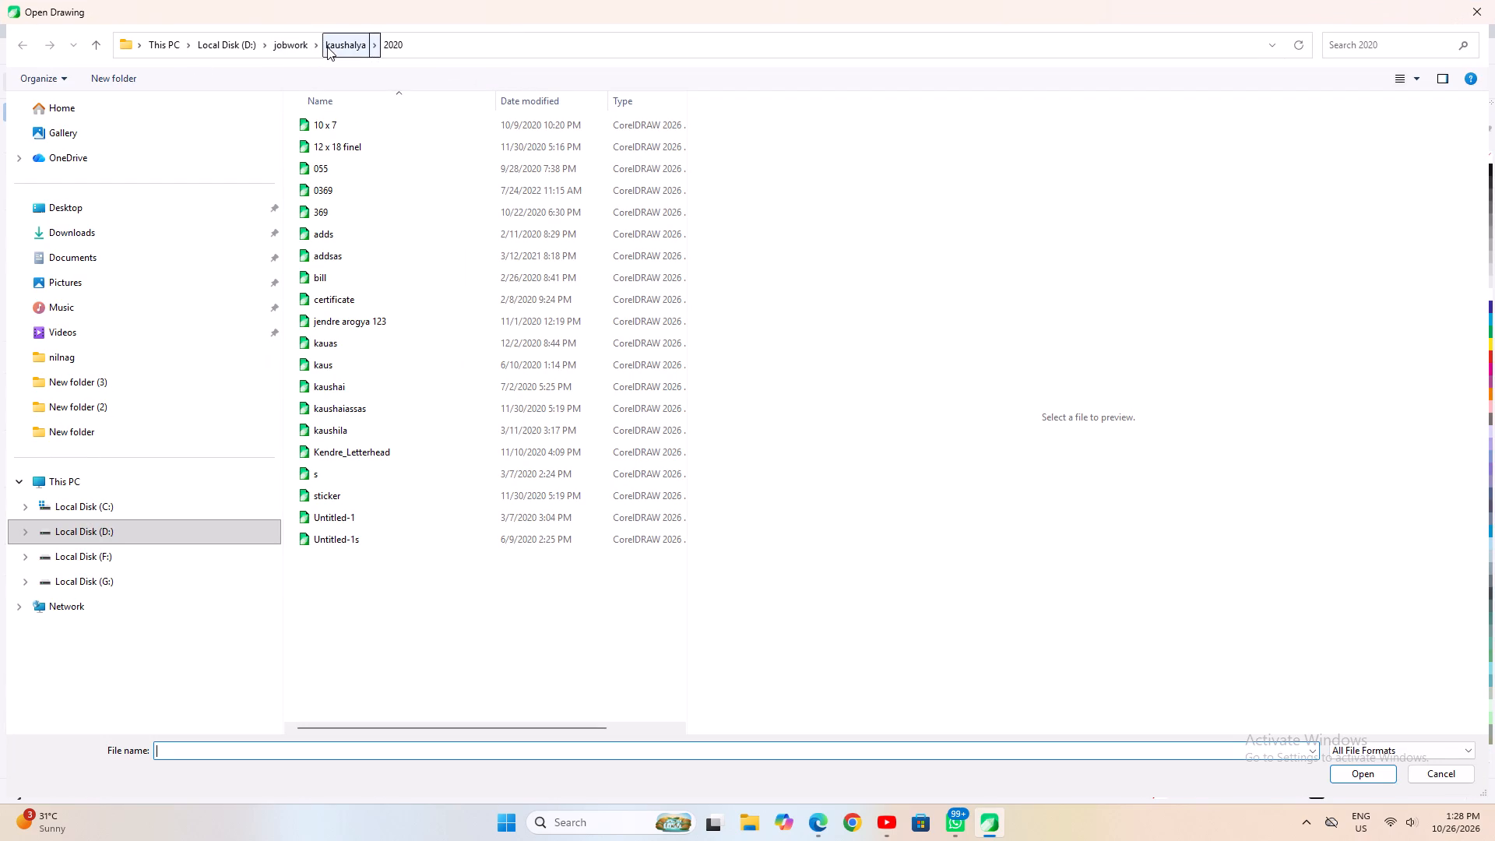
left_click(284, 47)
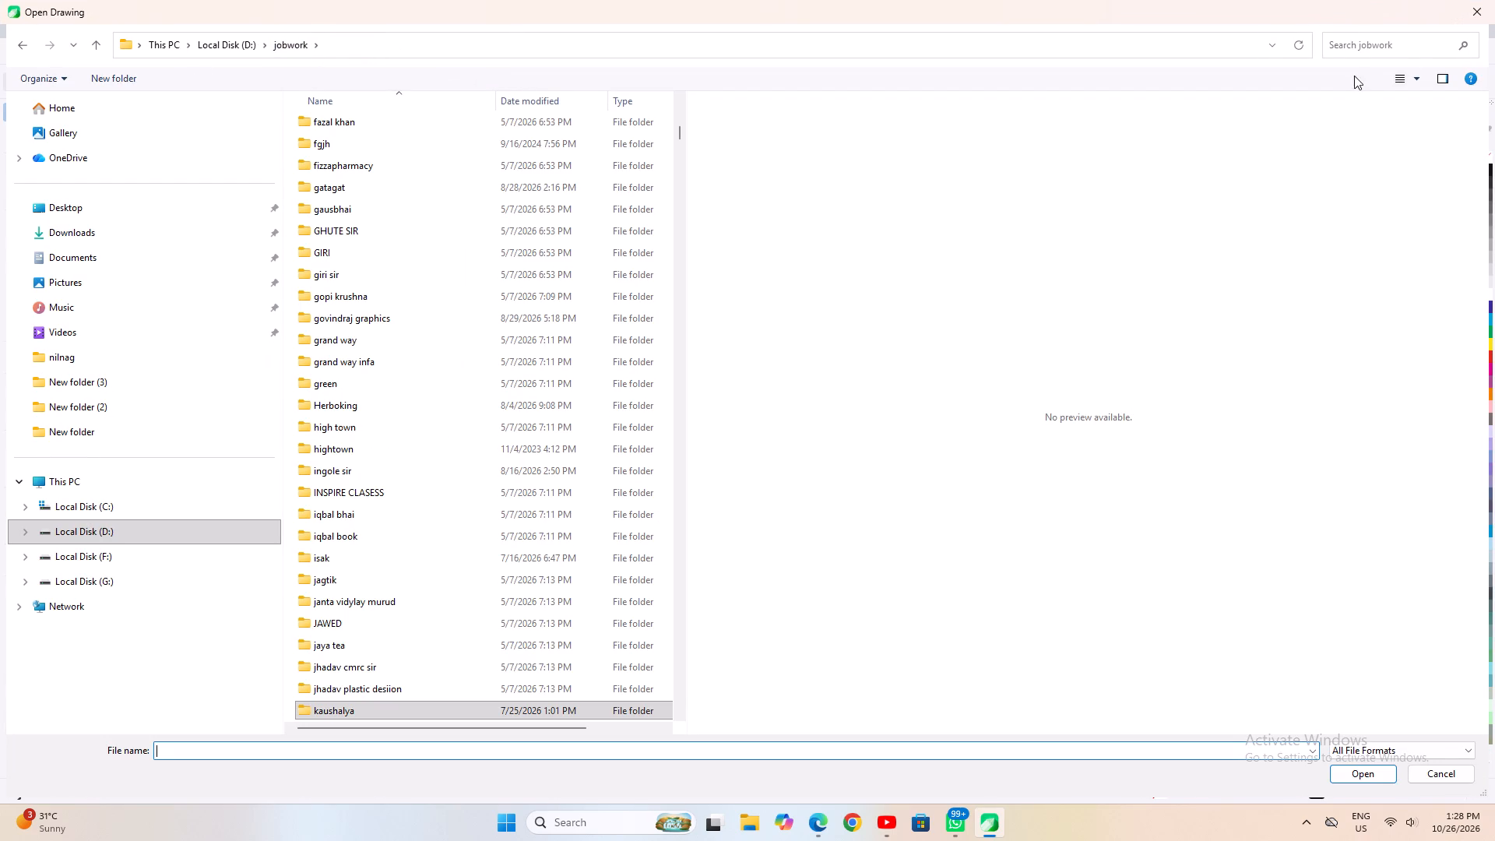
left_click(1366, 49)
type("CER")
key("Return")
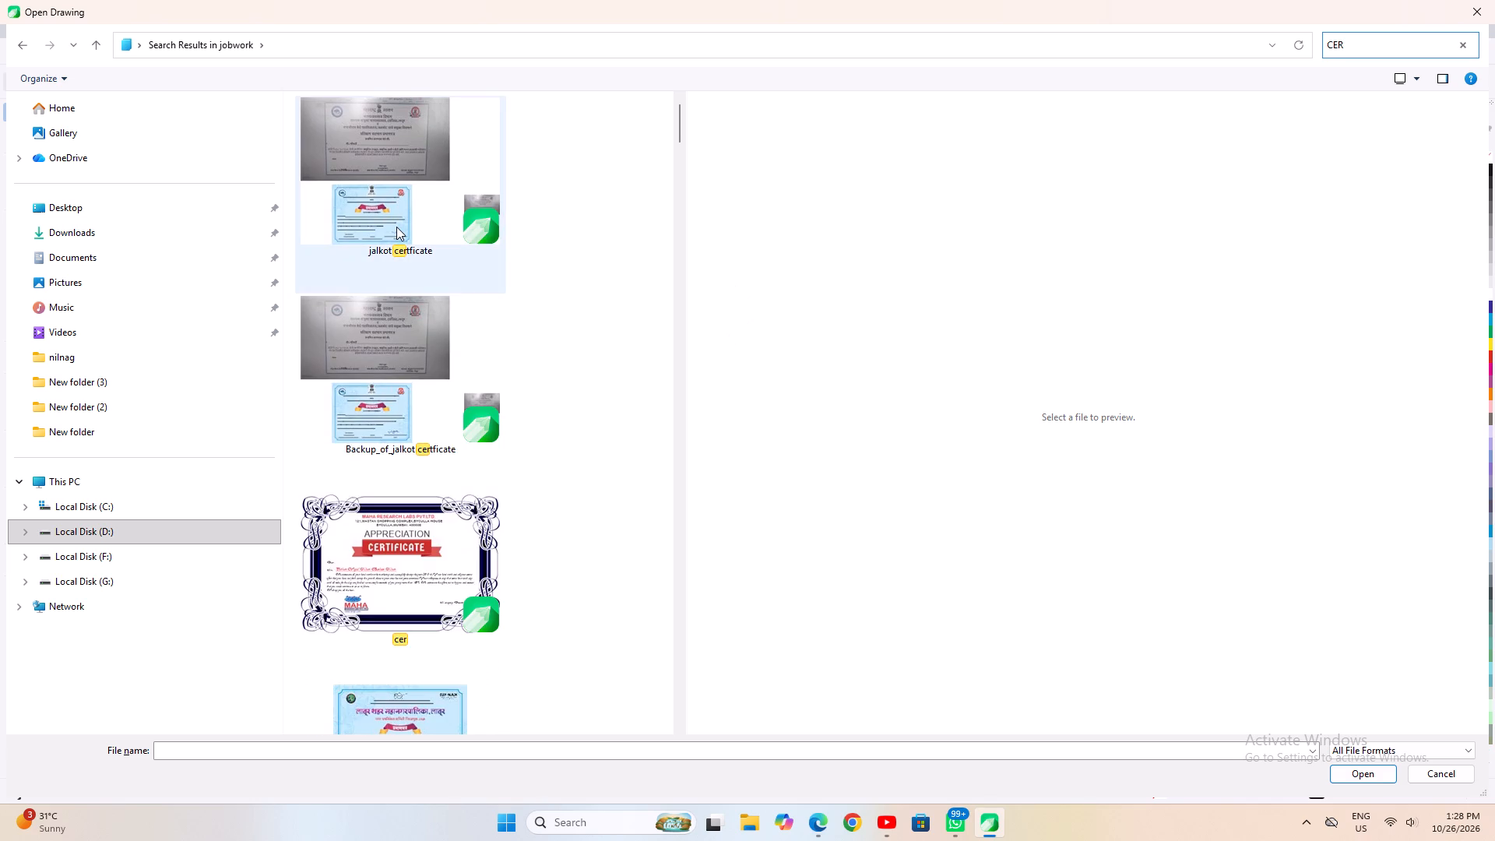
left_click(396, 227)
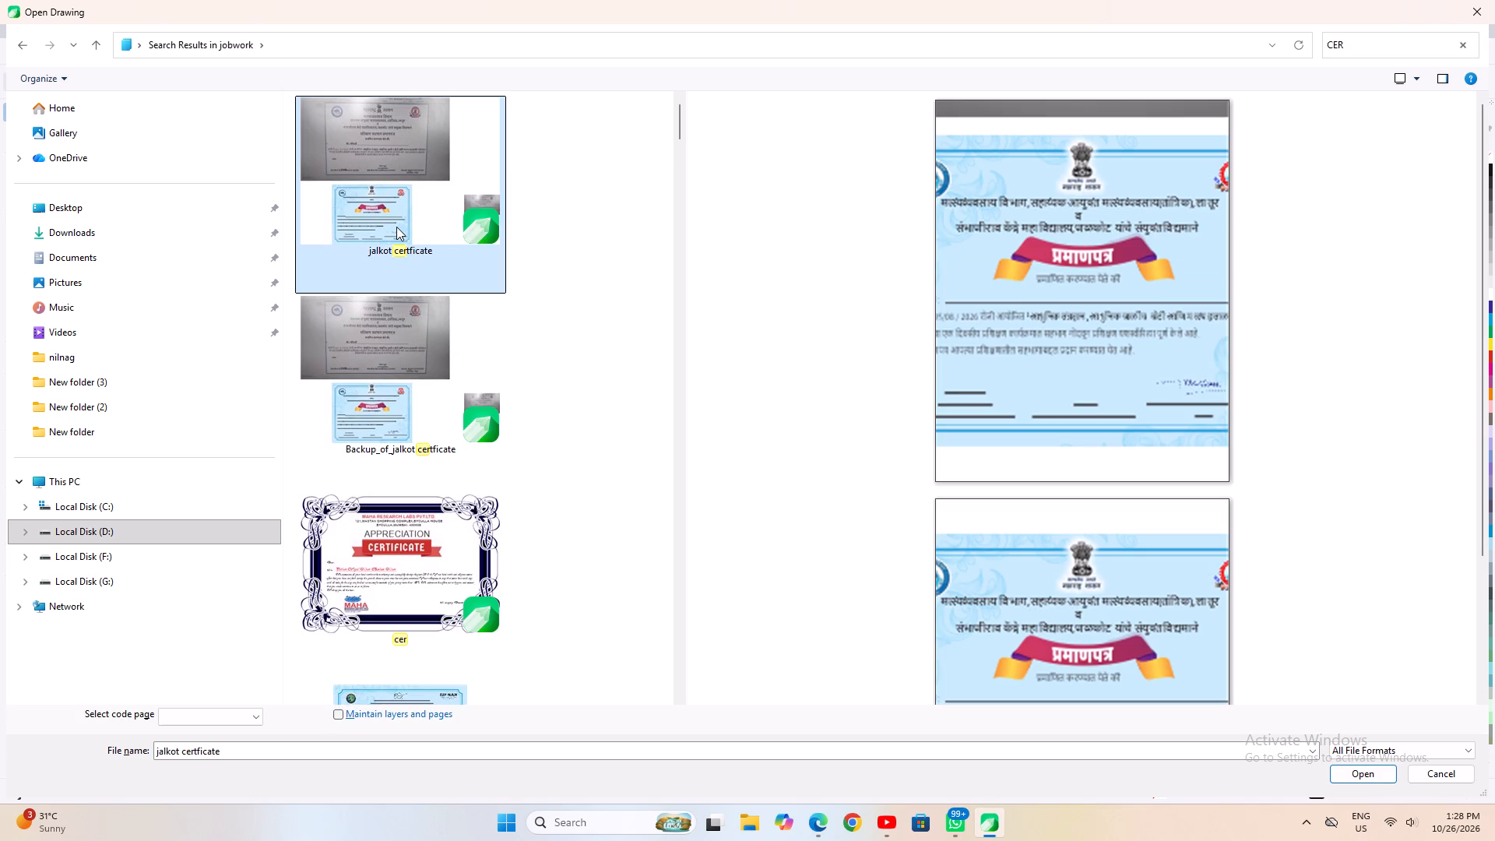
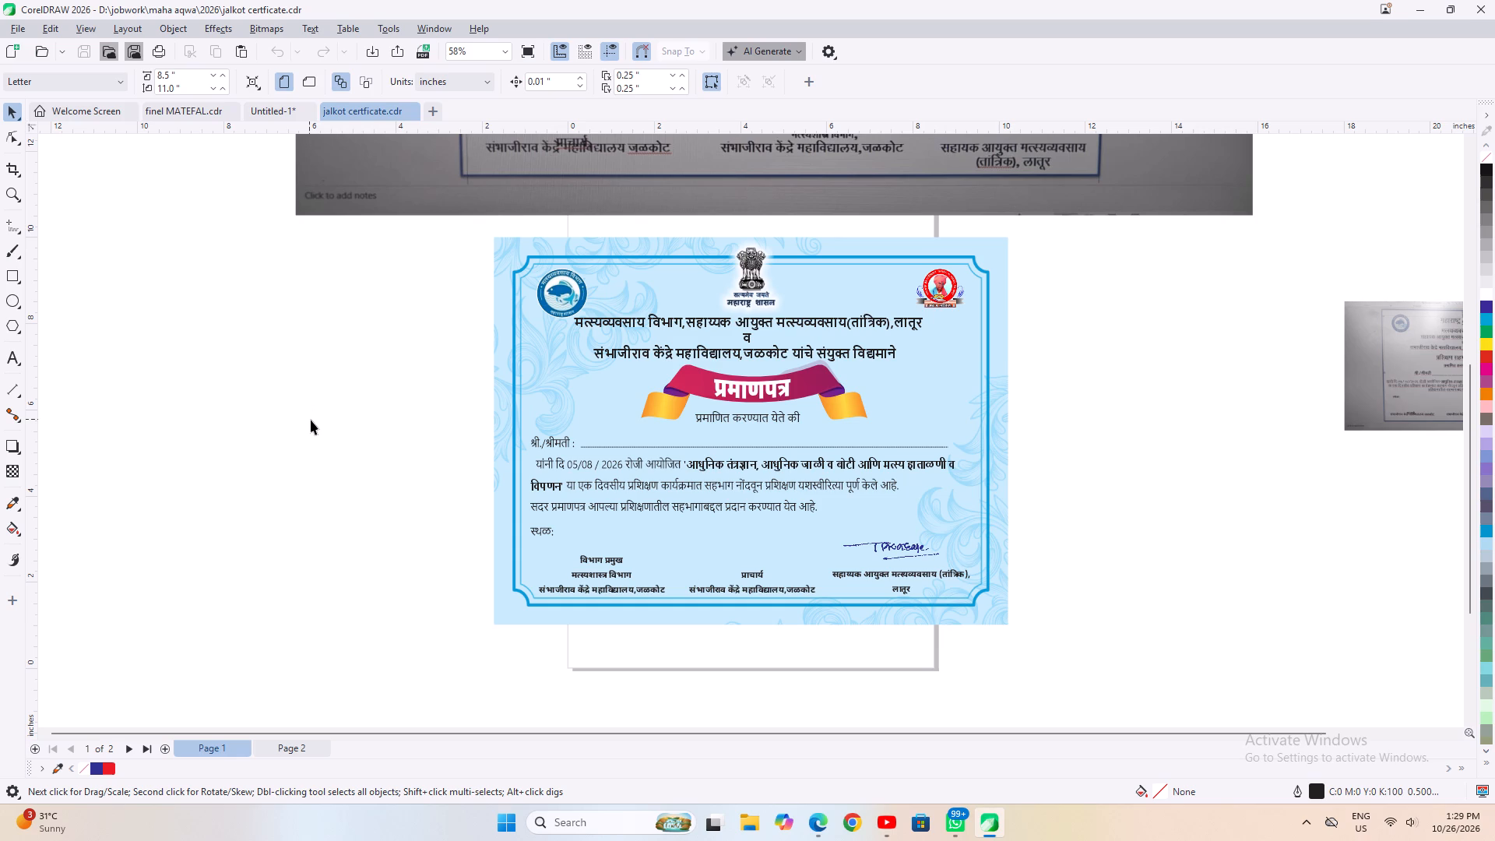
Copy the प्रमाणपत्र ribbon, the certificate text and the signature blocks from the jalkot certificate, leaving out its upper heading and logos.
scroll(772, 561, "up", 1)
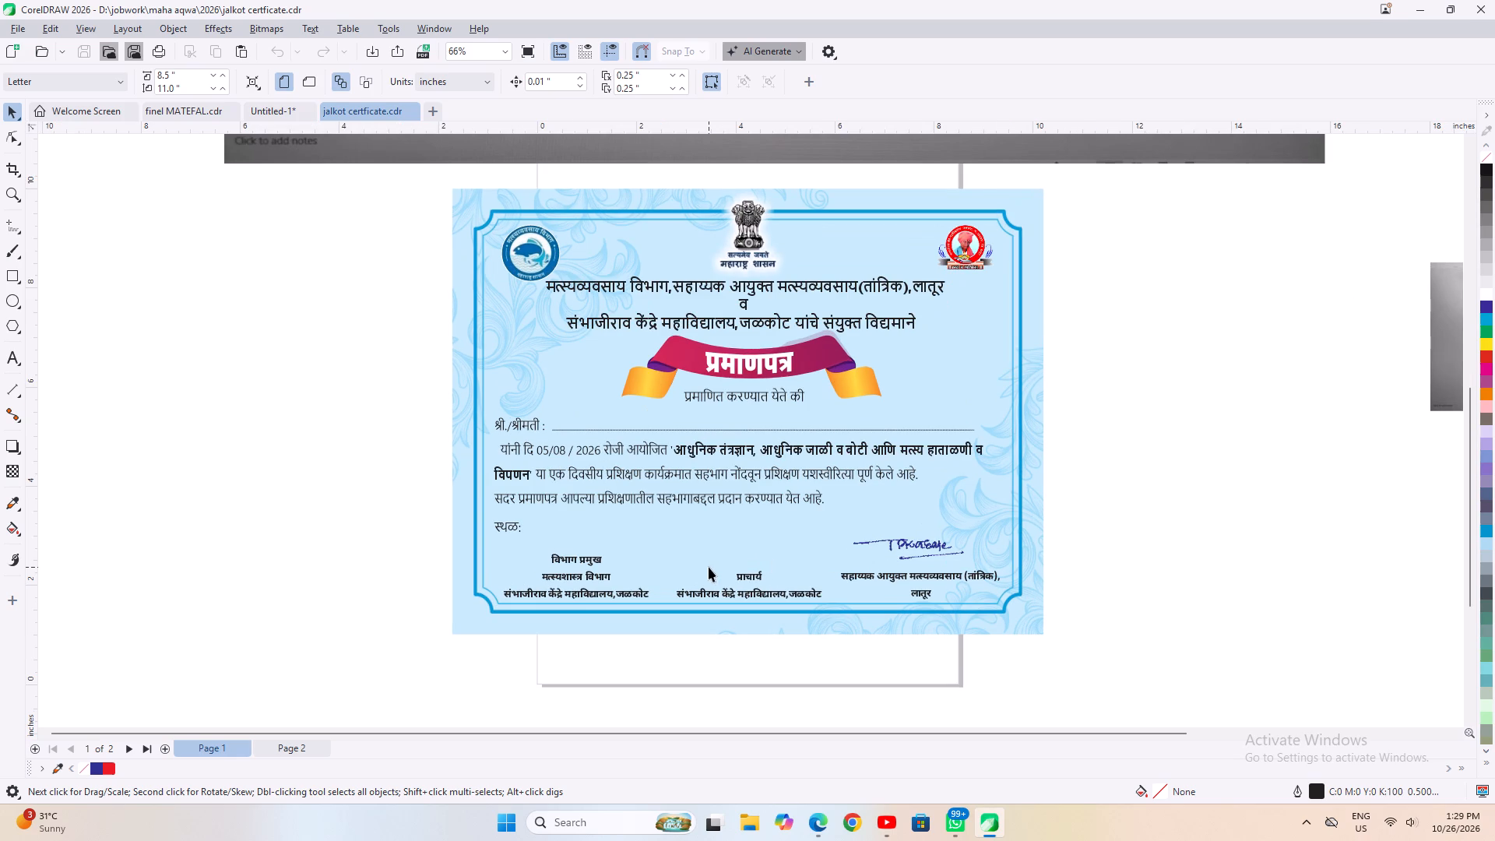
left_click_drag(295, 318, 527, 447)
left_click_drag(527, 447, 1112, 611)
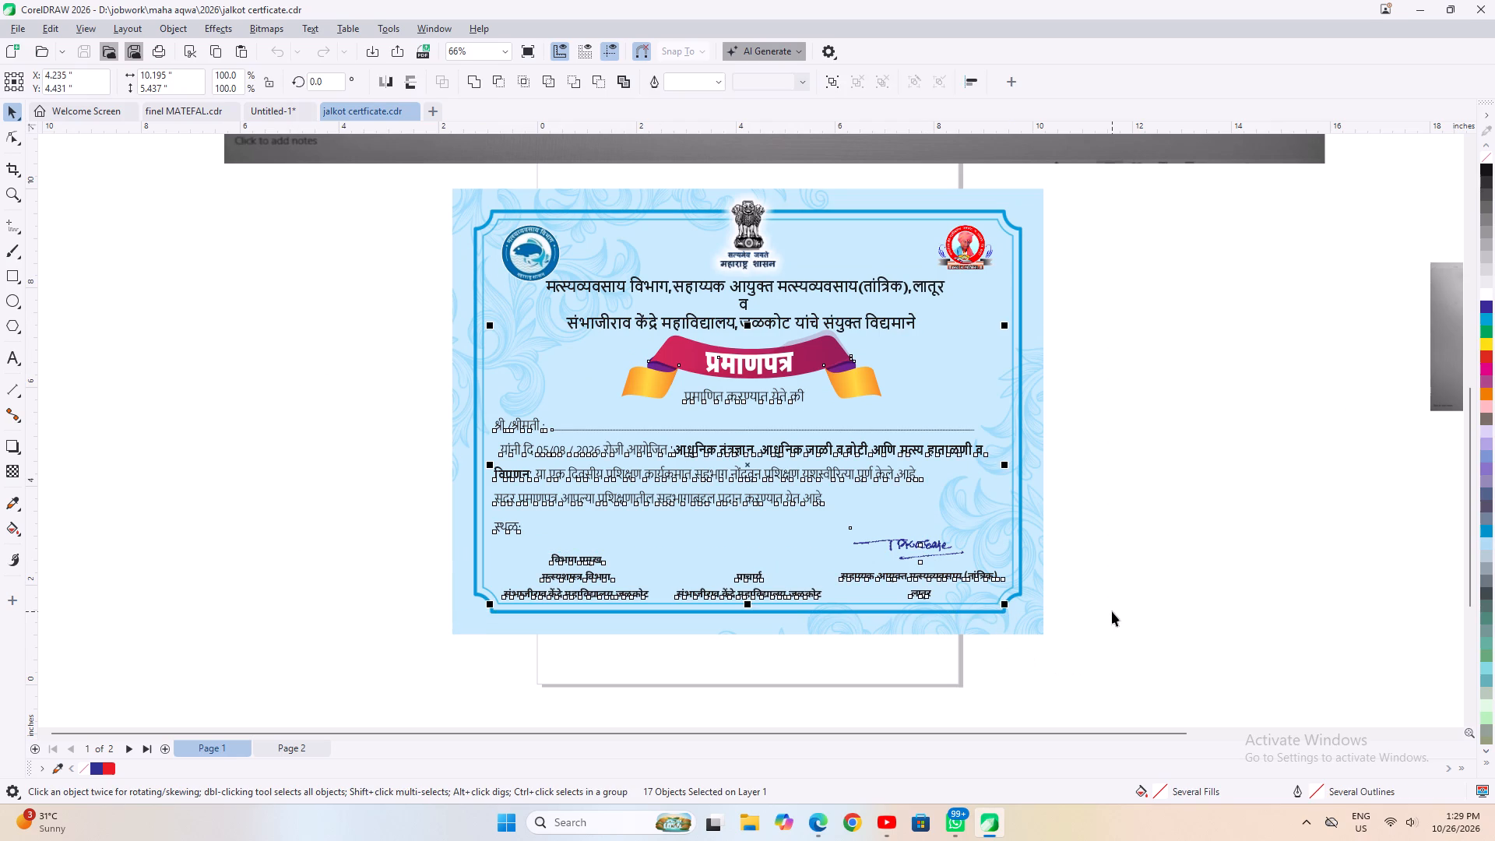
key("ctrl+c")
left_click(1109, 607)
left_click_drag(1081, 646, 614, 534)
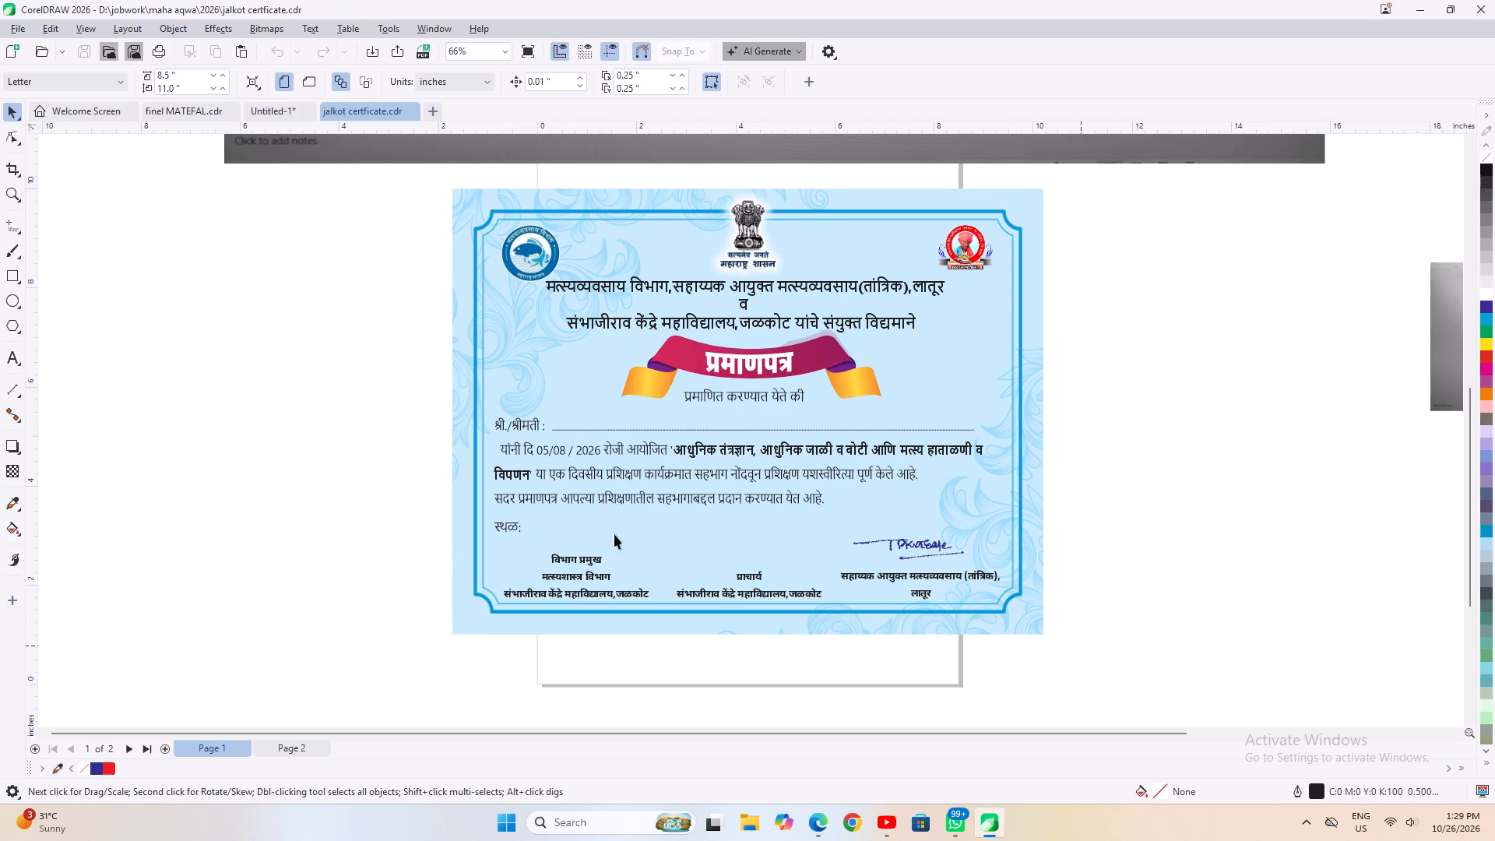
left_click_drag(614, 534, 354, 320)
key("ctrl+c")
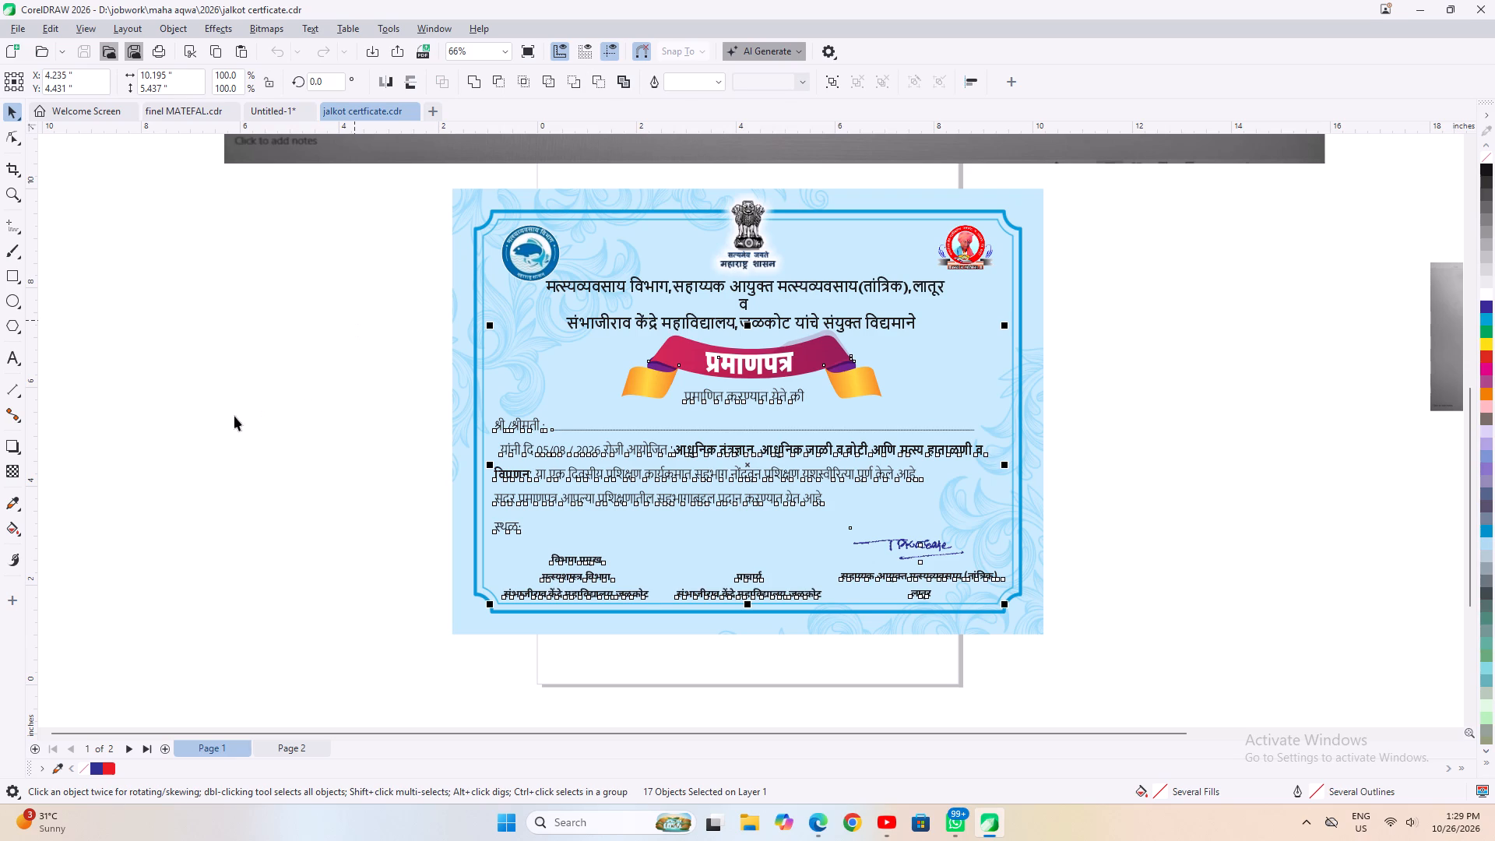
left_click(234, 416)
Paste the copied certificate elements into the Untitled-1 document and park them outside the page, below the Kaushalya Academy reference material.
left_click(267, 104)
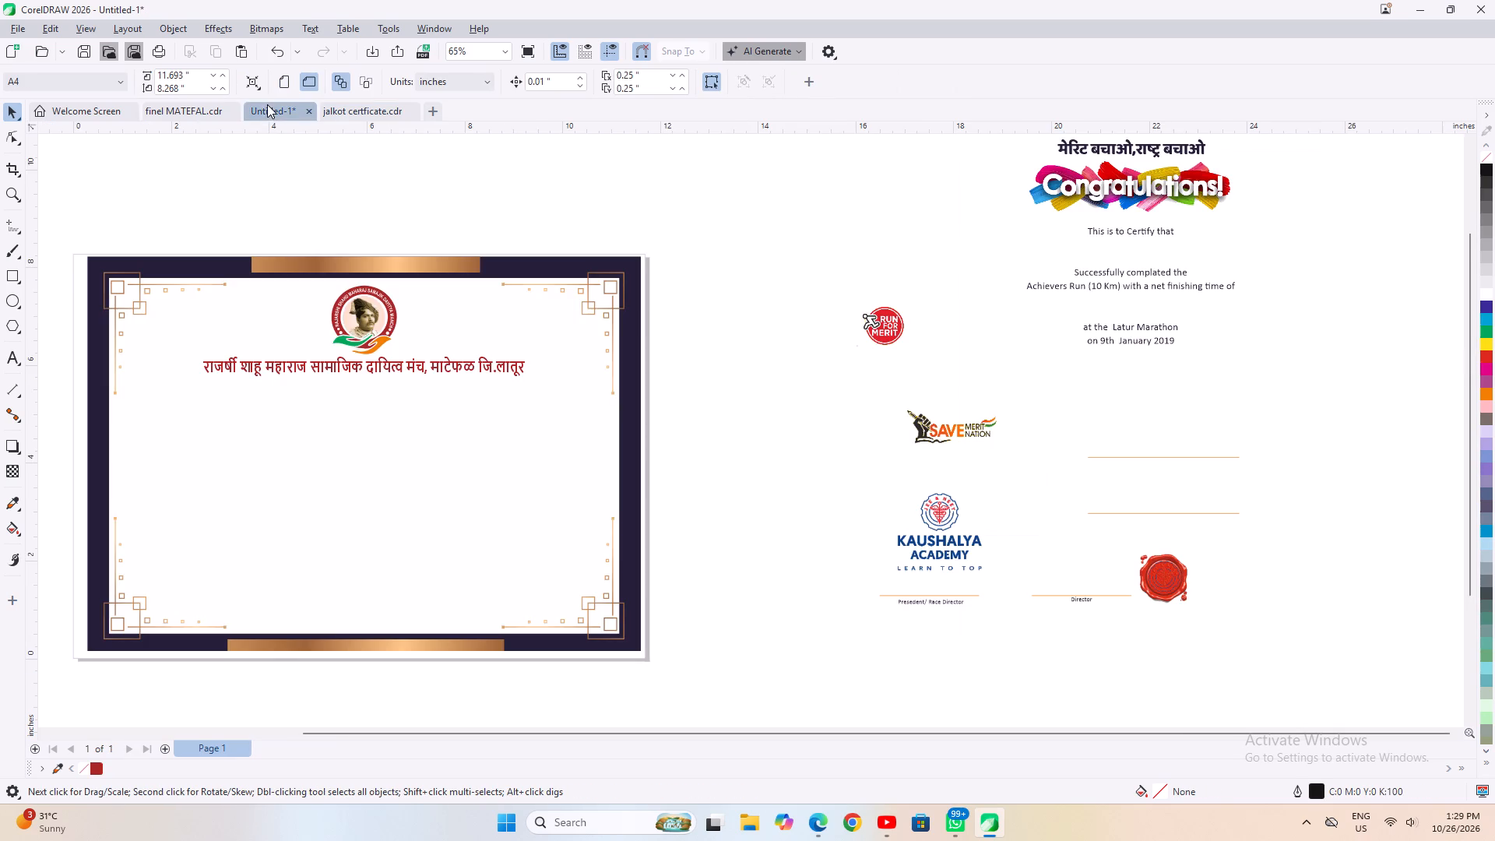
left_click(766, 487)
right_click(739, 401)
left_click(789, 520)
scroll(683, 420, "down", 3)
scroll(399, 470, "down", 2)
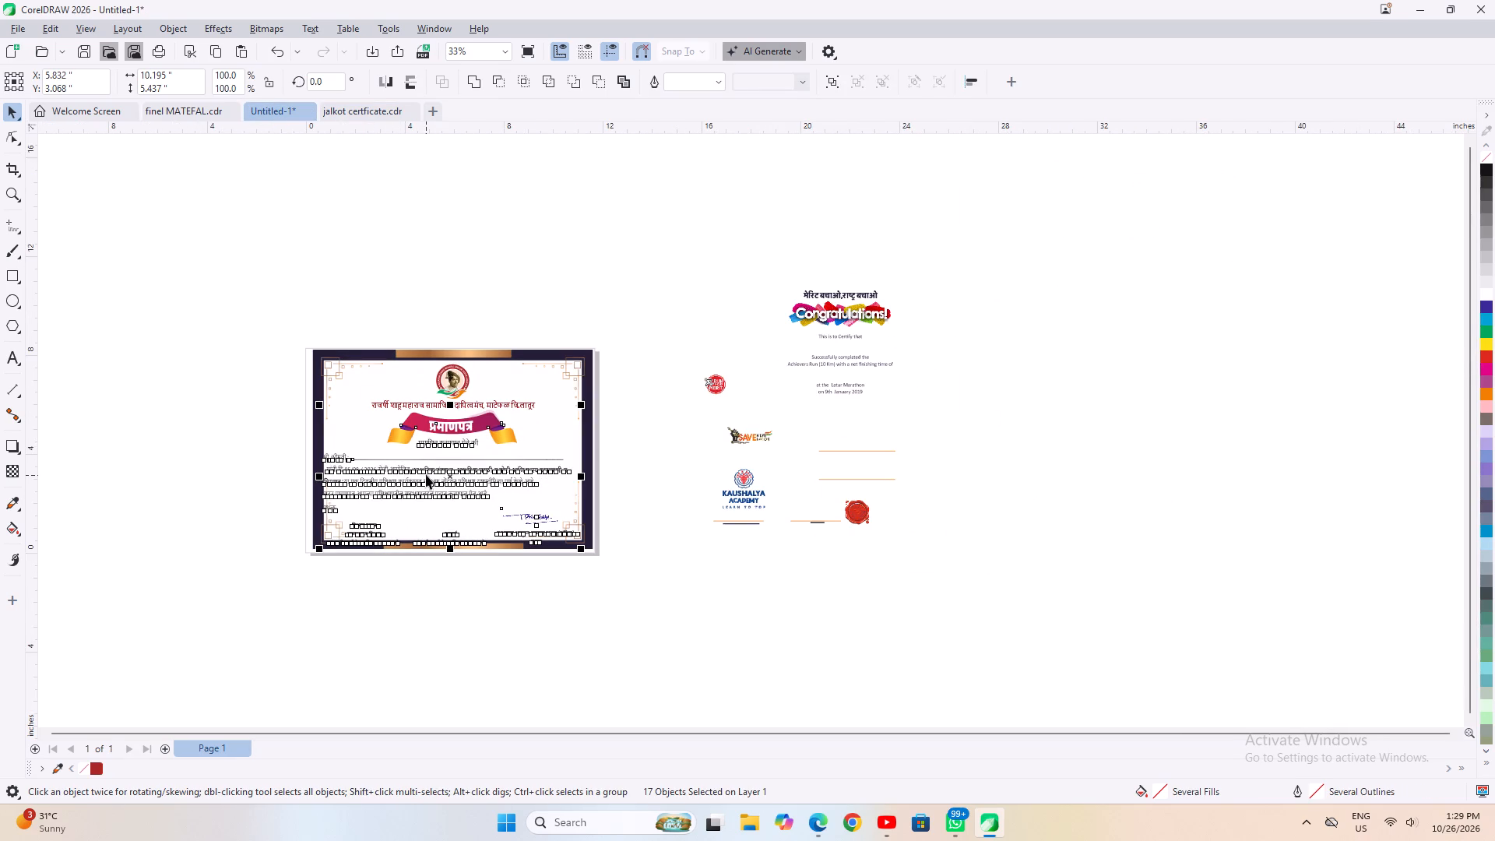
left_click_drag(428, 467, 700, 646)
left_click(883, 614)
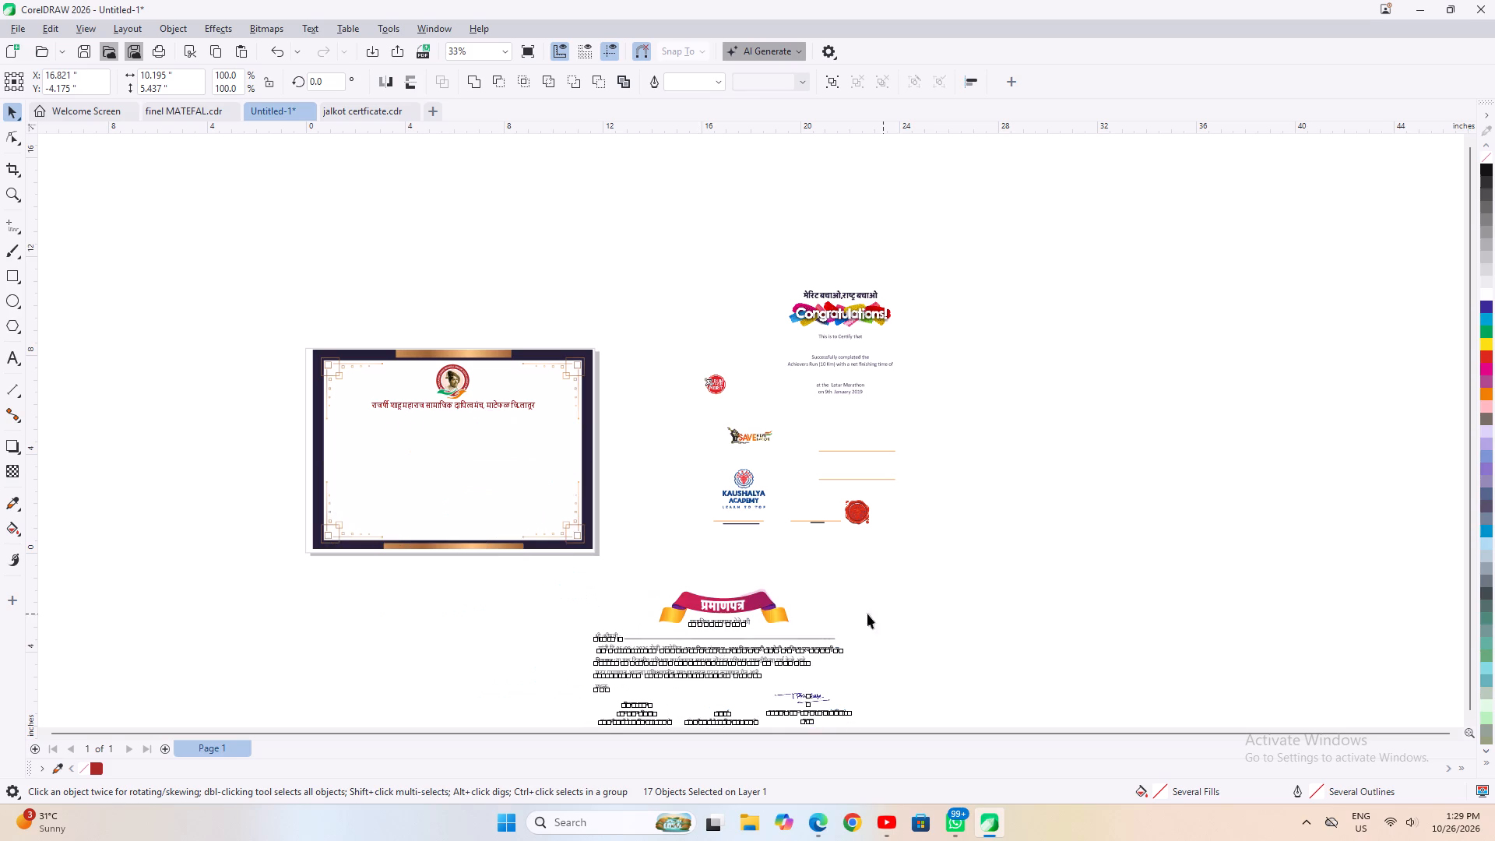
Move the प्रमाणपत्र ribbon together with its प्रमाणित करण्यात येते की line onto the certificate, just below the Marathi heading.
scroll(804, 623, "up", 2)
double_click(588, 530)
left_click_drag(582, 531, 770, 617)
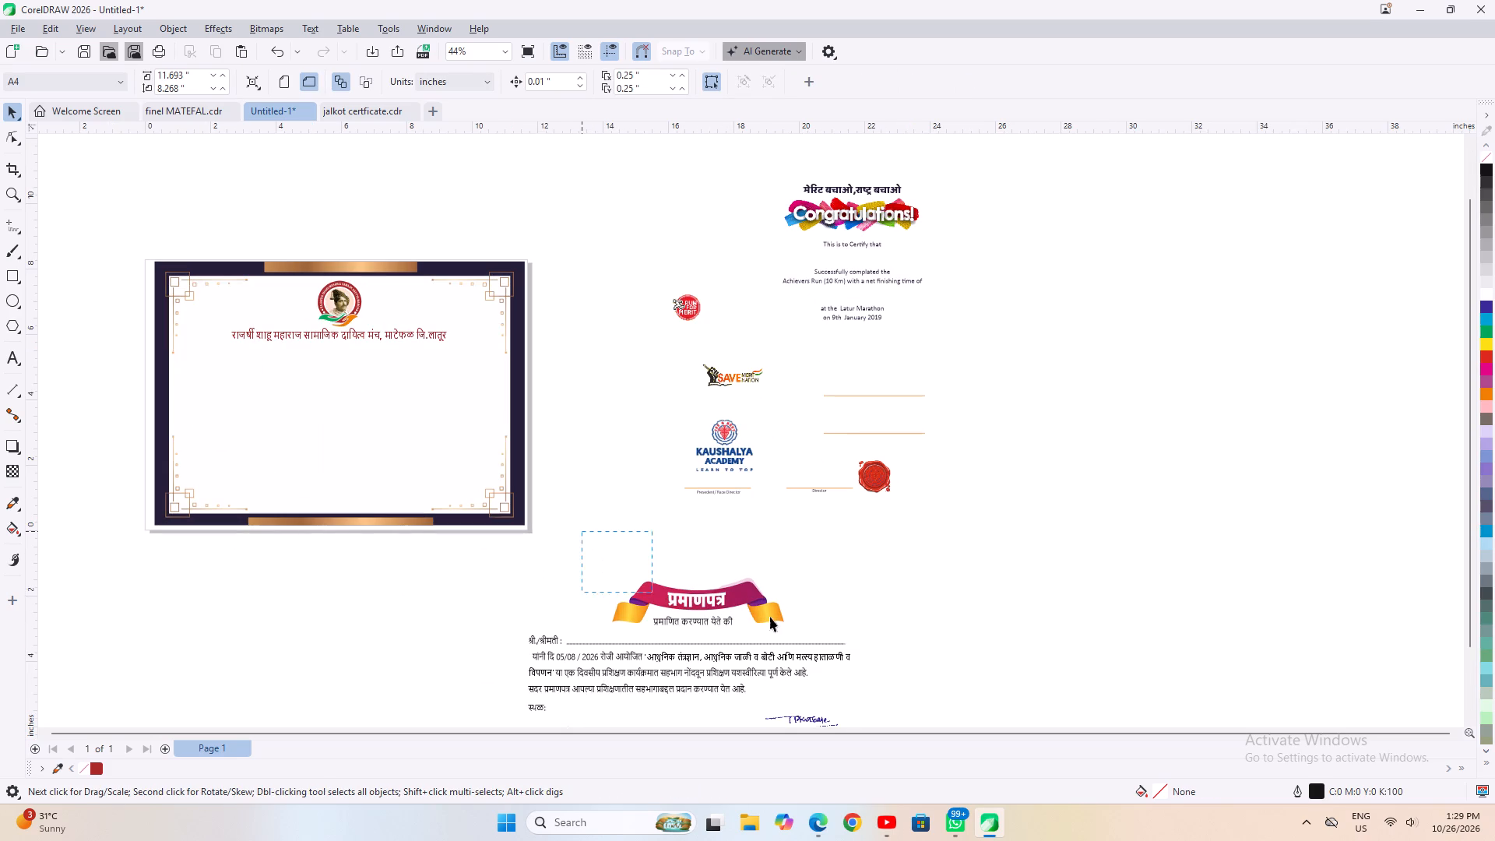
left_click_drag(770, 617, 864, 643)
left_click_drag(707, 605, 357, 375)
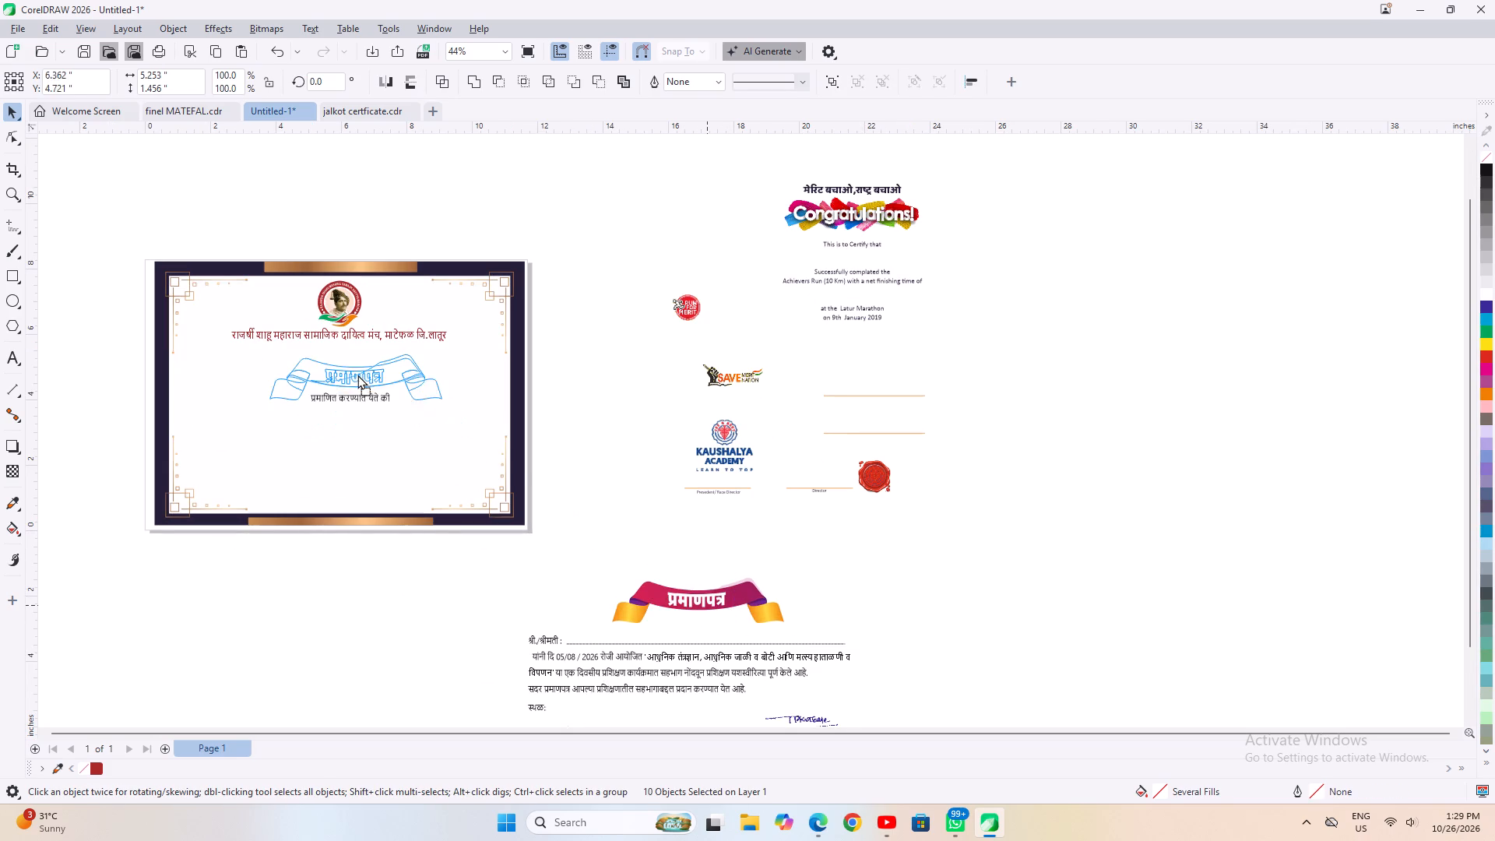
left_click_drag(357, 375, 350, 372)
Group the ribbon with its caption line and centre the group horizontally on the certificate frame.
scroll(350, 357, "up", 9)
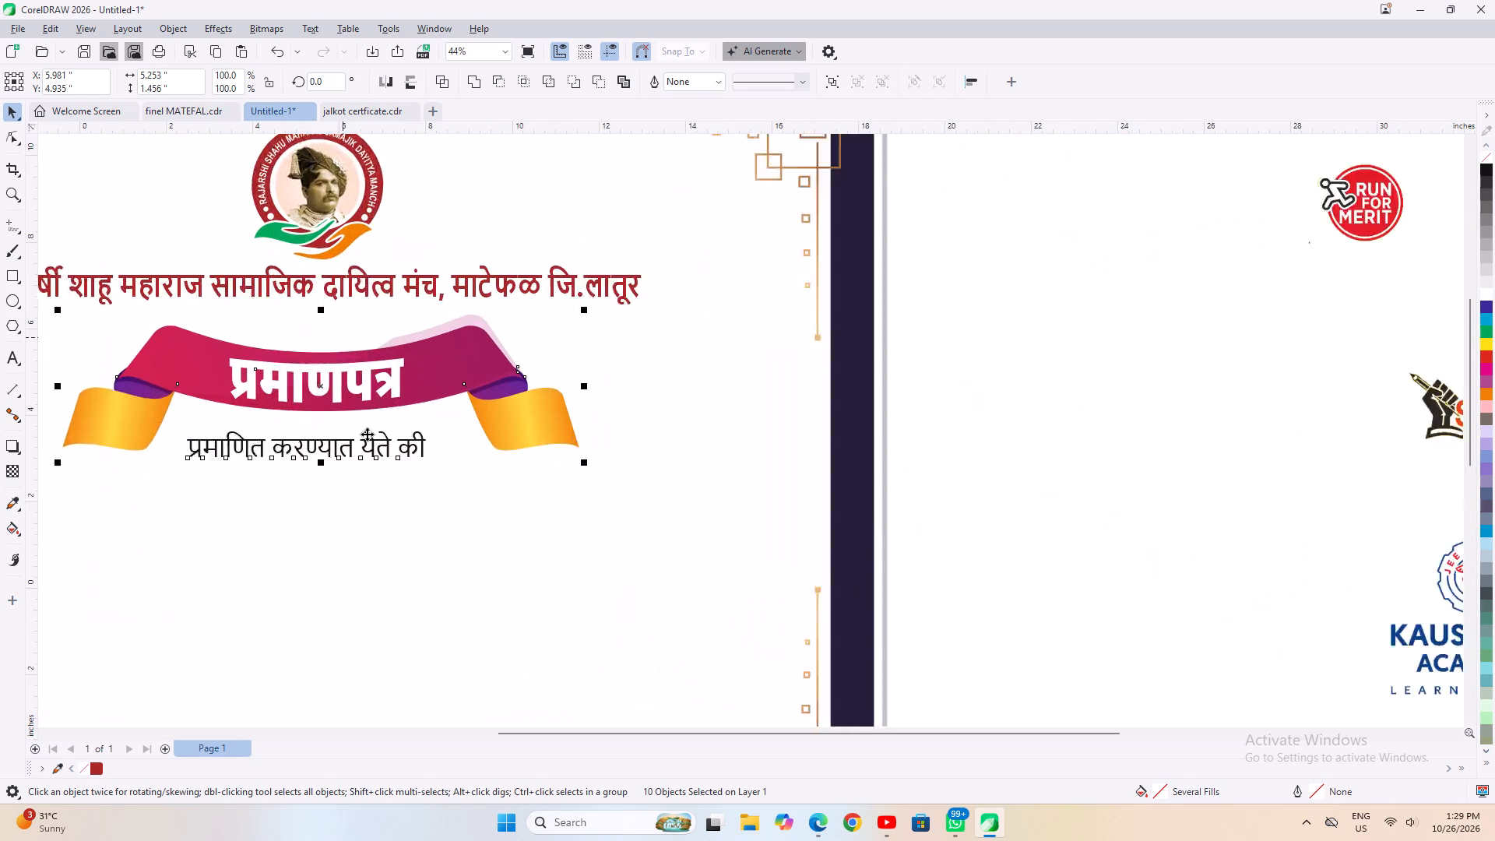
scroll(367, 434, "up", 1)
key("ctrl+g")
scroll(692, 449, "down", 4)
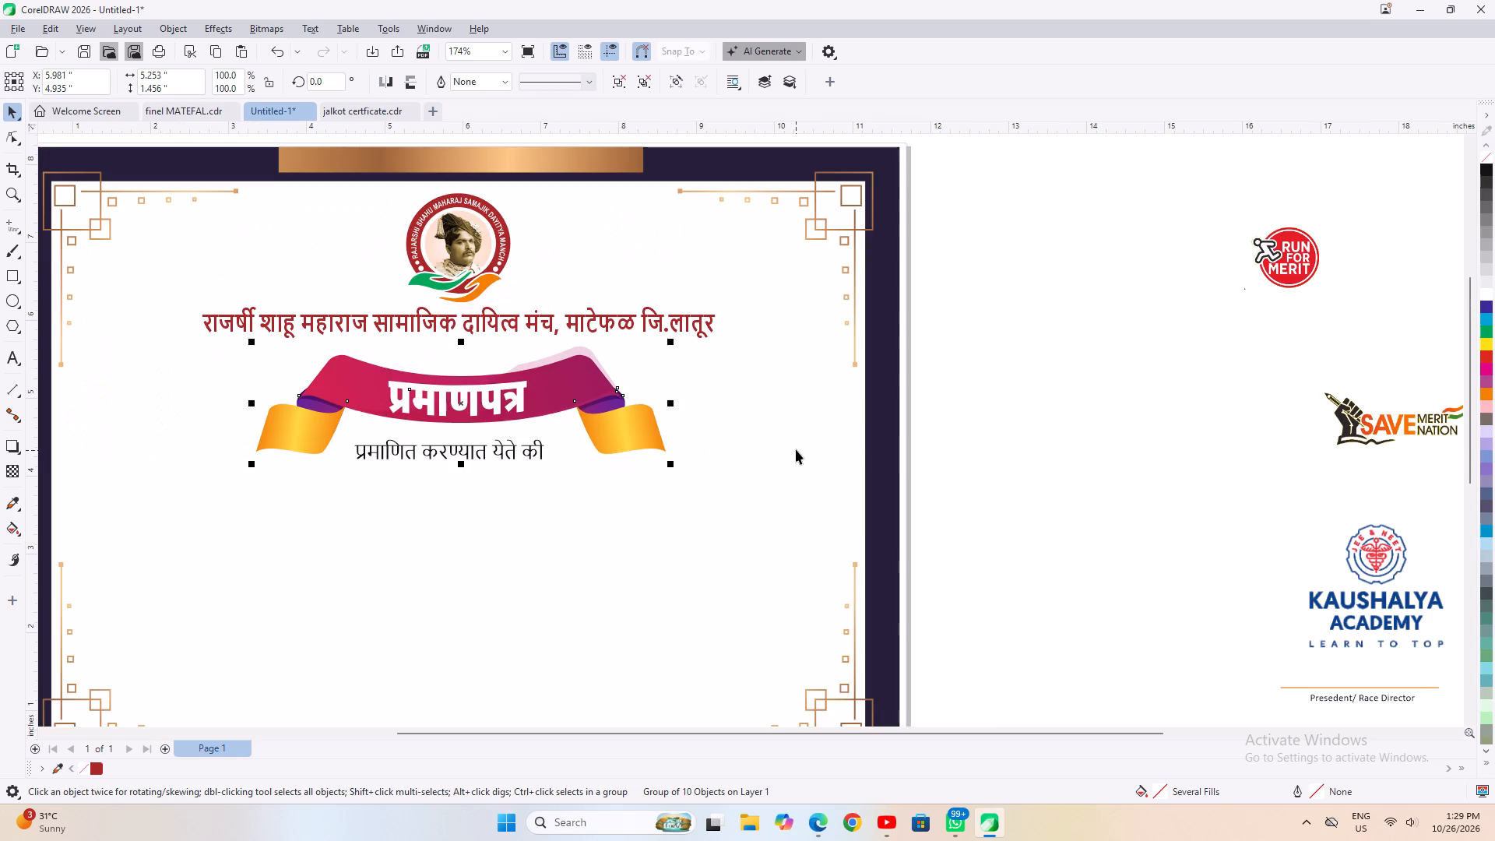
left_click(796, 449, "shift")
key("c")
left_click(980, 463)
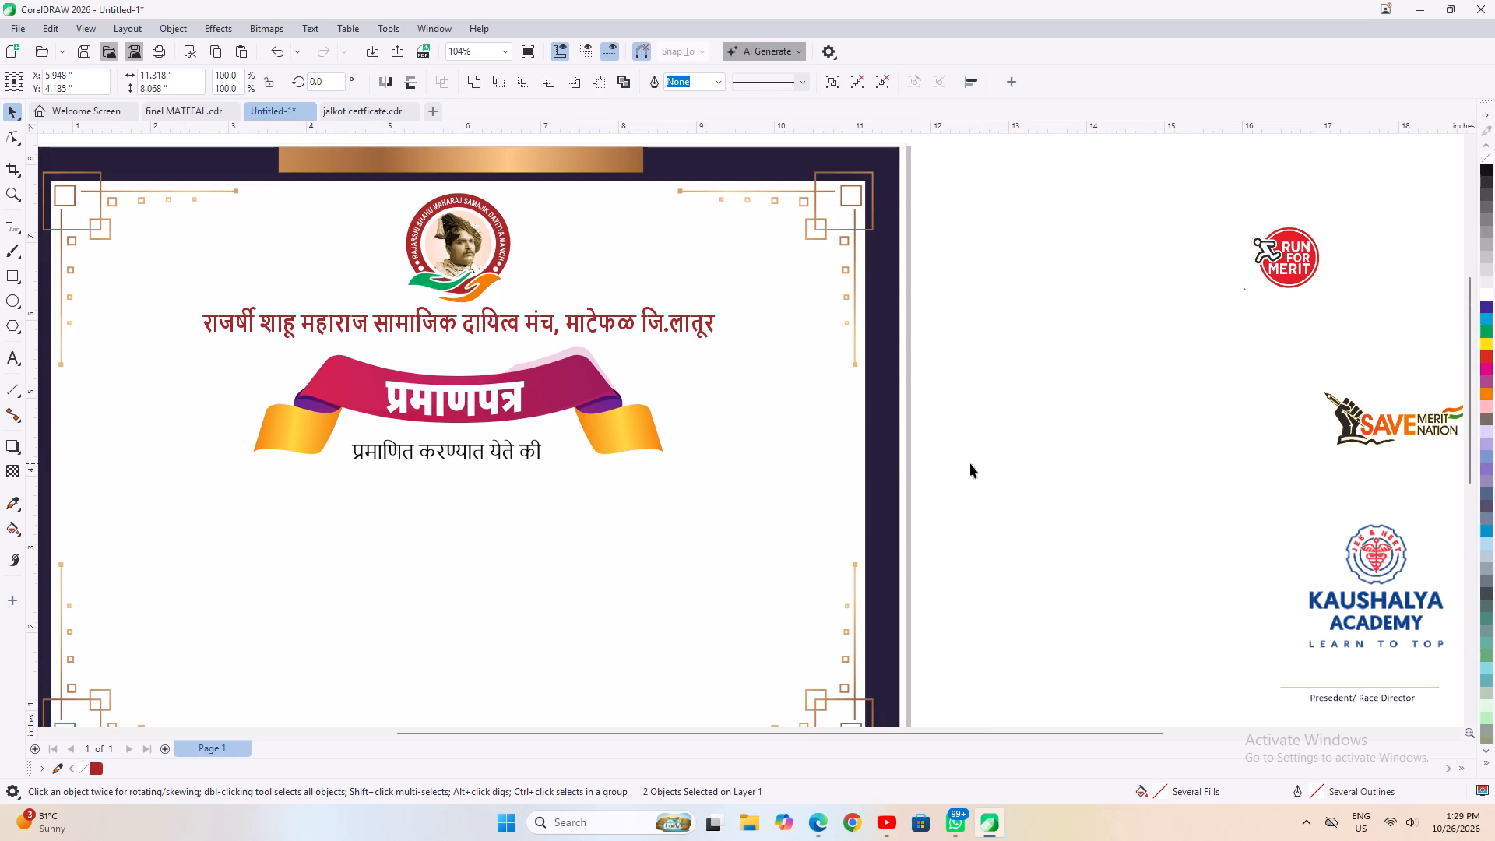
Fine-tune the ribbon group's position between the heading and the empty text area, to a Y position of about 4.95 in.
left_click(460, 399)
scroll(451, 399, "up", 2)
left_click_drag(459, 388, 459, 377)
left_click_drag(492, 387, 492, 380)
left_click_drag(491, 380, 492, 396)
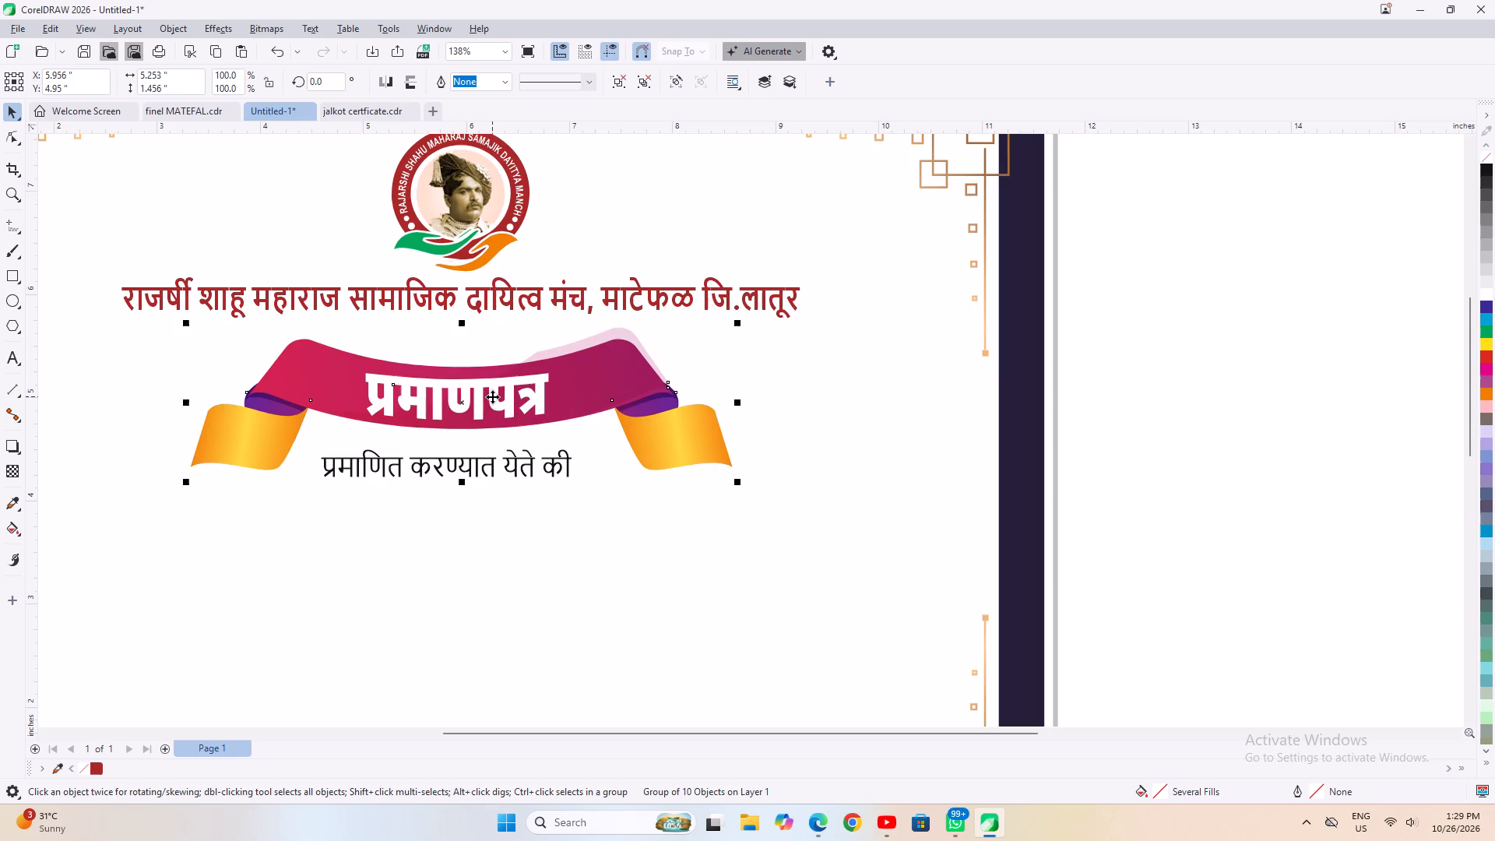
scroll(492, 396, "down", 10)
left_click(783, 545)
Place the श्री./श्रीमती name line and body paragraph on the certificate below the ribbon and scale them to about 91%.
scroll(590, 619, "up", 2)
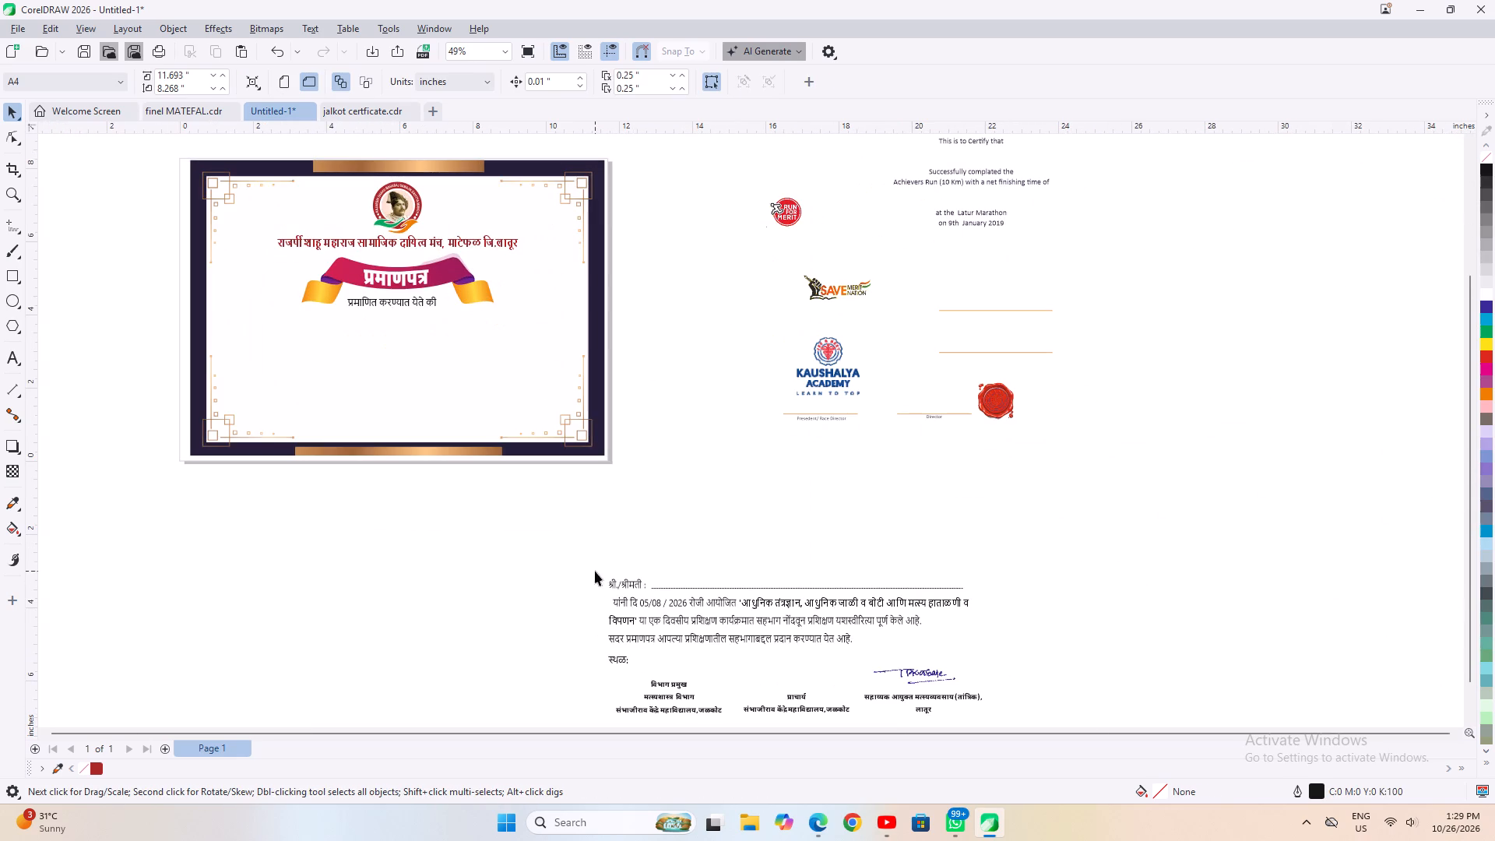
left_click_drag(538, 568, 1064, 653)
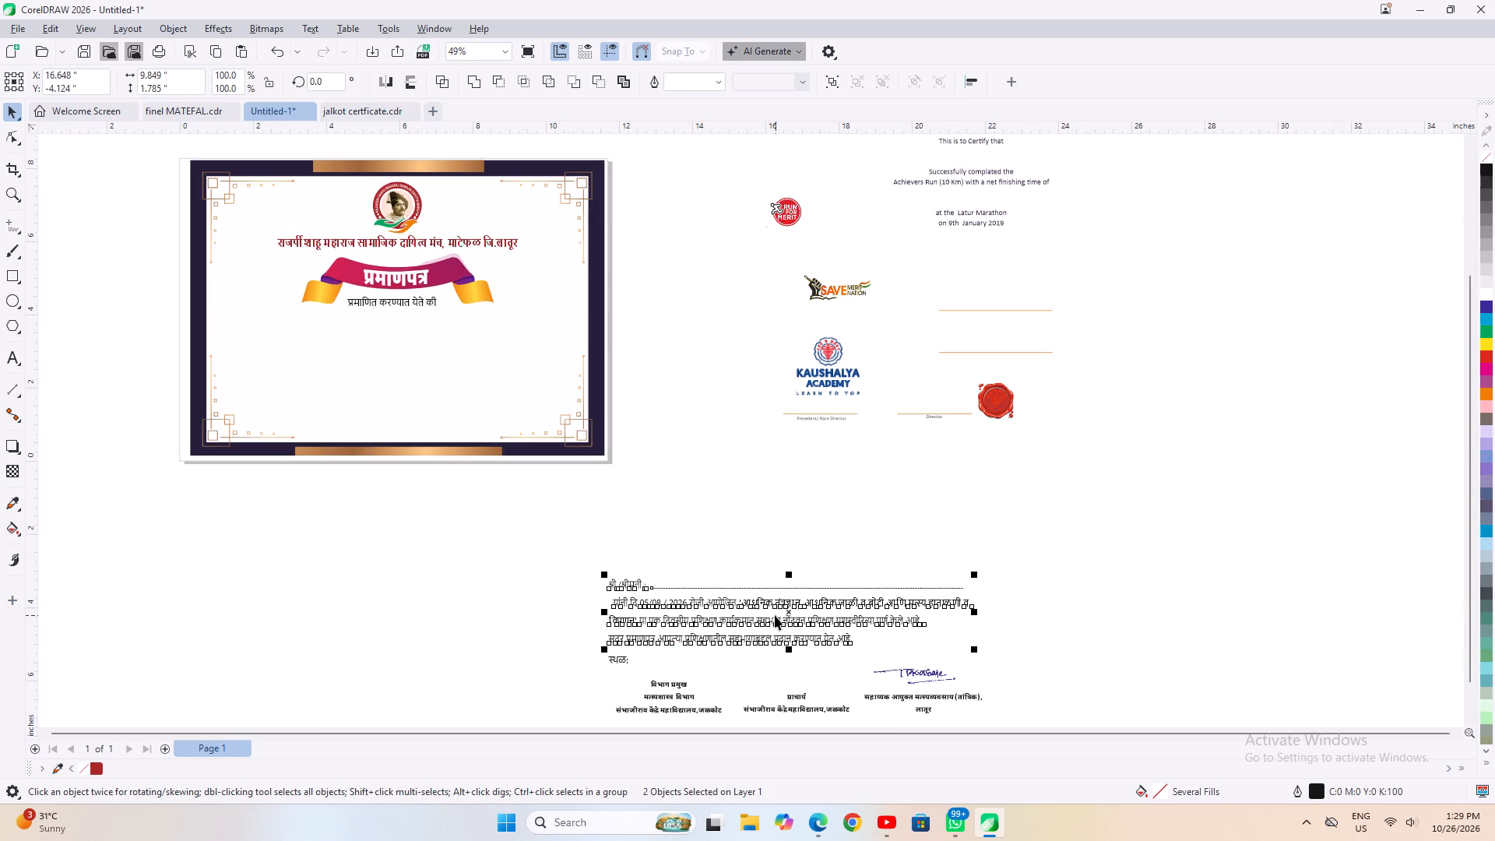
left_click_drag(774, 613, 510, 452)
left_click(536, 555)
left_click_drag(526, 547, 1099, 649)
left_click_drag(752, 606, 387, 389)
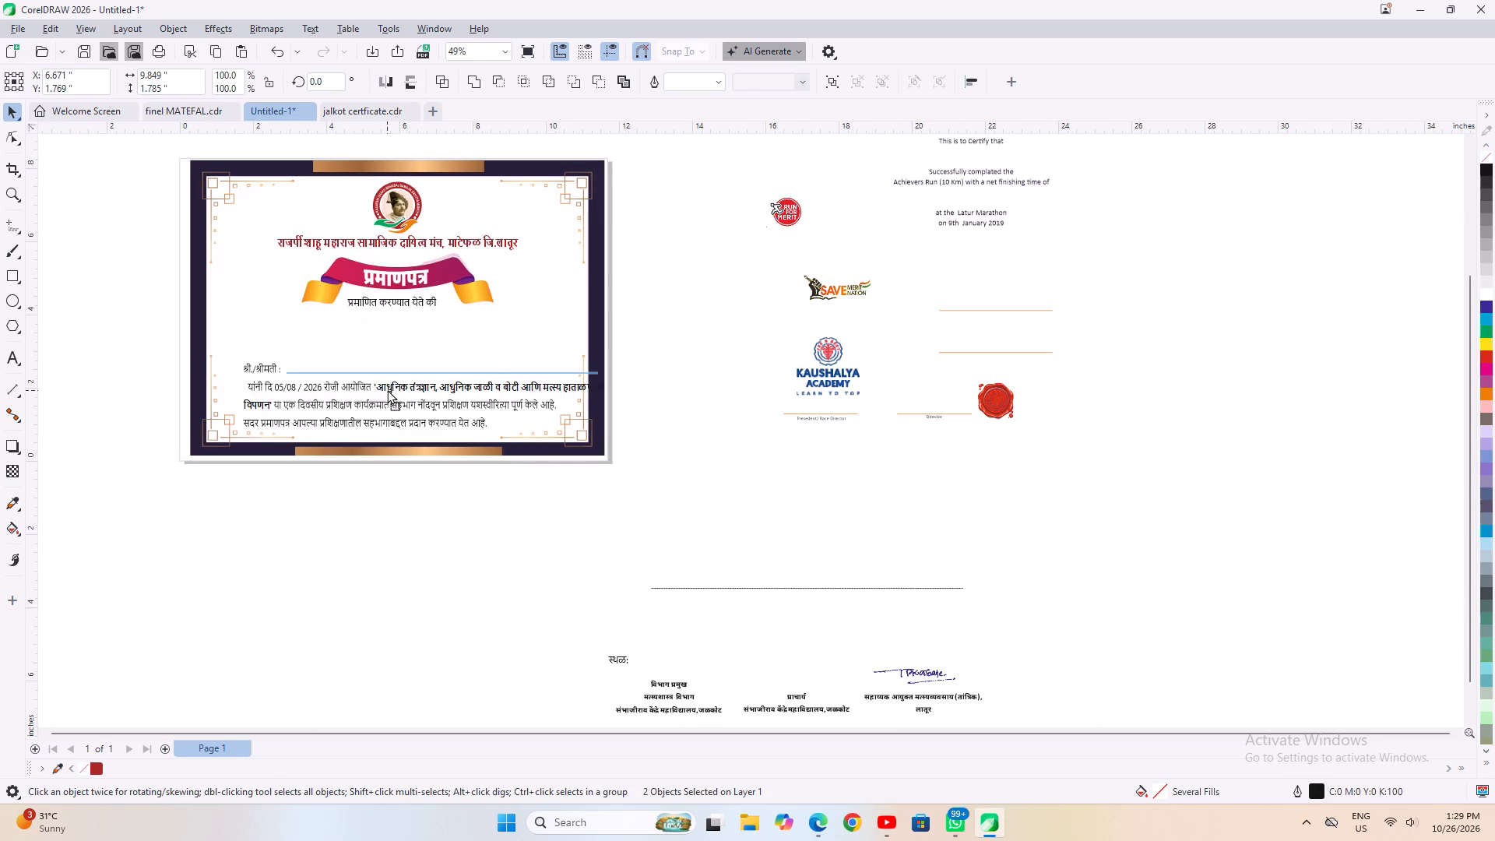
left_click_drag(387, 389, 367, 351)
scroll(366, 311, "up", 5)
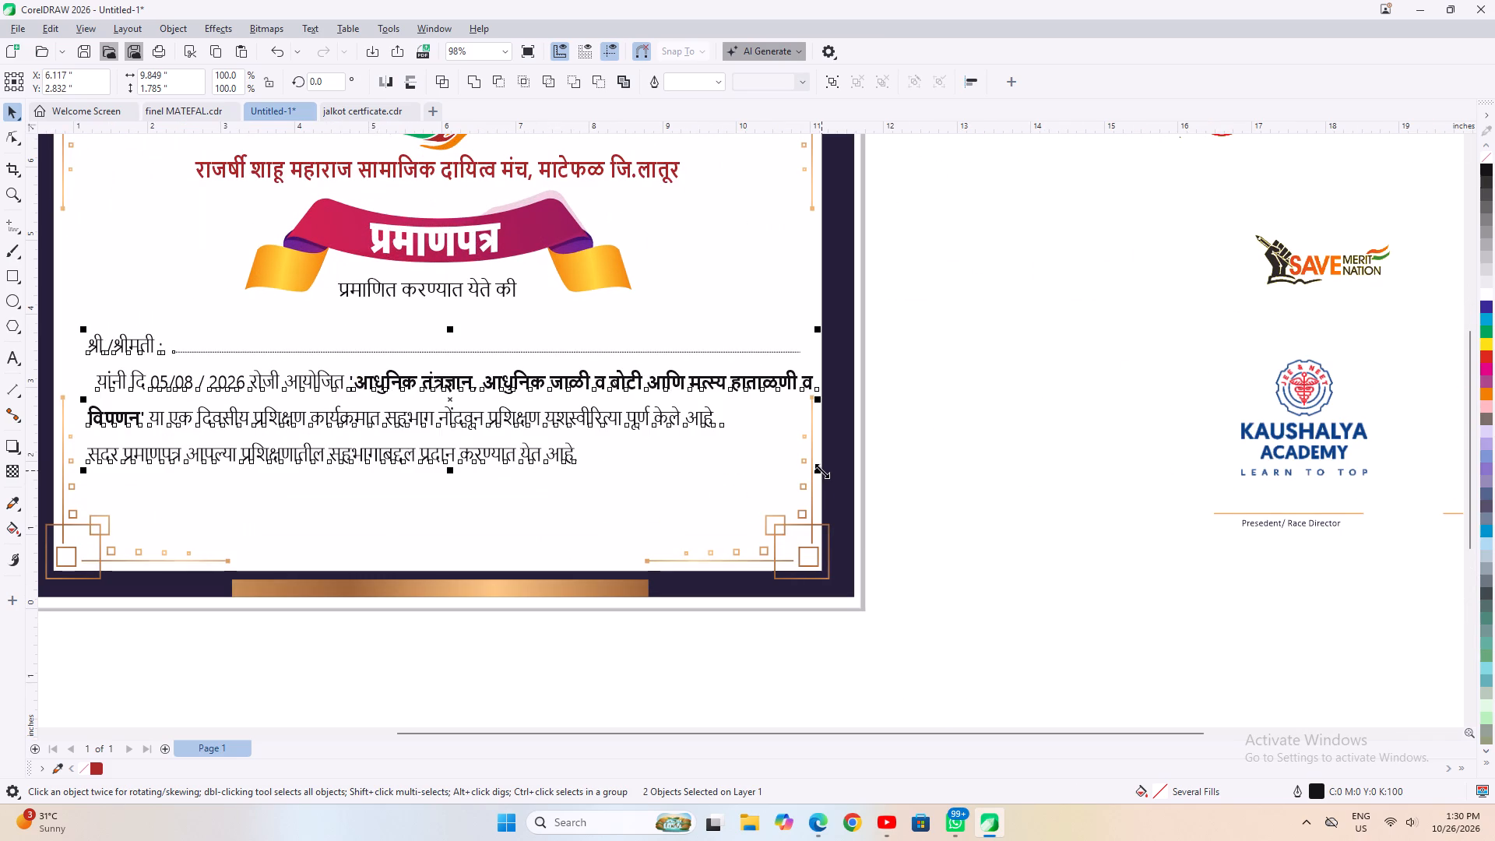
left_click_drag(818, 472, 785, 474, "shift")
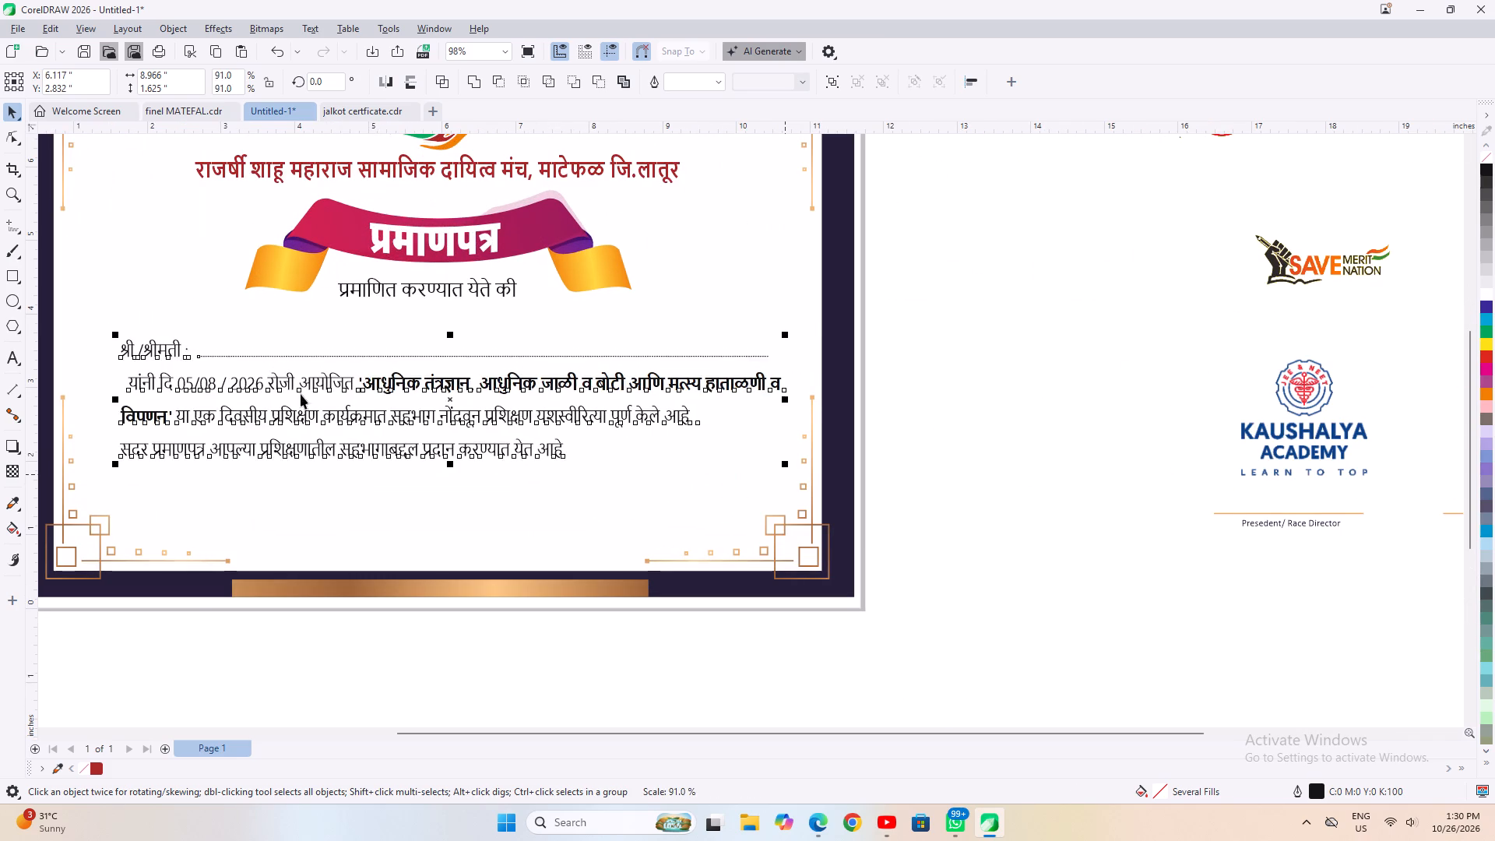
Move the scaled name line and body paragraph off the certificate to the empty area below the page and deselect them.
scroll(301, 394, "down", 5)
left_click_drag(350, 389, 350, 583)
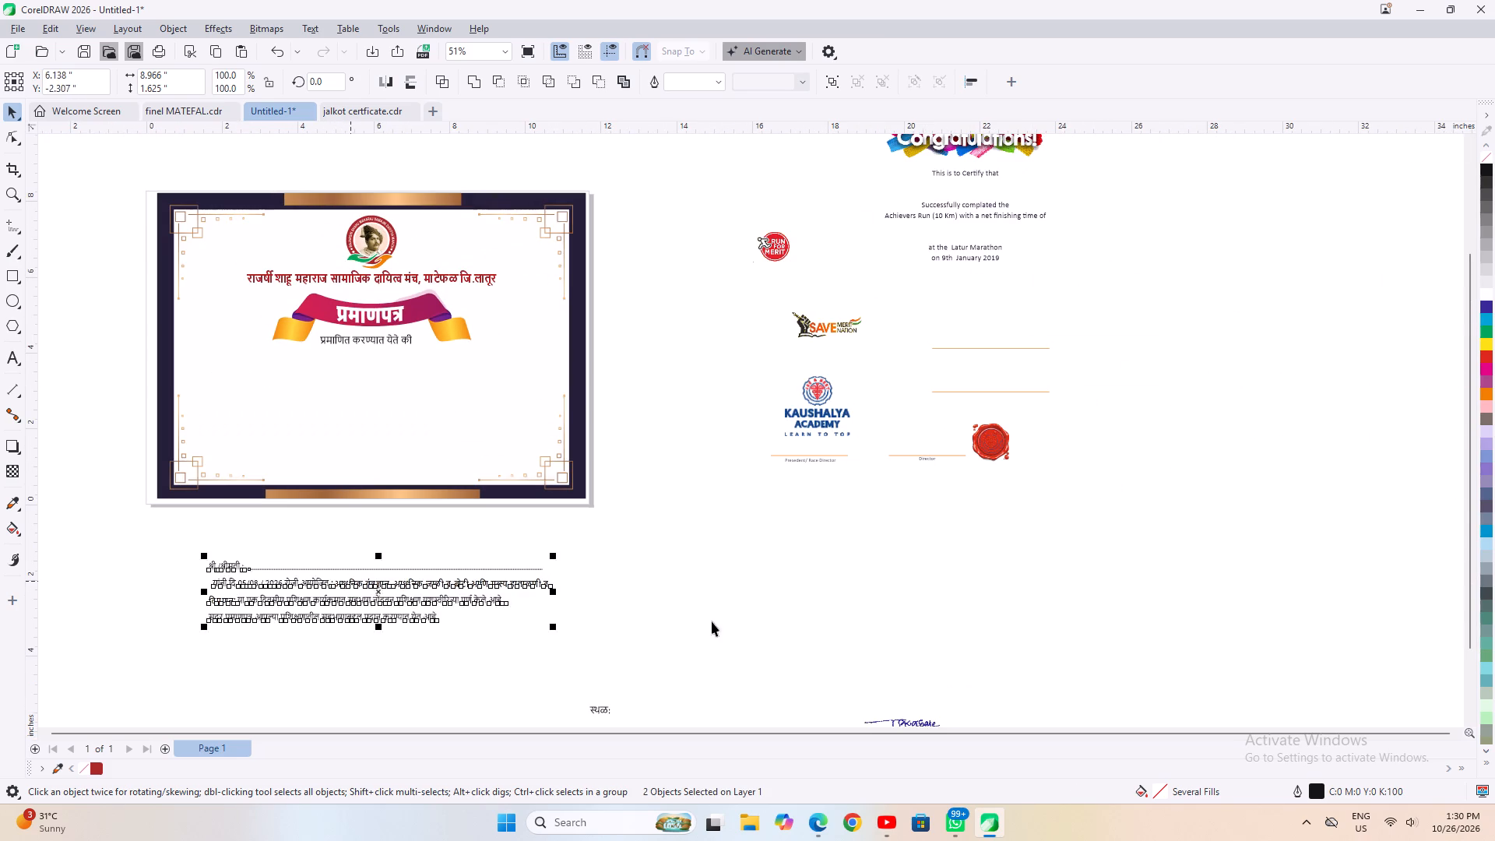
left_click(712, 621)
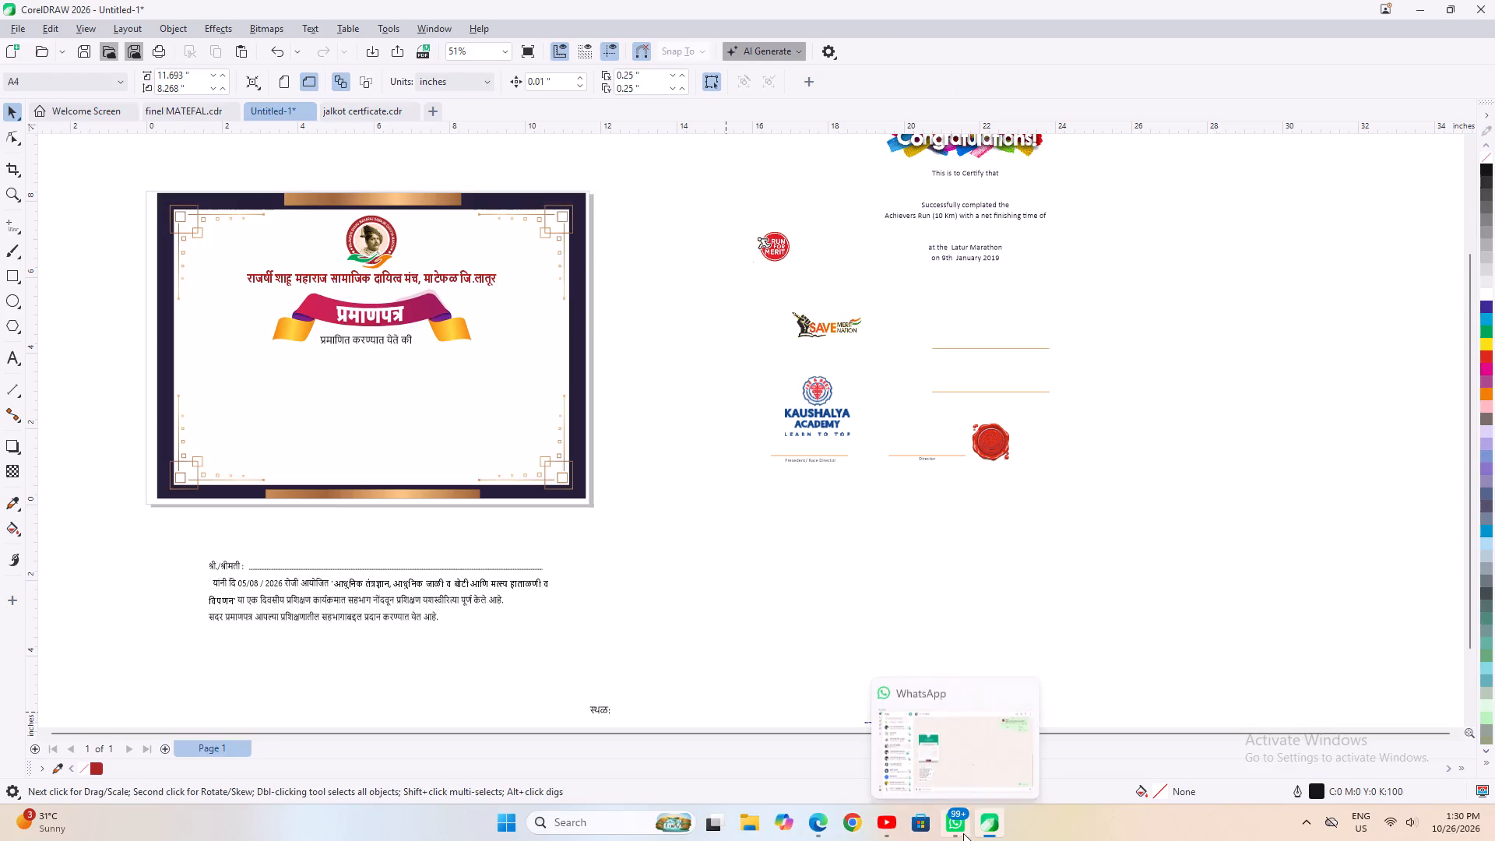
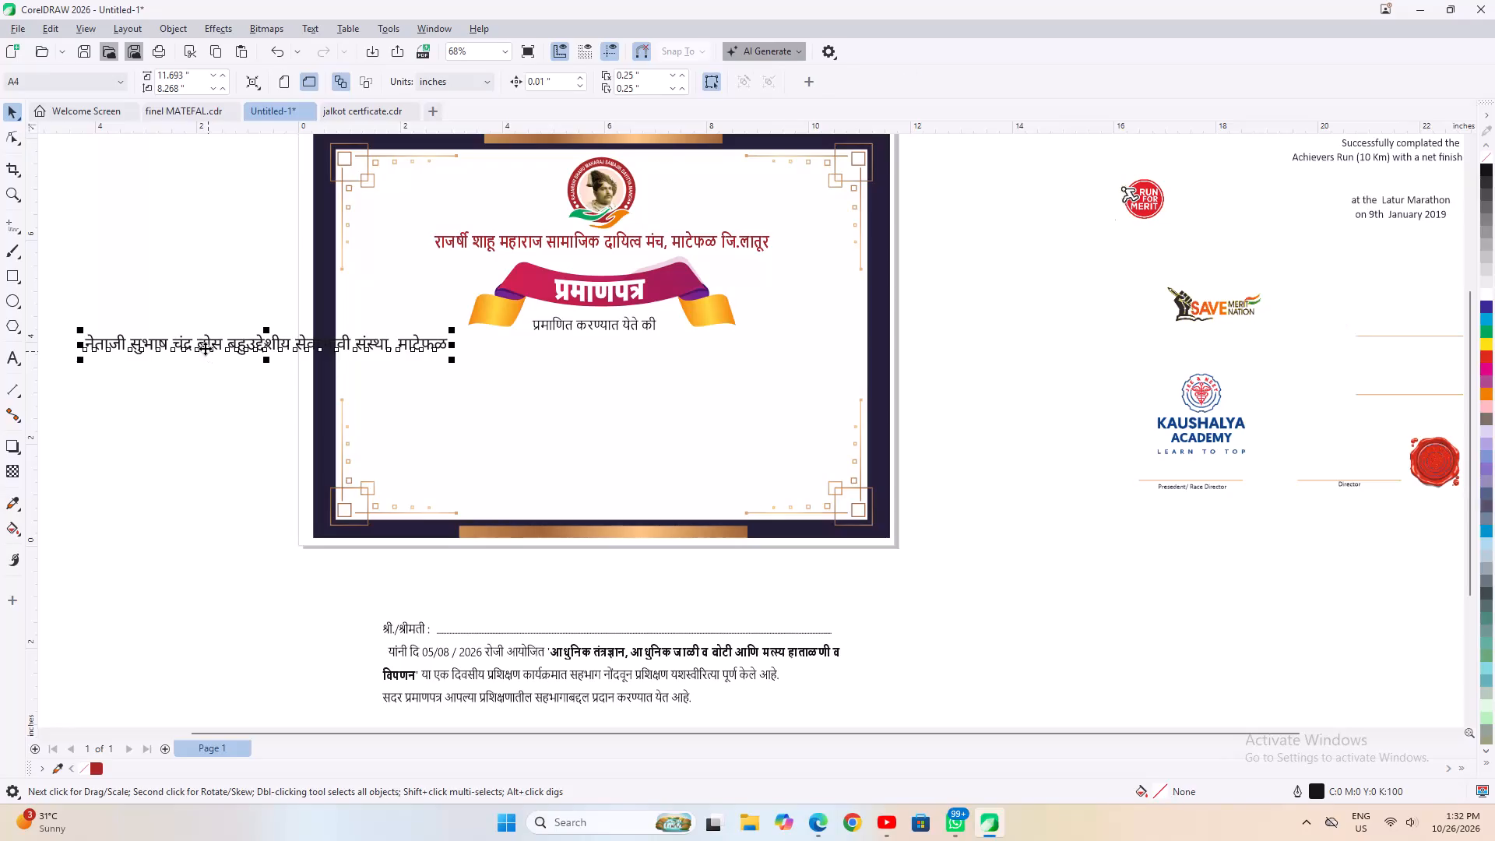
Place the नेताजी सुभाष चंद्र बोस organisation line below the ribbon's caption on the certificate and make it bold.
left_click_drag(205, 344, 548, 361)
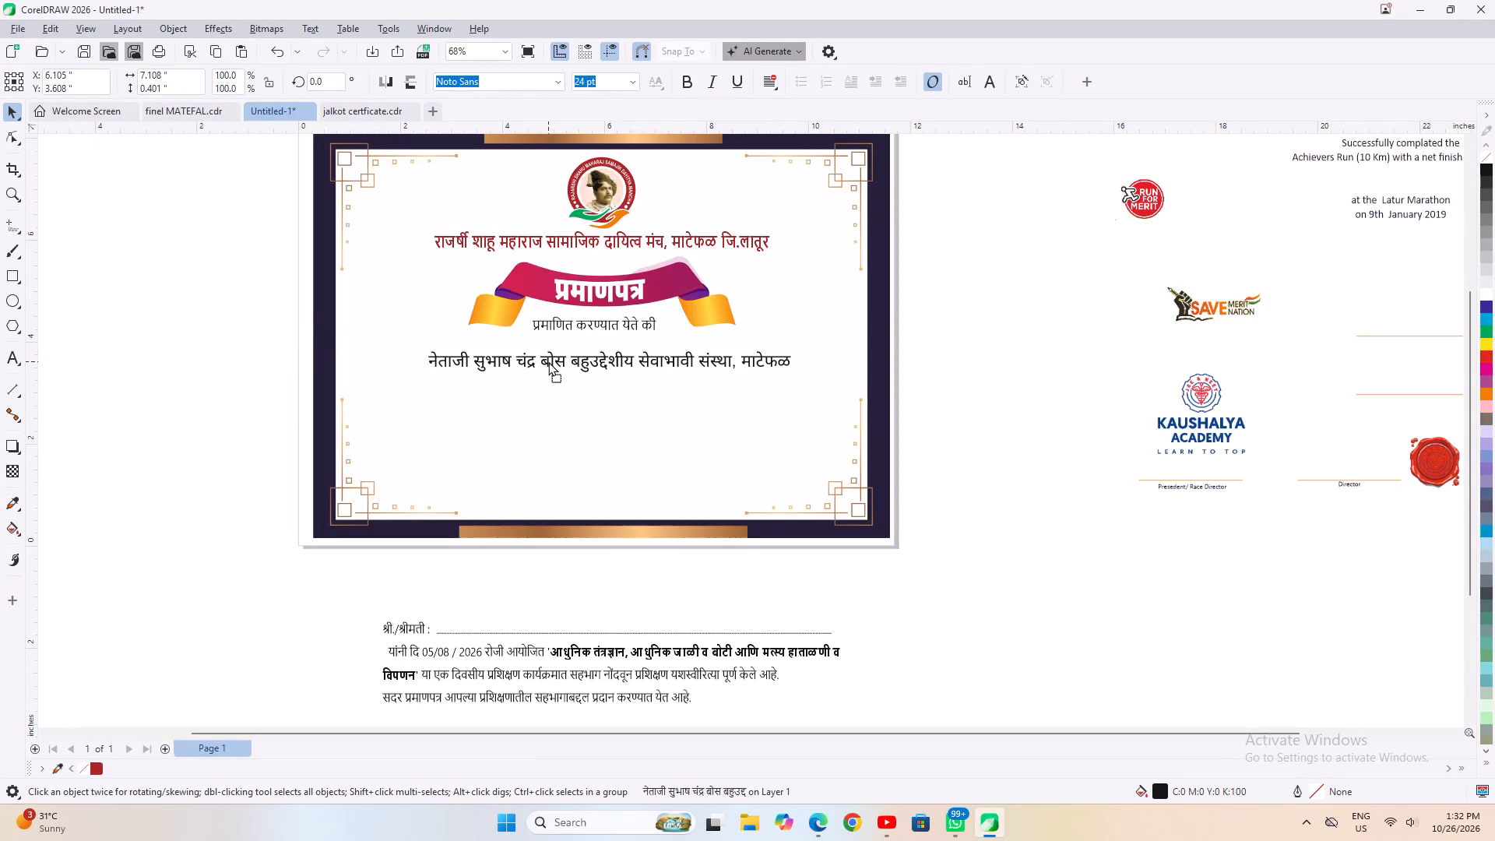
left_click_drag(548, 361, 523, 354)
scroll(634, 294, "up", 4)
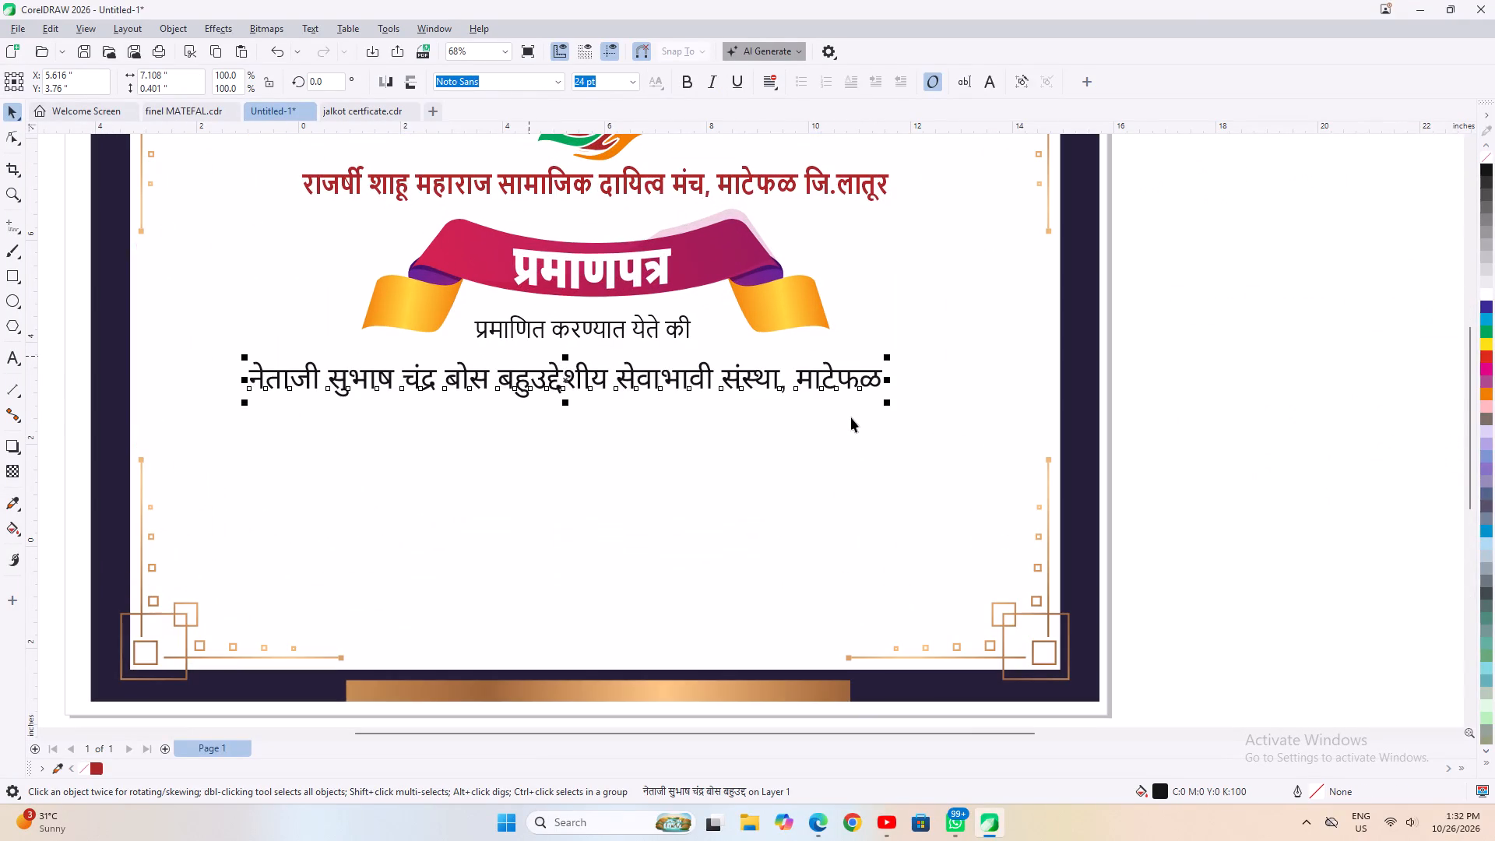
left_click(682, 85)
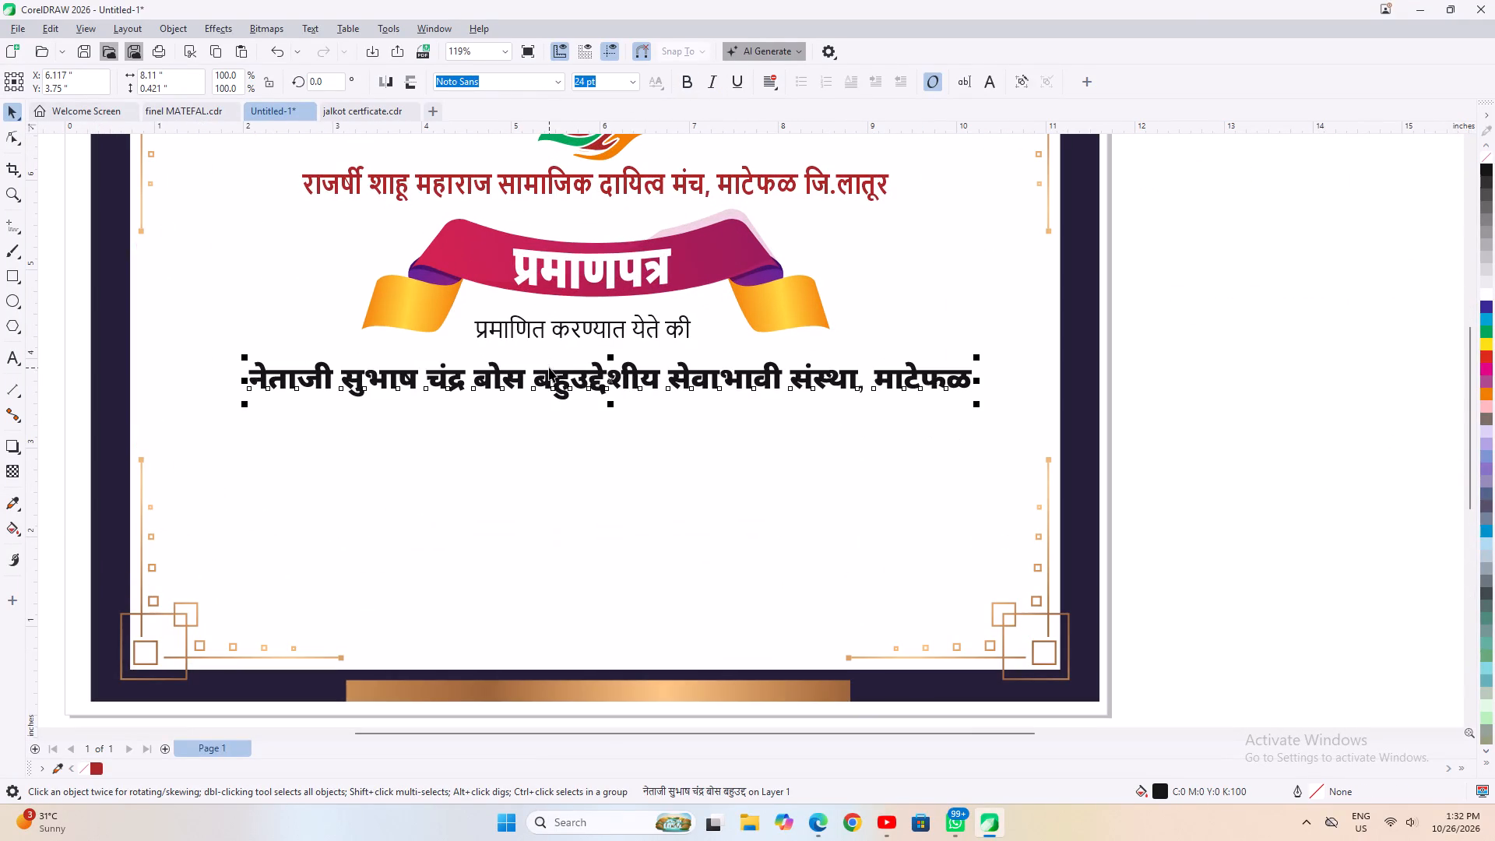
Centre the bold organisation line horizontally on the certificate frame and deselect it.
left_click(365, 506, "shift")
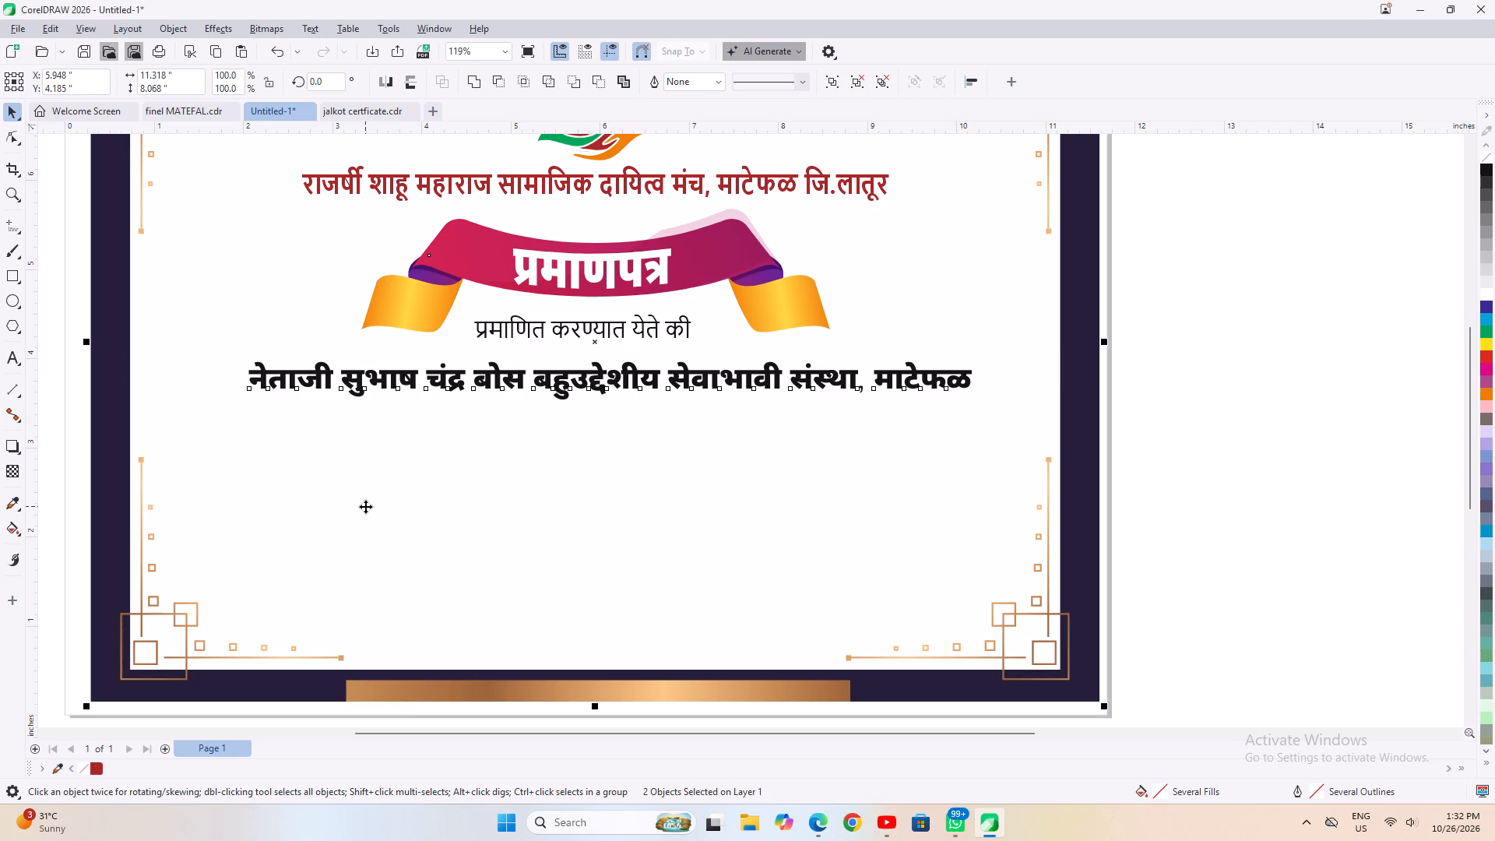
key("c")
left_click(1240, 443)
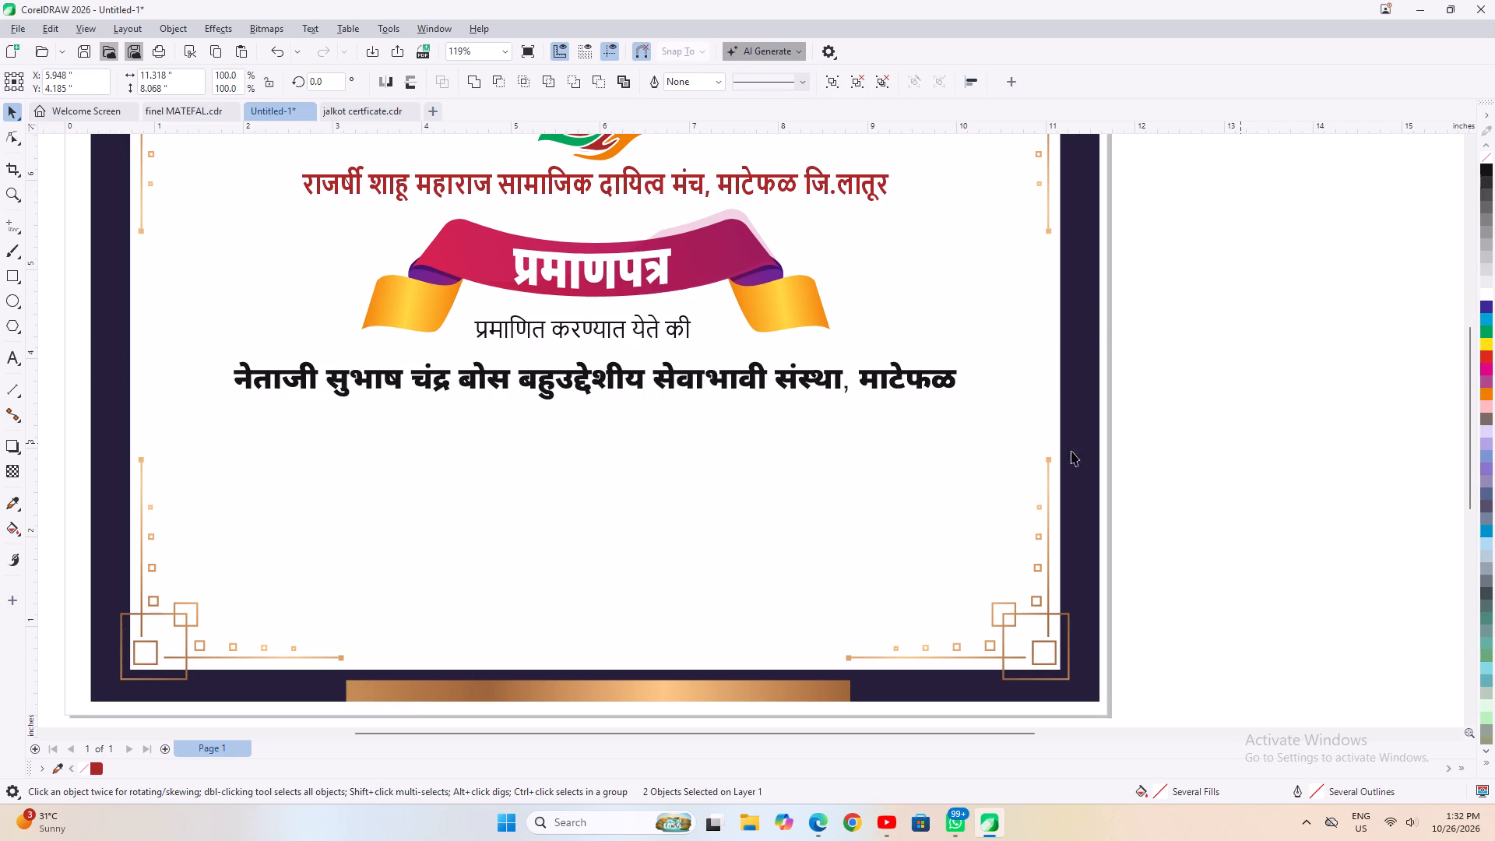
Stretch the organisation line slightly downward to a height of about 0.447 in, keeping its width.
left_click(636, 382)
scroll(629, 382, "up", 2)
left_click(582, 410)
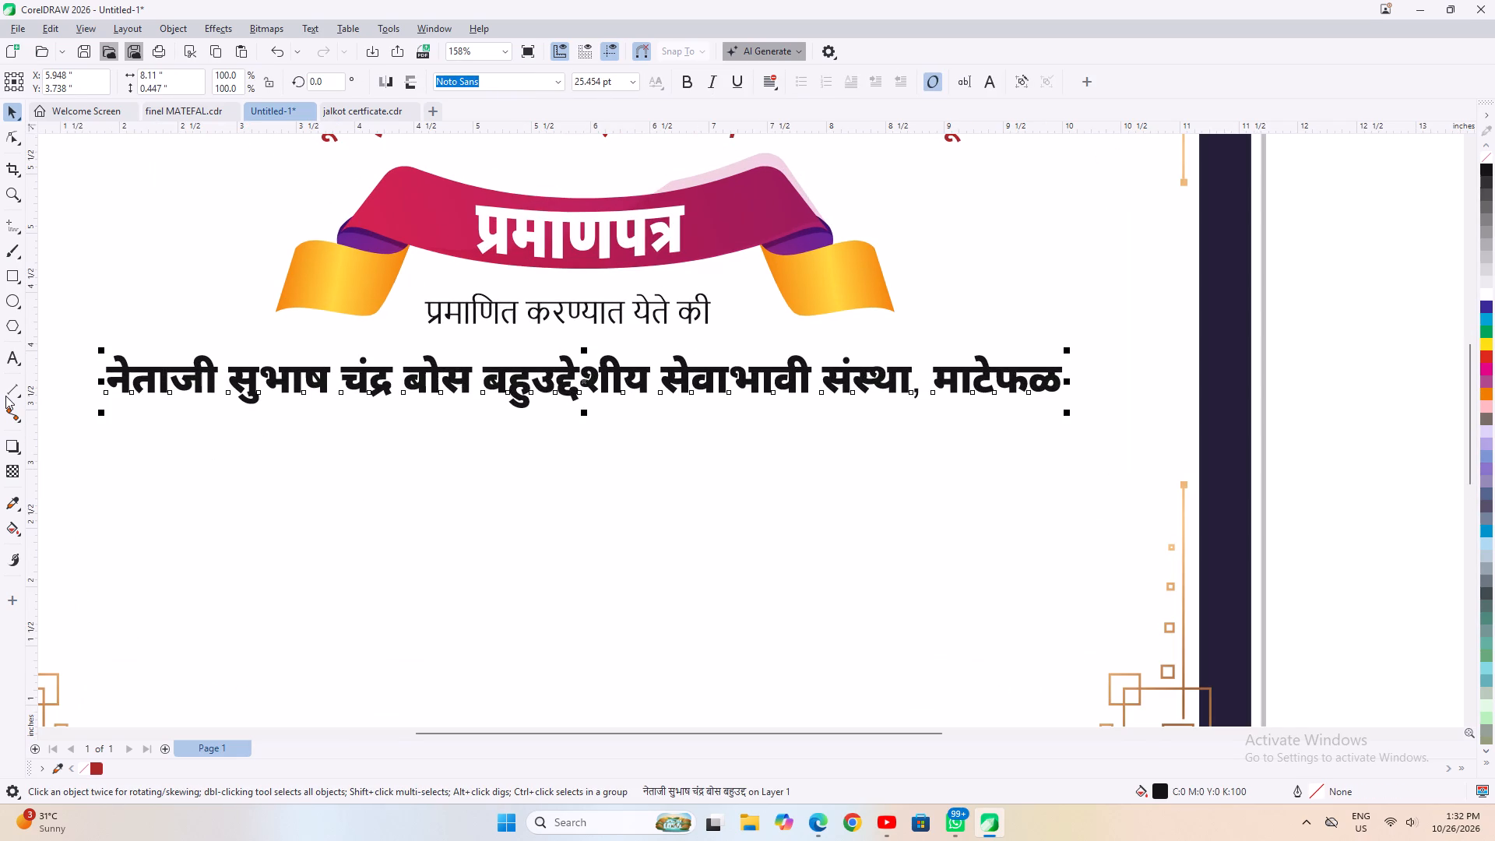
Sample the purple from the ribbon's fold and apply it as the fill of the organisation line.
left_click(16, 509)
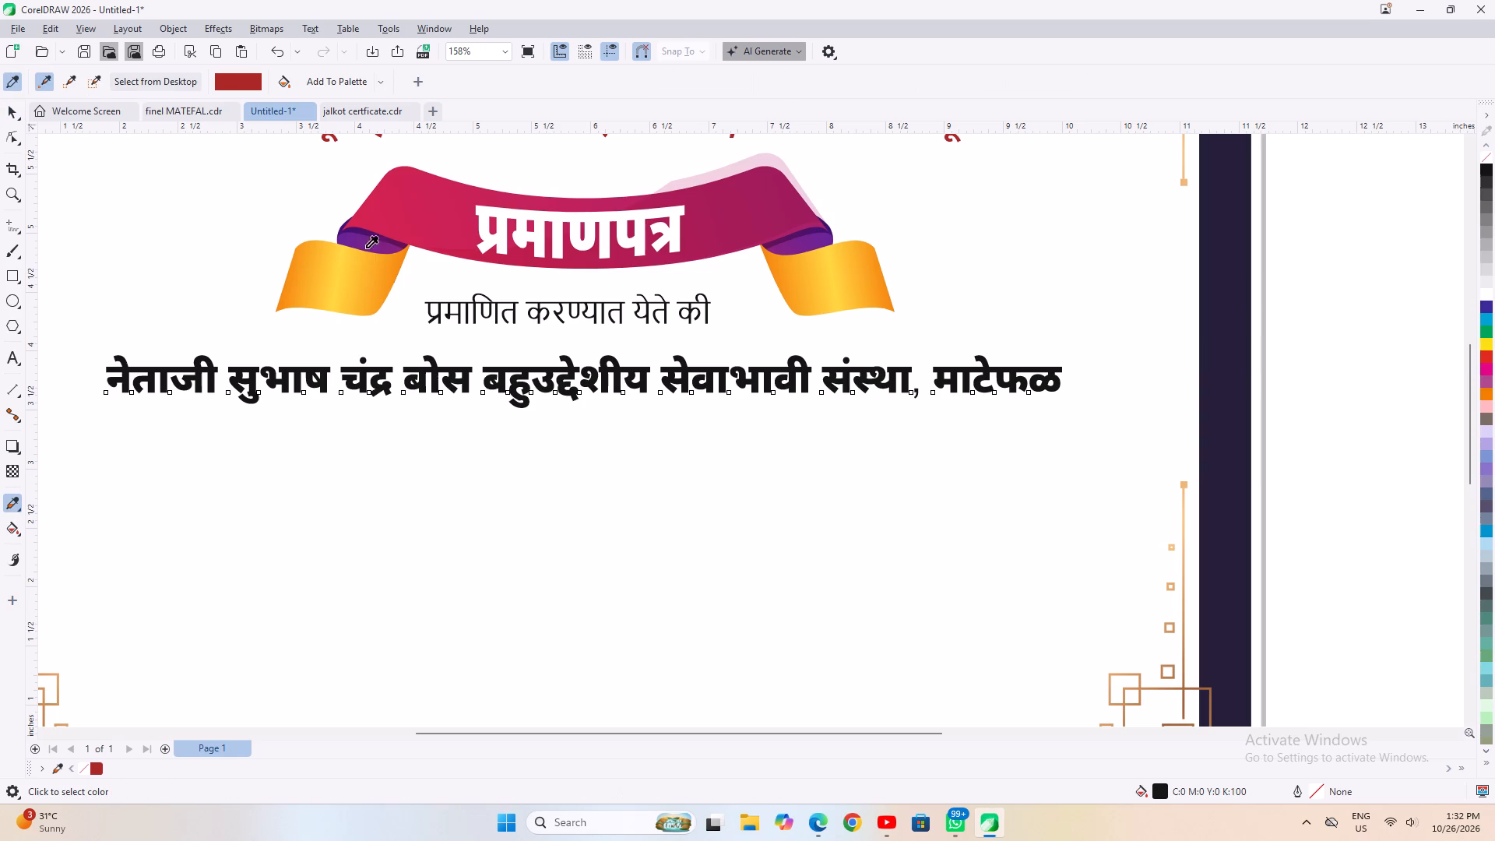
left_click(355, 239)
scroll(223, 406, "up", 2)
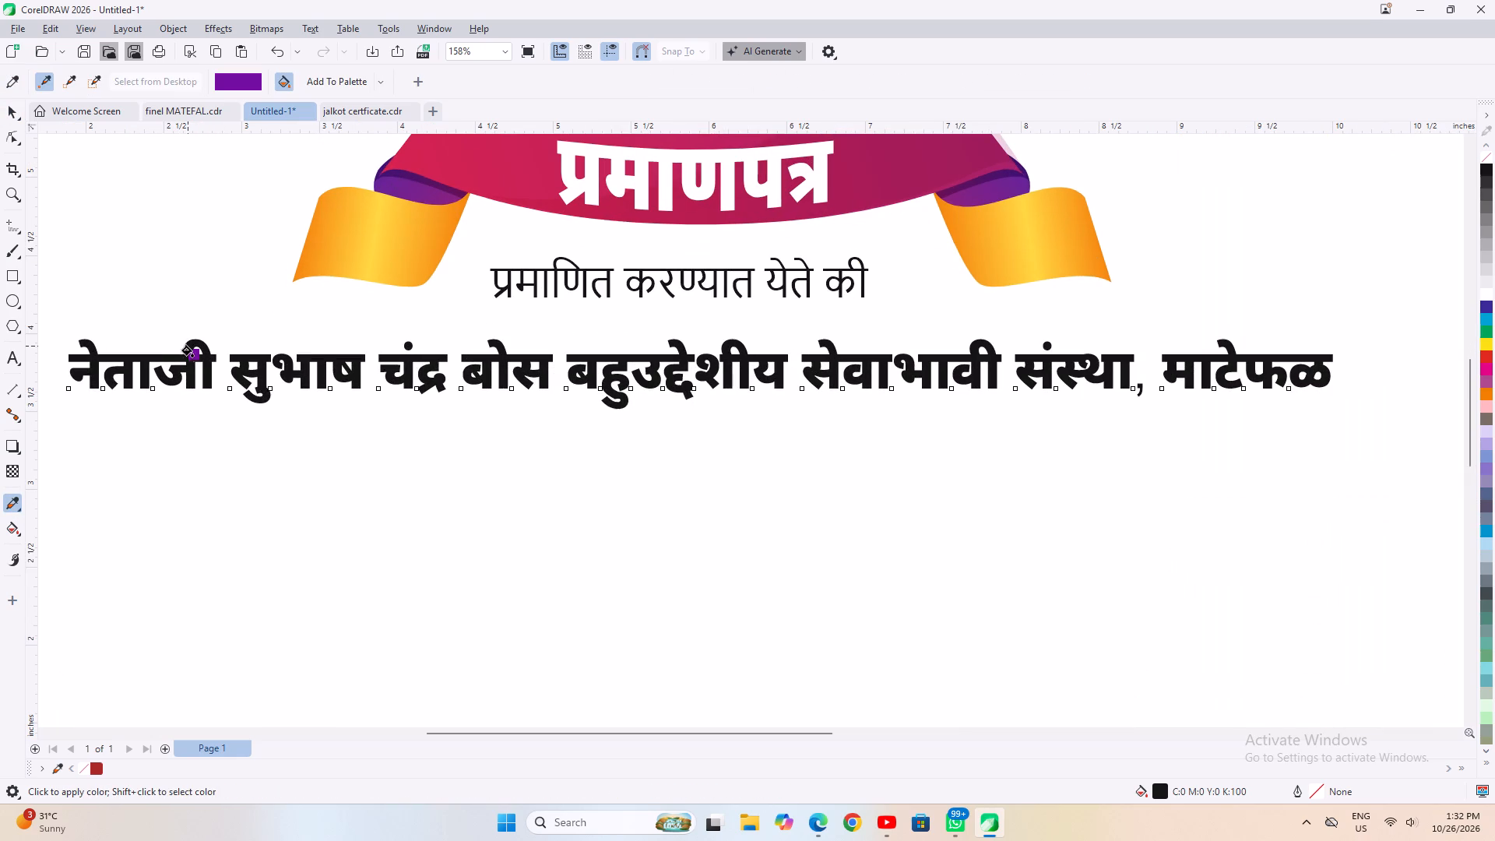
left_click(190, 358)
scroll(410, 368, "down", 3)
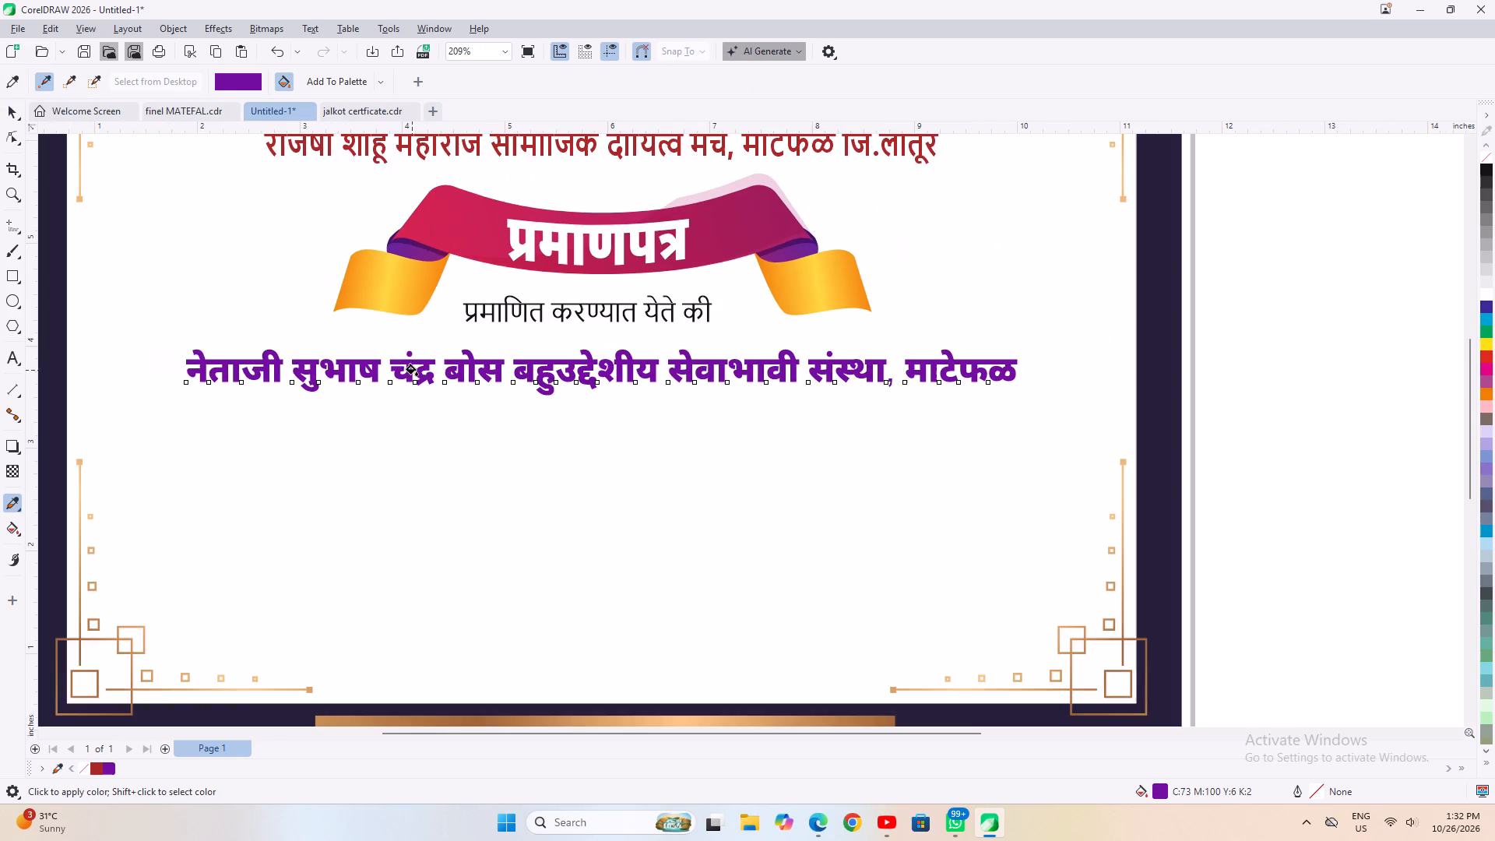
left_click(14, 115)
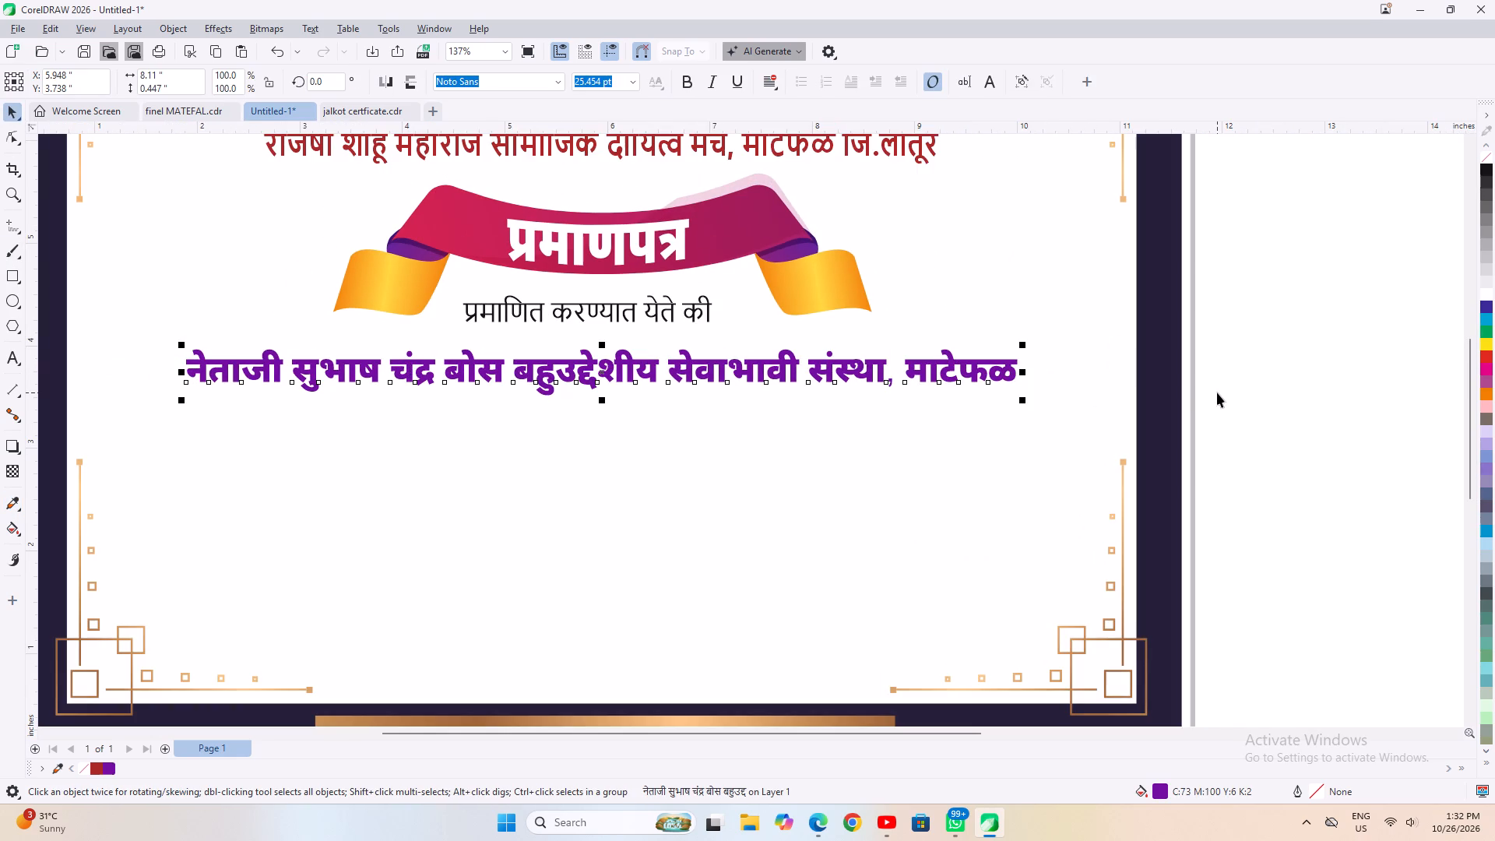
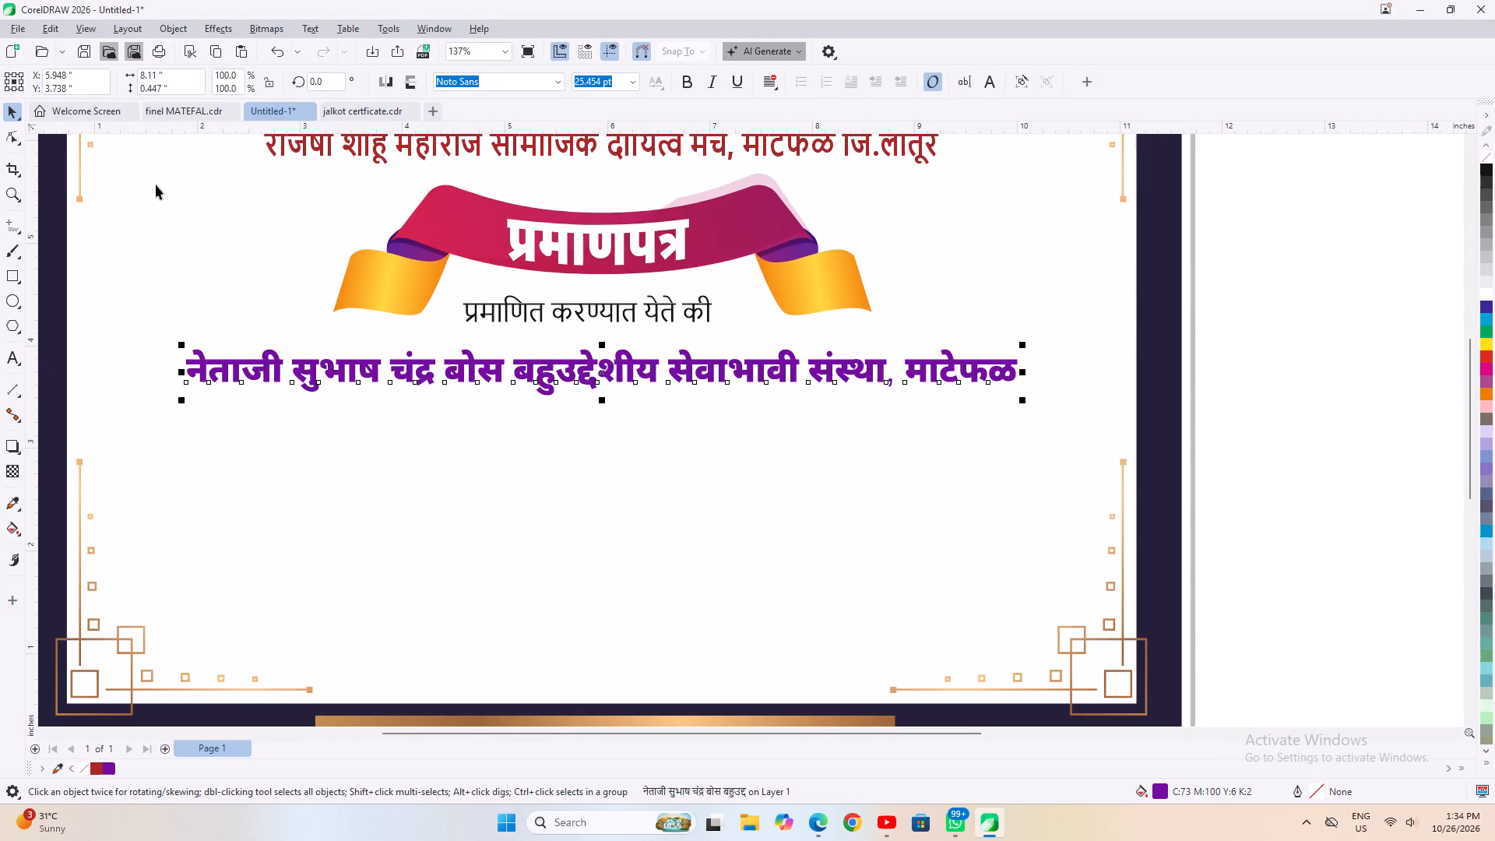
Move the श्री./श्रीमती paragraph text from below the page into the frame under the purple organisation line, centred at about X 5.99 in, Y 2.65 in.
scroll(400, 205, "down", 10)
scroll(444, 465, "up", 6)
left_click(216, 556)
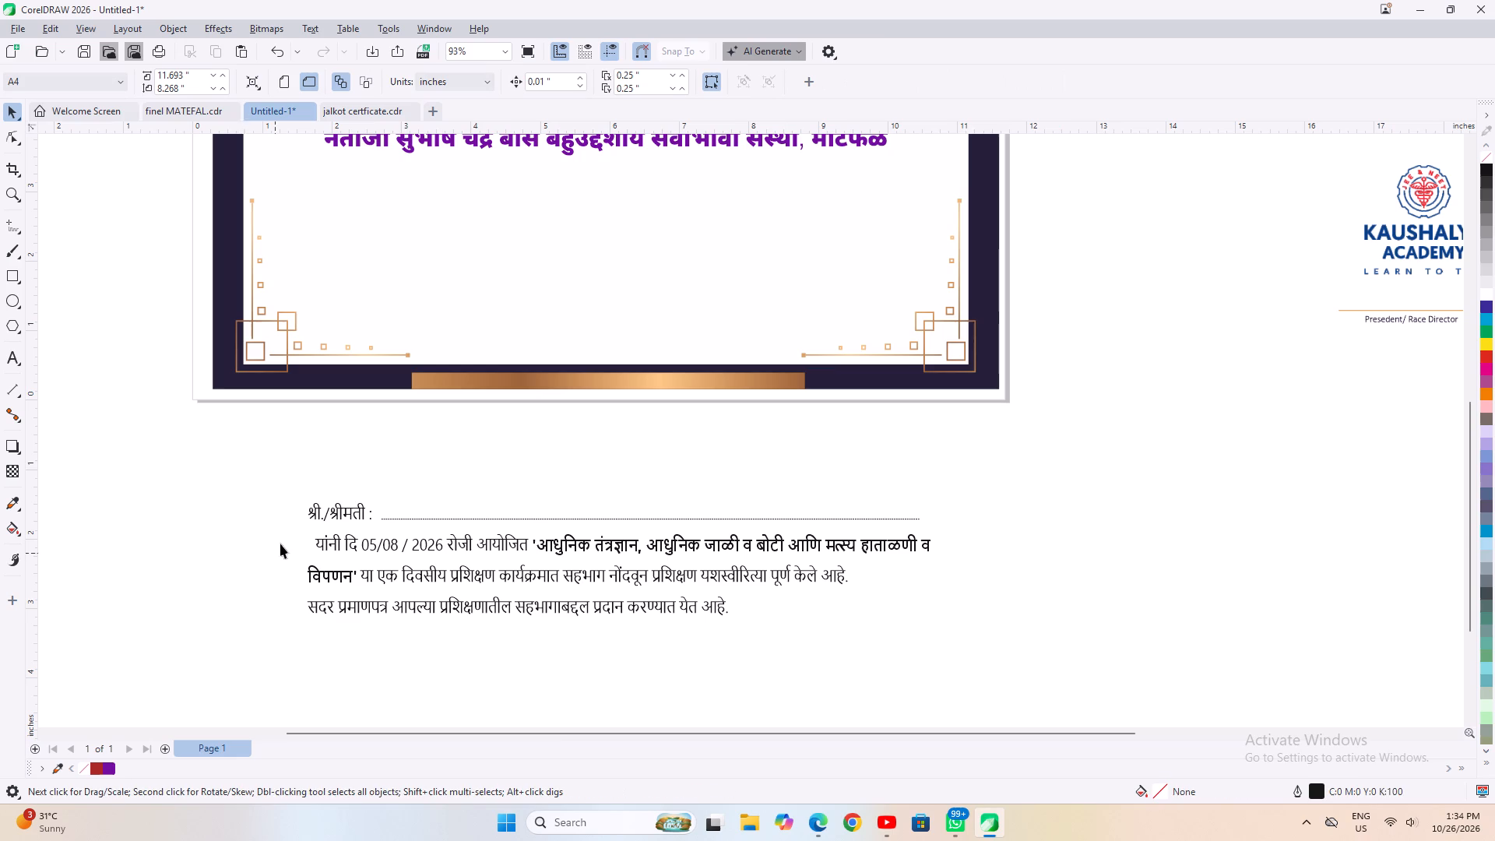
left_click_drag(232, 521, 1018, 625)
left_click(565, 546)
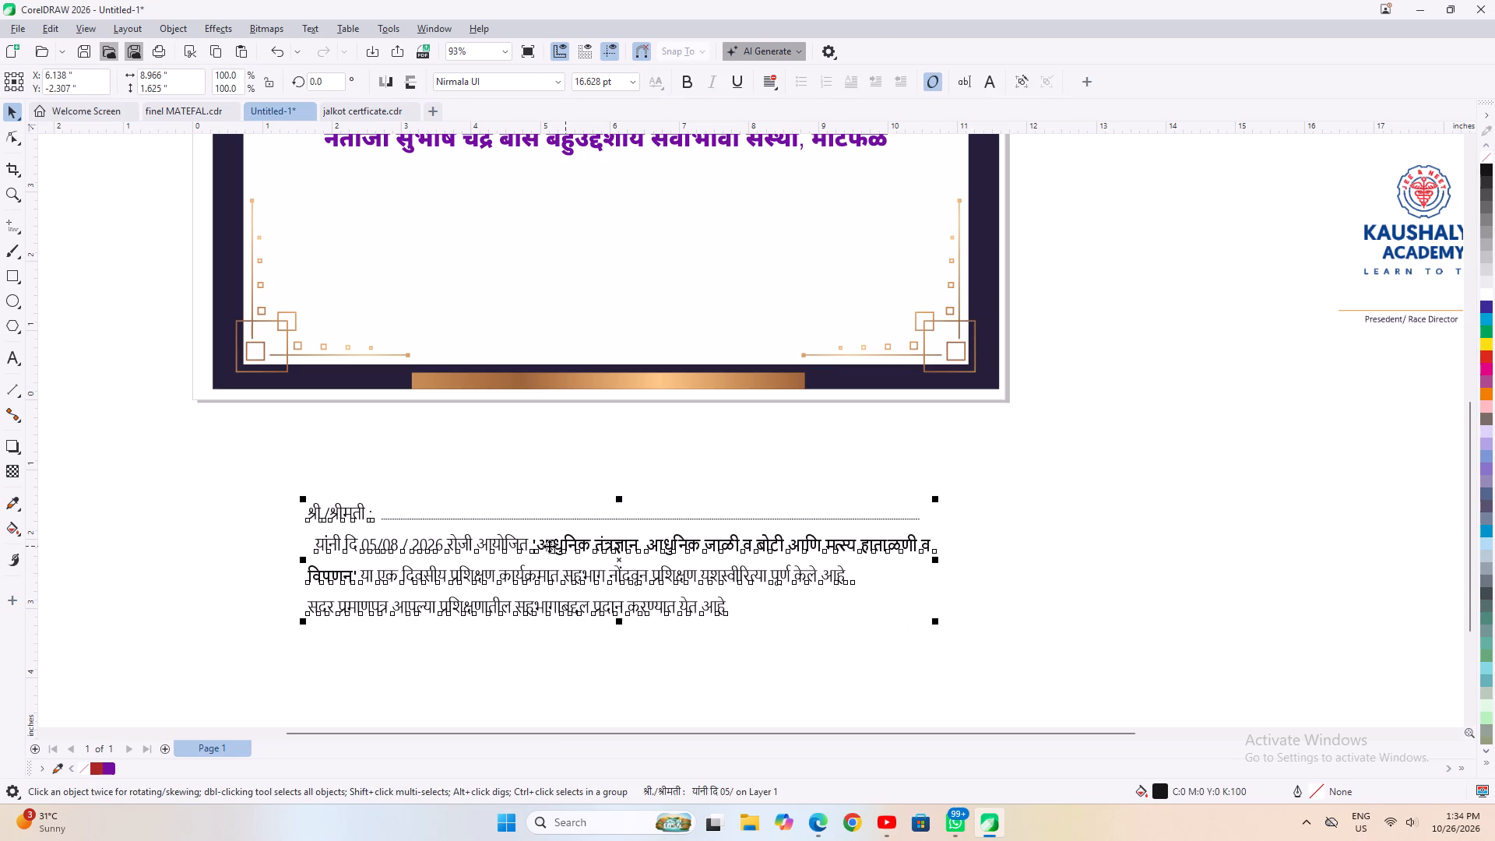
left_click_drag(526, 544, 468, 276)
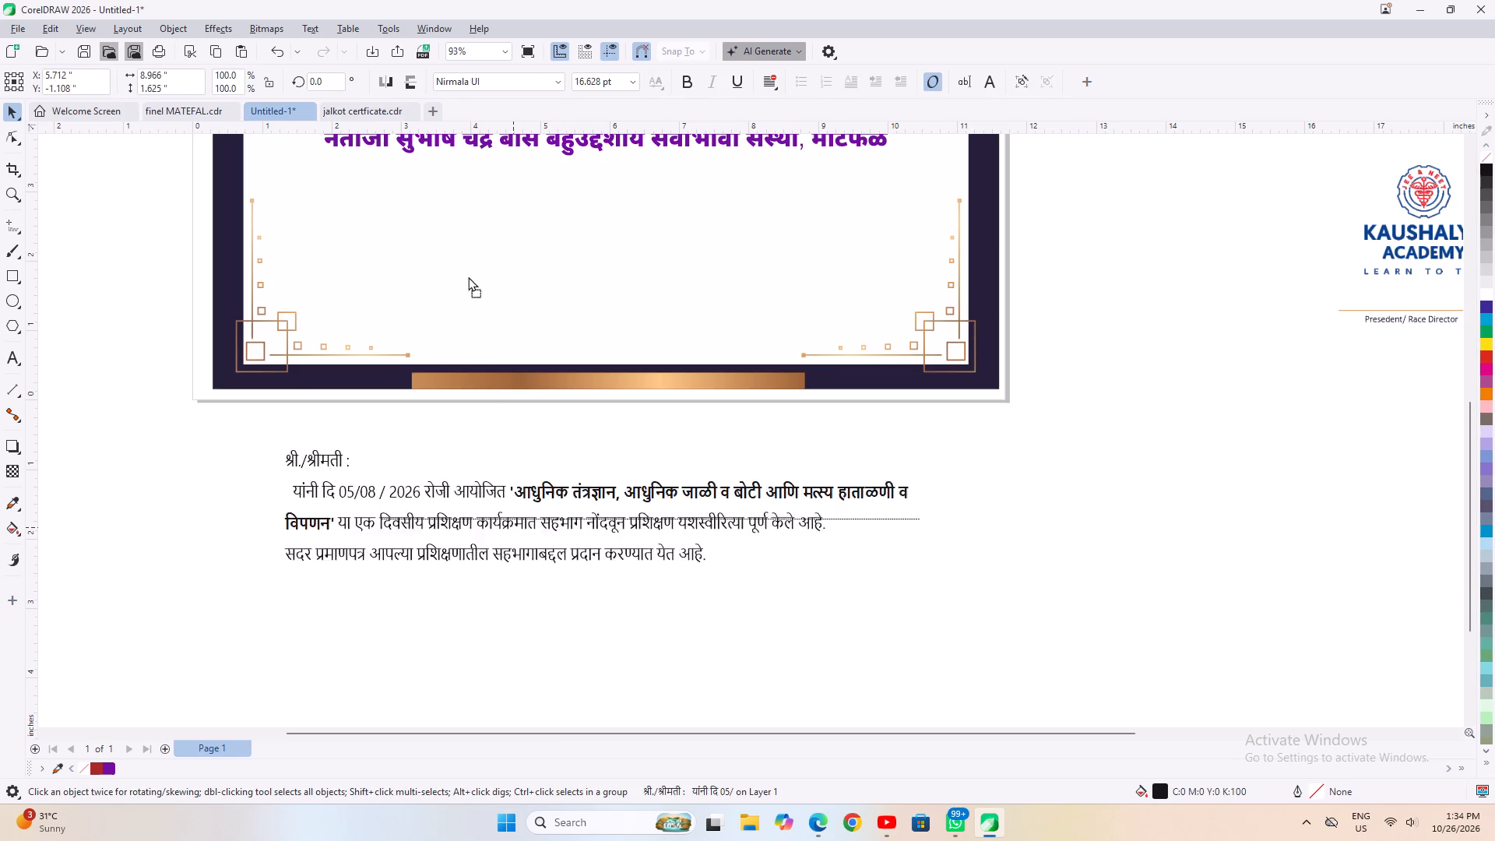
left_click_drag(468, 276, 520, 200)
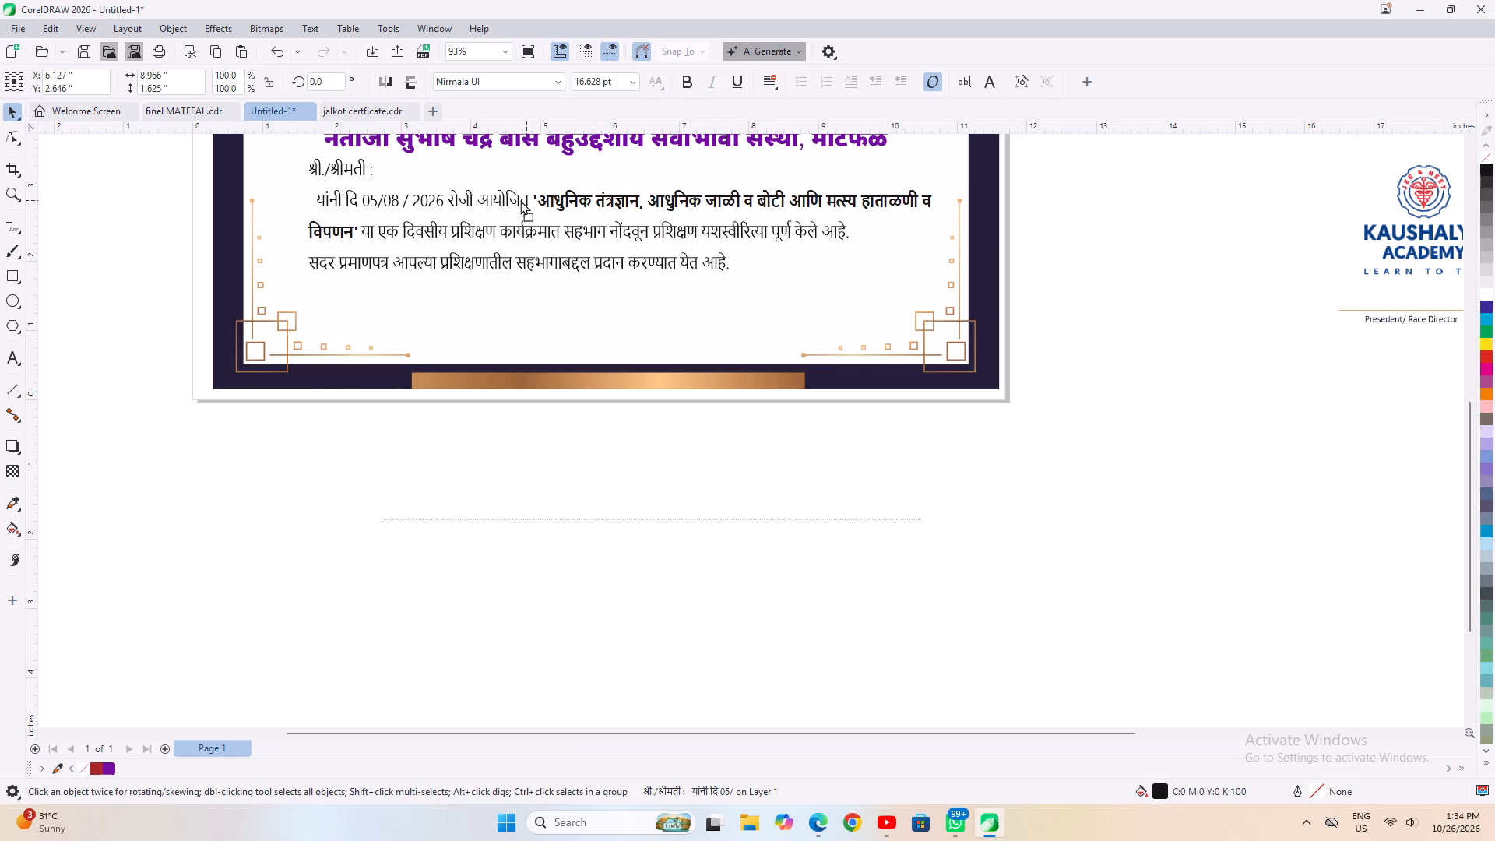
left_click_drag(520, 200, 515, 200)
Delete the श्री./श्रीमती : line from the top of the paragraph text inside the frame.
key("space")
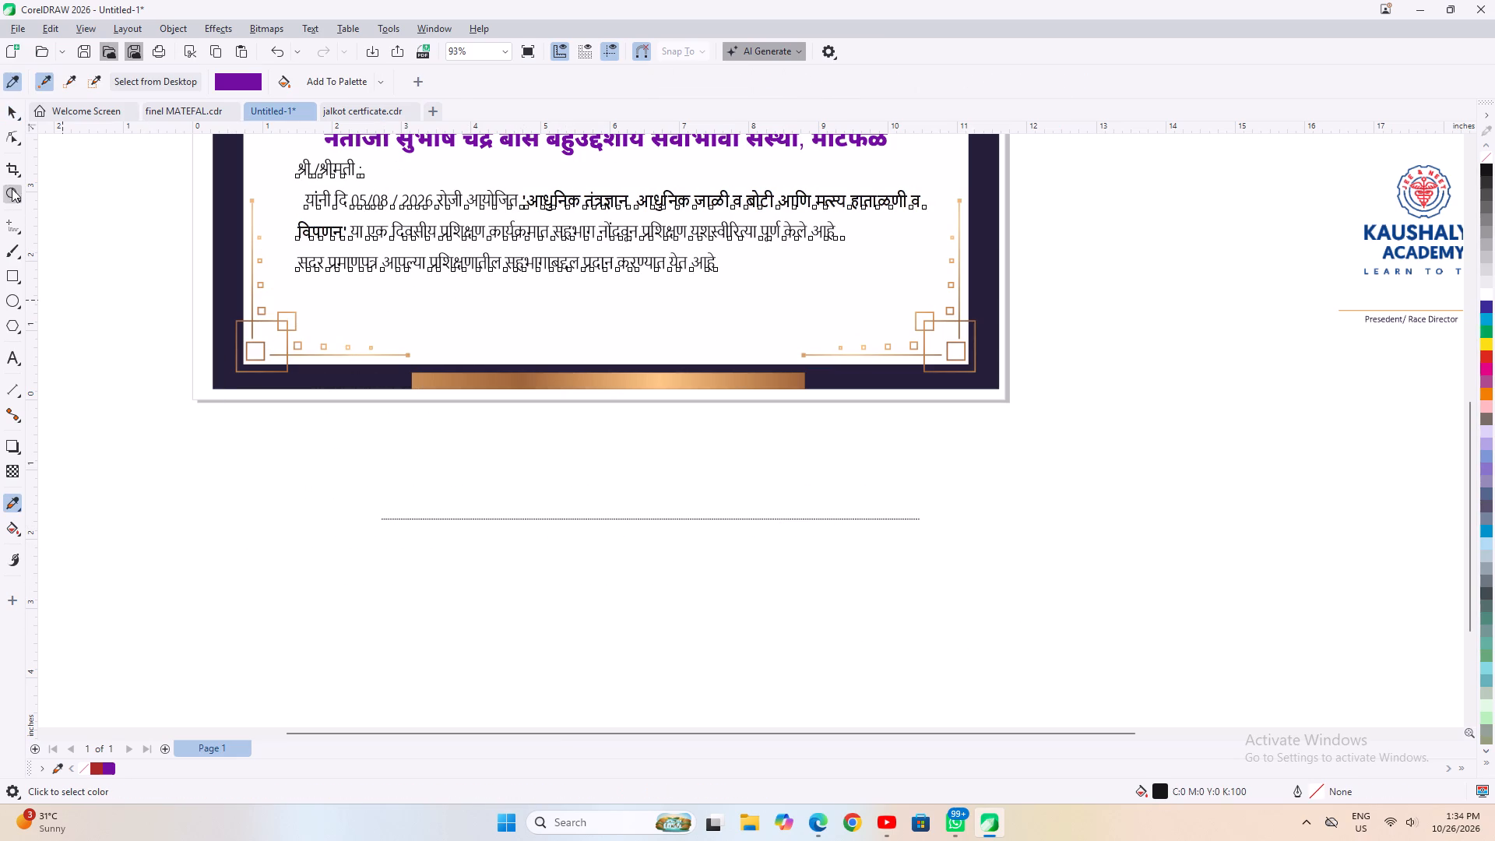
left_click(12, 355)
left_click_drag(389, 166, 255, 165)
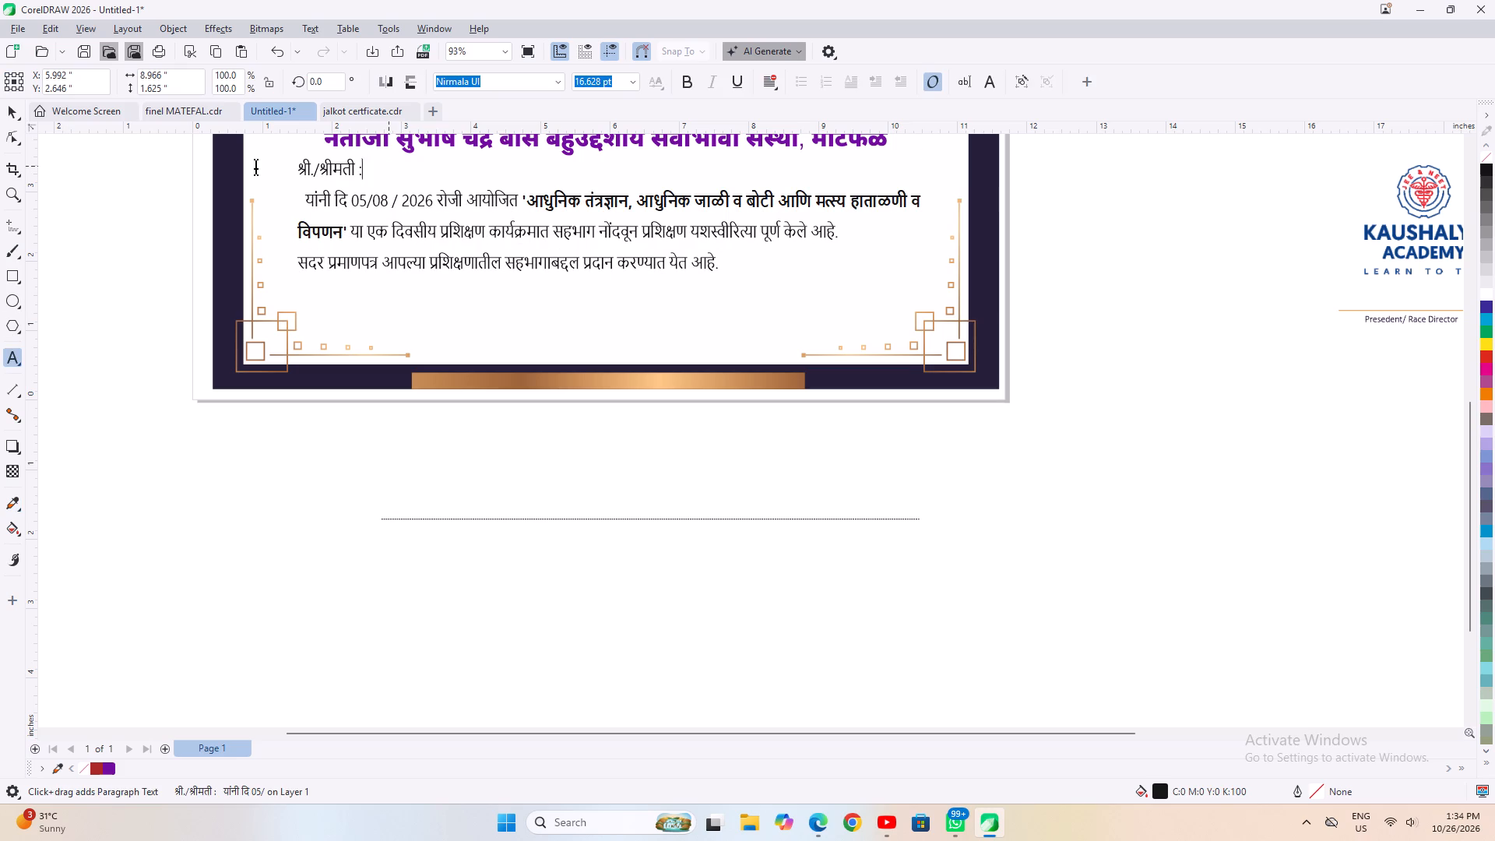
left_click_drag(255, 165, 255, 165)
key("BackSpace")
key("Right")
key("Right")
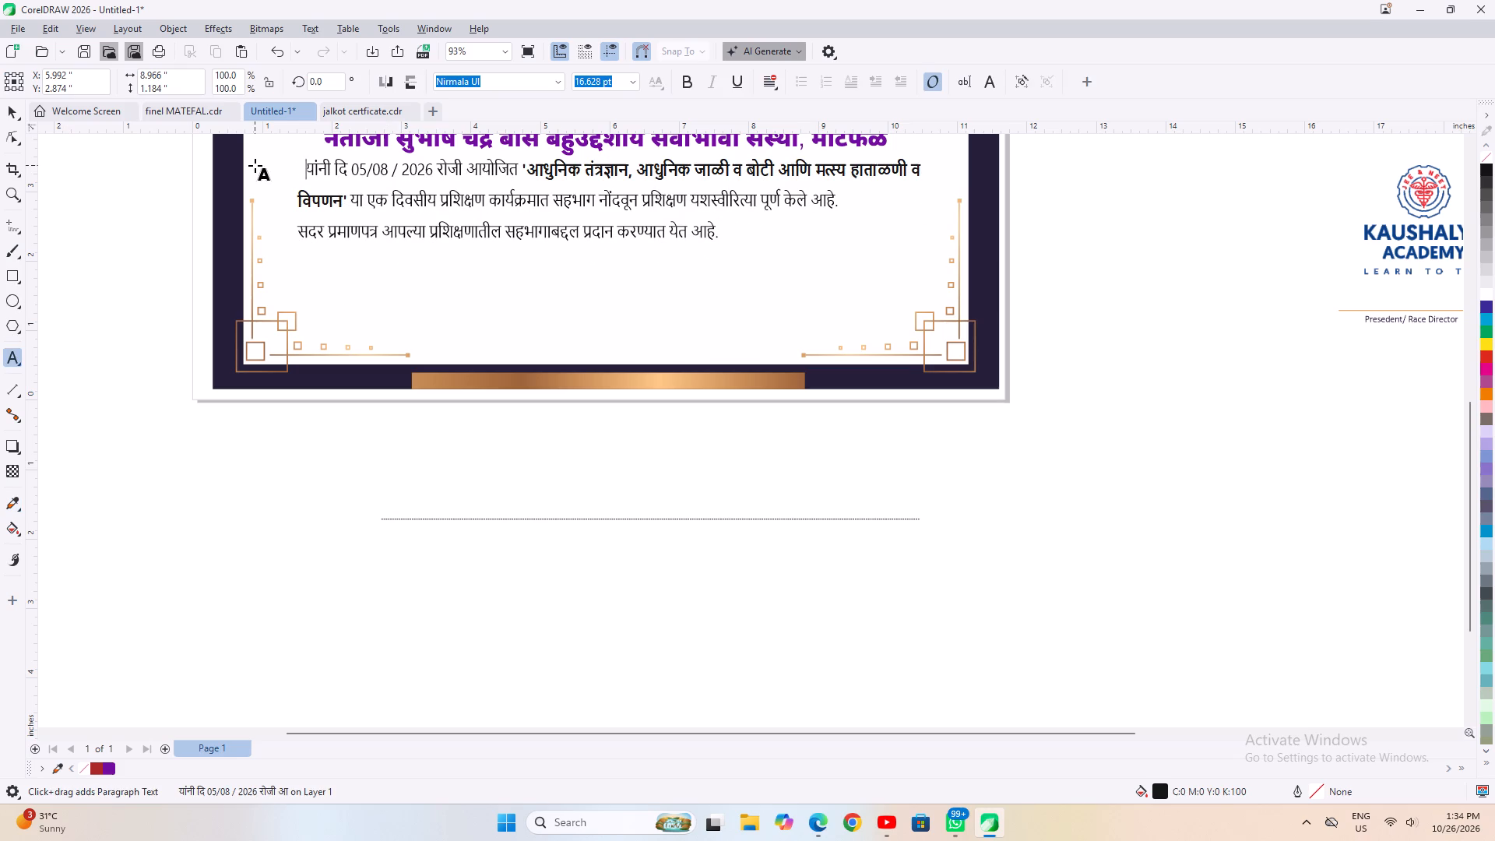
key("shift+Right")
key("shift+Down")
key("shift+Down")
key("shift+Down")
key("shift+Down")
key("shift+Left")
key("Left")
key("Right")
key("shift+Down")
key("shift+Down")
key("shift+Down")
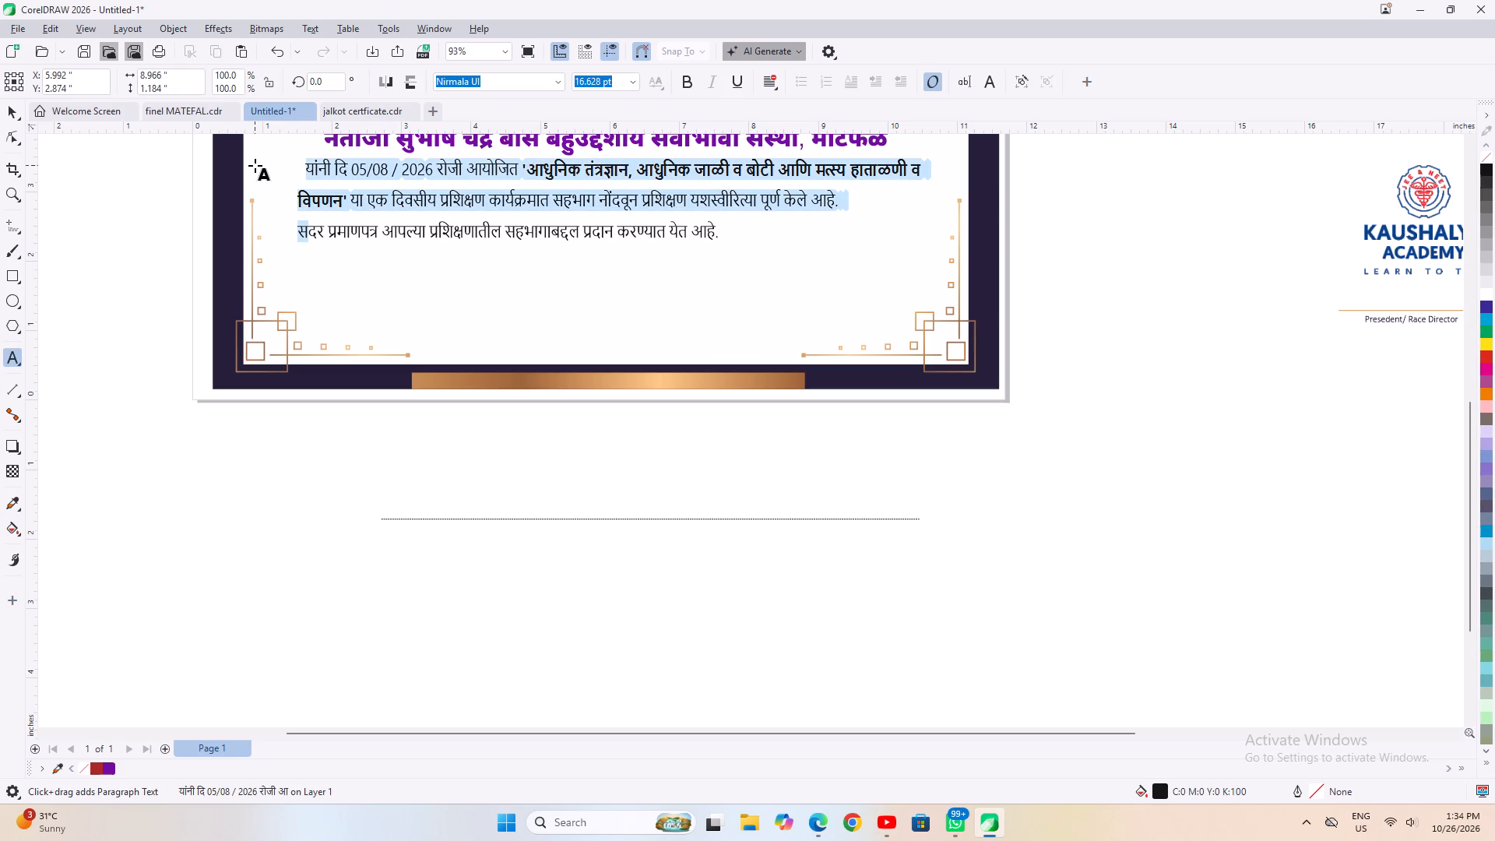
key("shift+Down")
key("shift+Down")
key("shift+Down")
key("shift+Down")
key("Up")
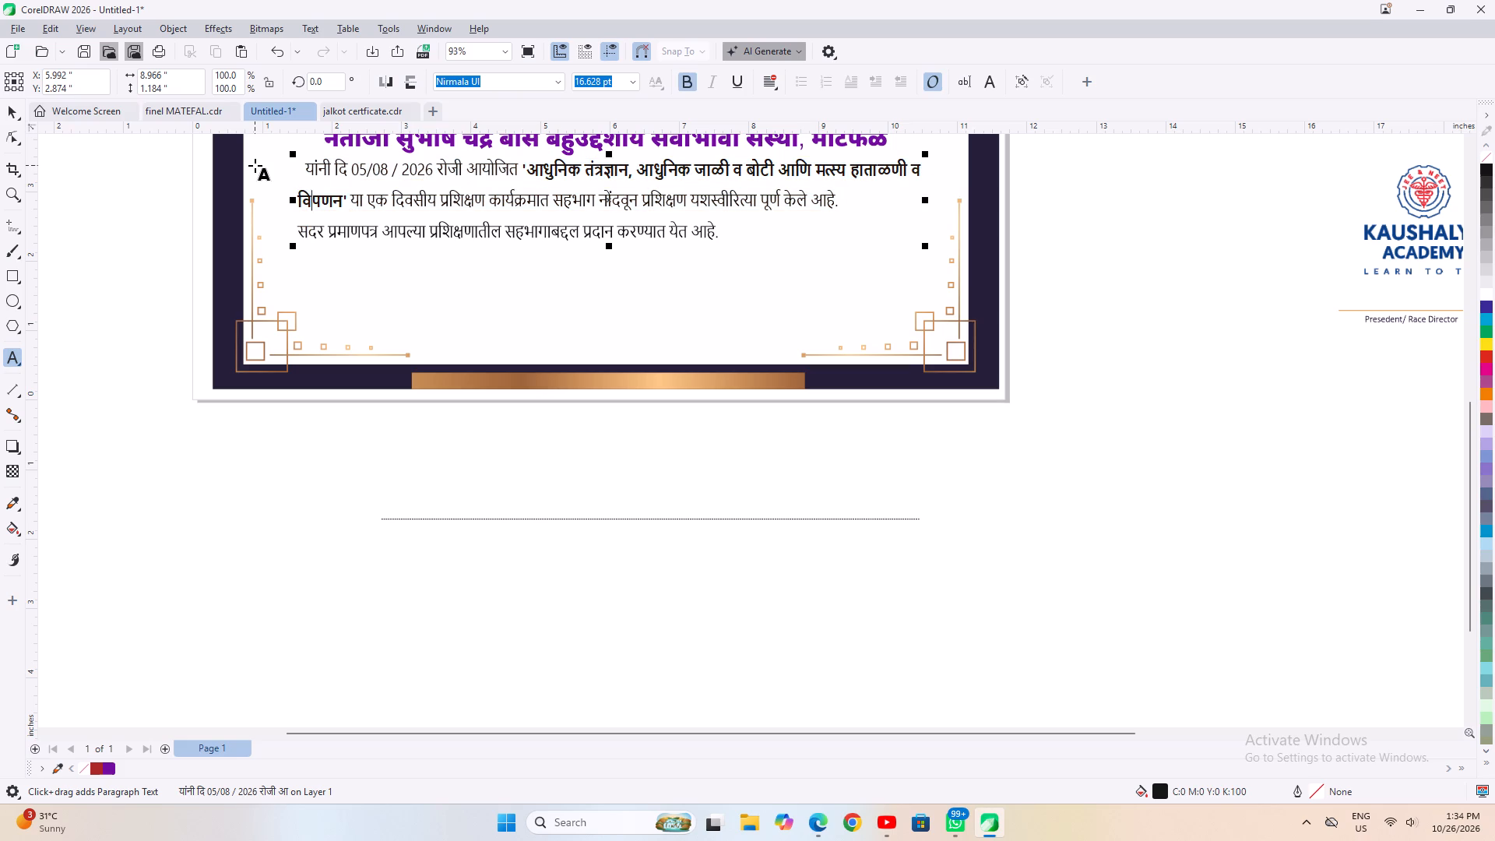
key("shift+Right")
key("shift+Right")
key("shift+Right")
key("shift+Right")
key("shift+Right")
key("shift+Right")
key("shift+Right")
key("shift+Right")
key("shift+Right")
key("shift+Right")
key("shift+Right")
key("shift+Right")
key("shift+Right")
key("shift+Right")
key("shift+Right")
Remove the opening words यांनी दि 05/08 / 2026 रोजी आयोजित from the paragraph's first line, leaving the bold quoted course title first.
key("Up")
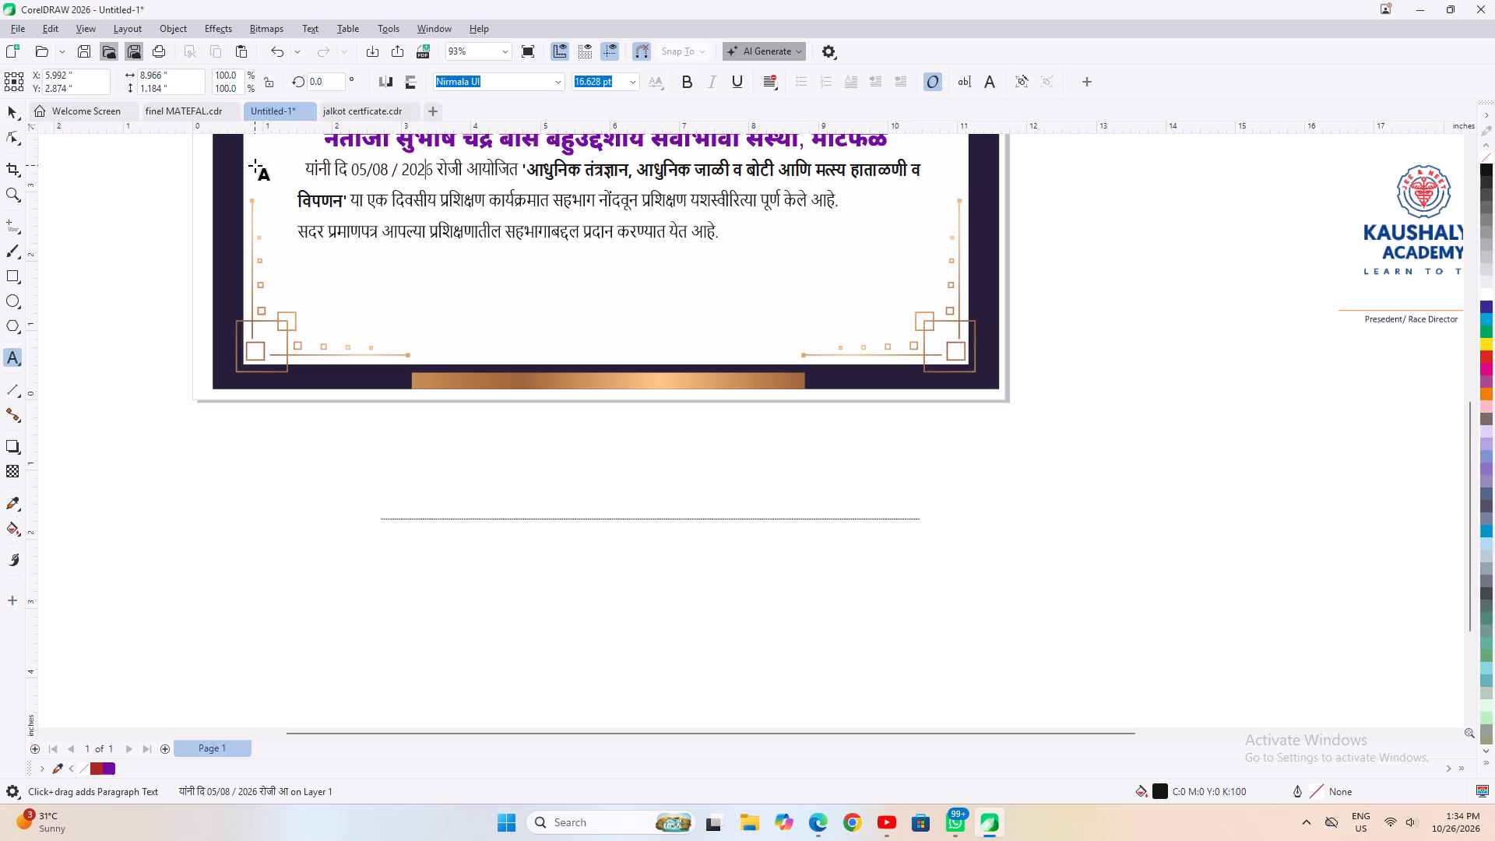
key("Up")
key("Left")
key("Left")
key("Left")
key("Left")
key("Left")
key("Left")
key("Left")
key("Left")
key("Left")
key("Left")
key("Left")
key("Right")
key("Right")
key("Right")
key("Right")
key("Right")
key("Right")
key("Right")
key("Right")
key("Right")
key("Right")
key("Right")
key("Right")
key("Right")
key("Right")
key("Right")
key("Right")
key("Right")
key("Right")
key("Right")
key("Right")
key("Left")
key("Left")
key("shift+Home")
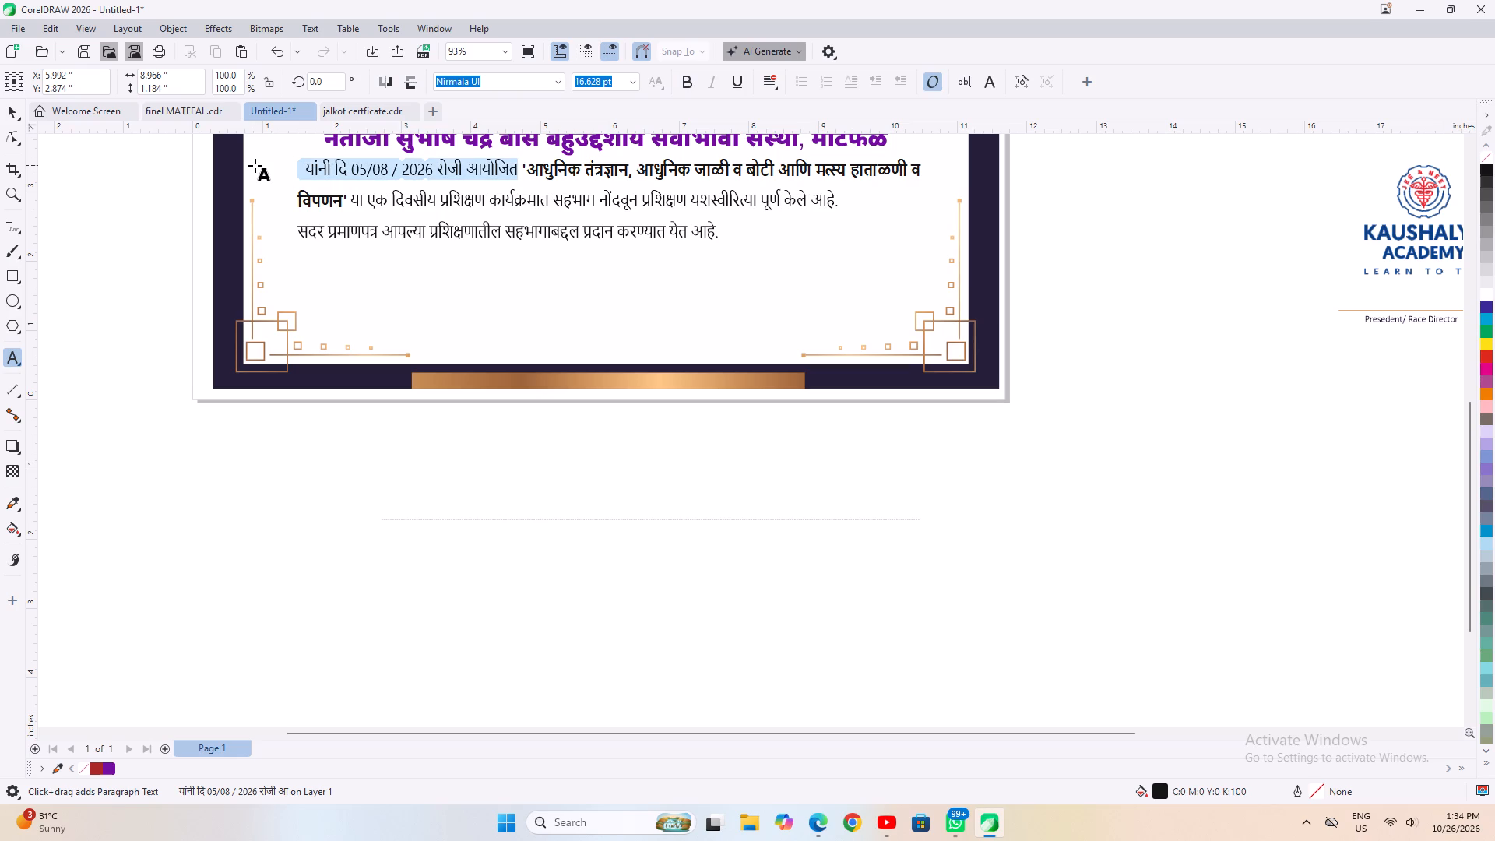
type(";K")
key("BackSpace")
key("BackSpace")
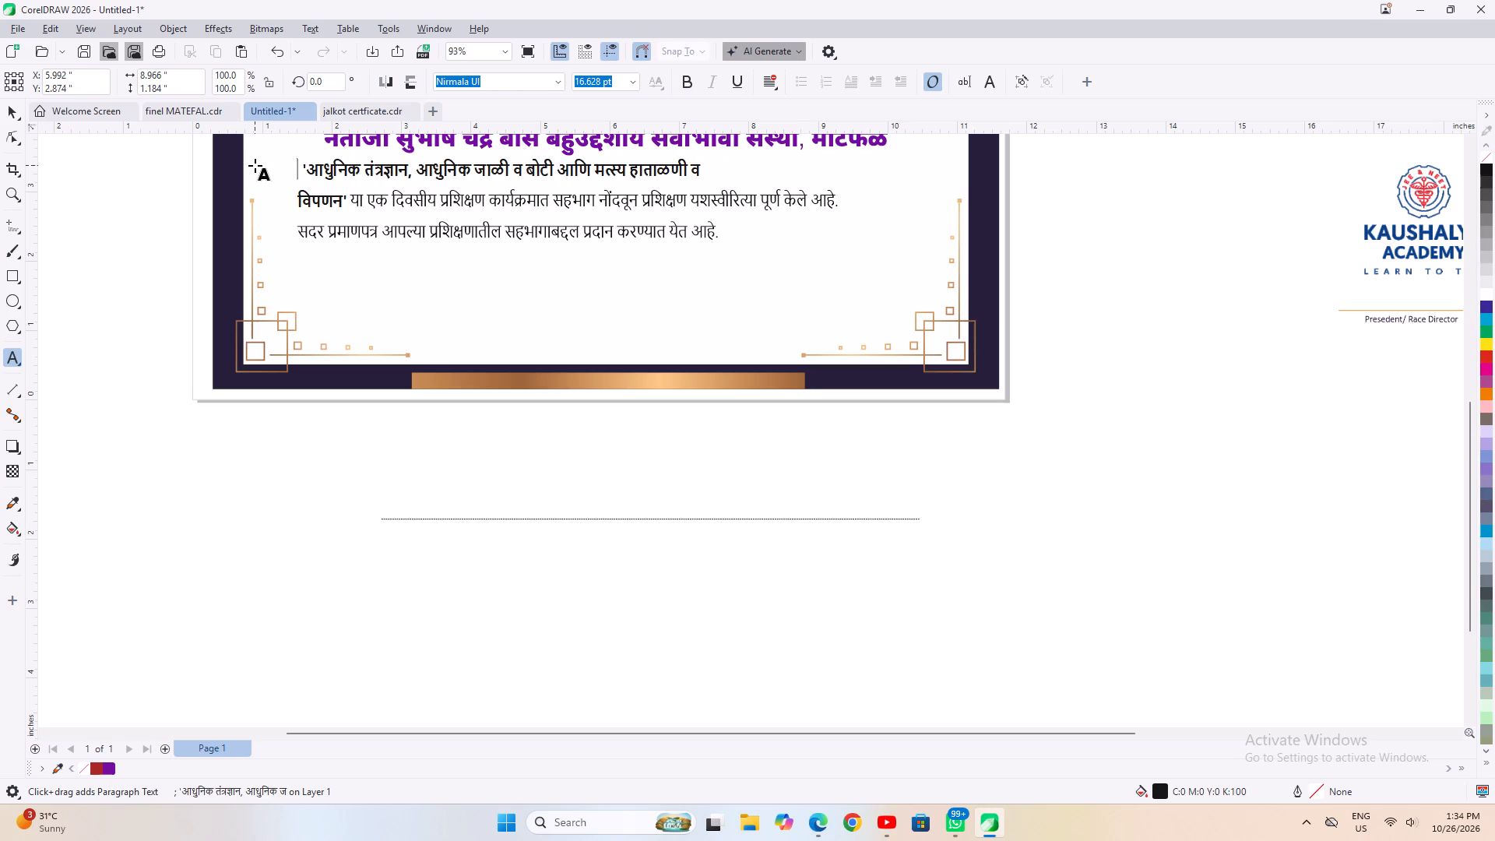
key("BackSpace")
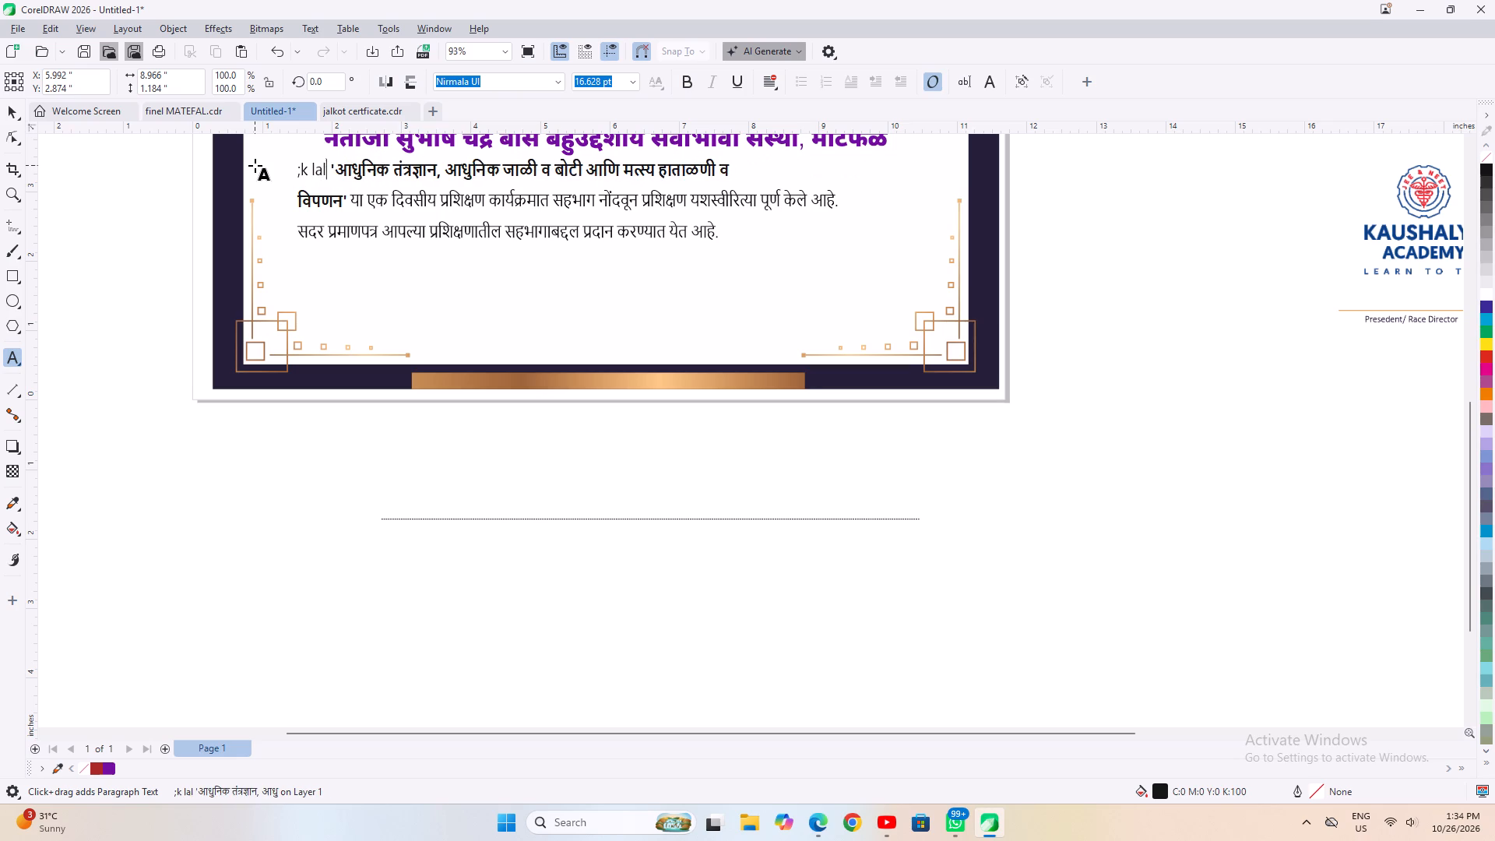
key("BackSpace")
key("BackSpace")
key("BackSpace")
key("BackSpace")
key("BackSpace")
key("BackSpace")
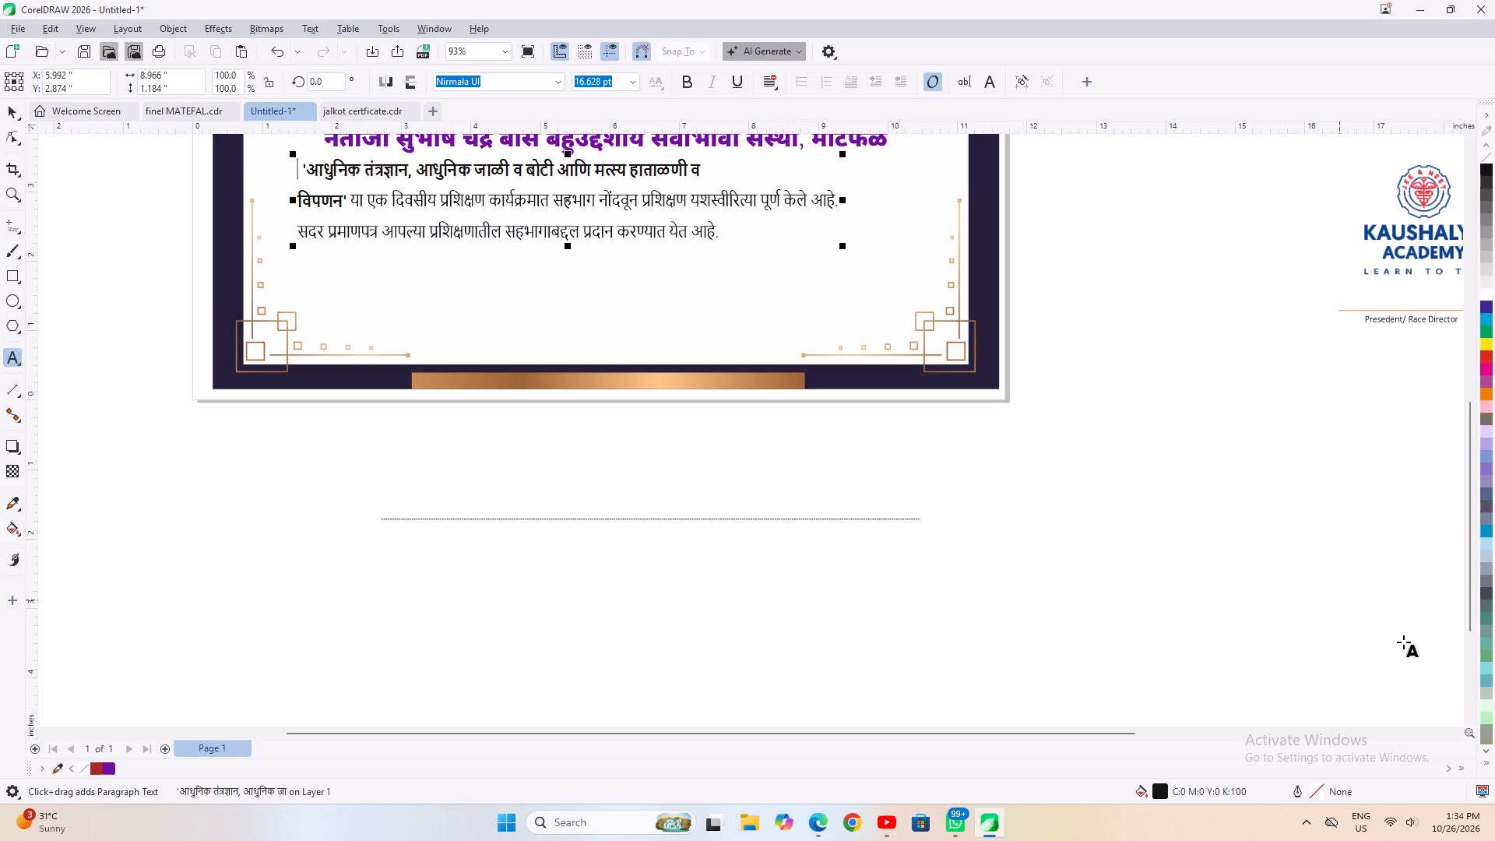
Find and launch the Marathi typing program Shree-Lipi Dev Ratna - 32 Bit from the Windows search.
left_click(1310, 832)
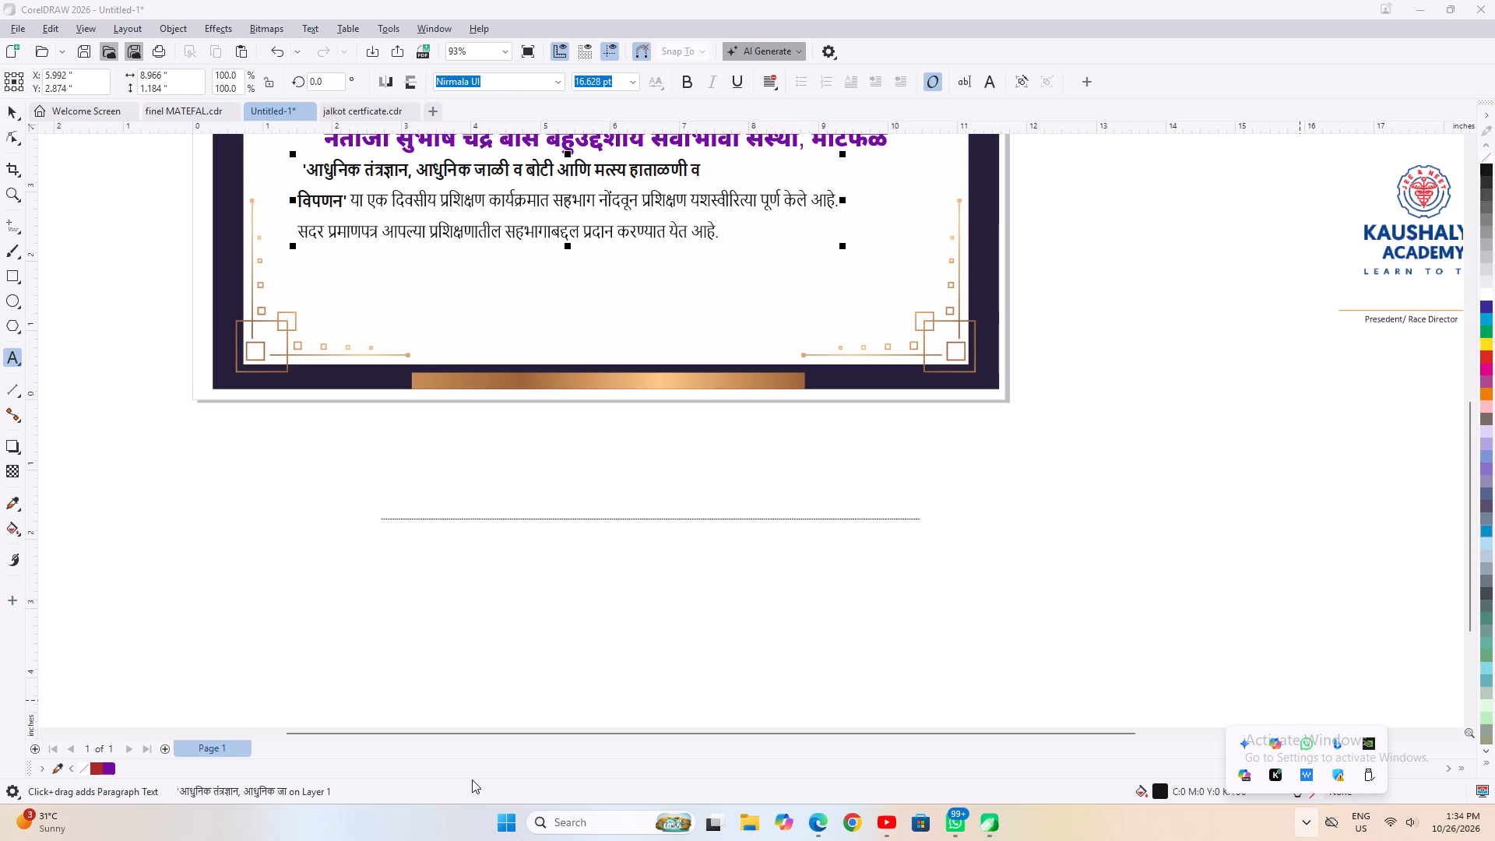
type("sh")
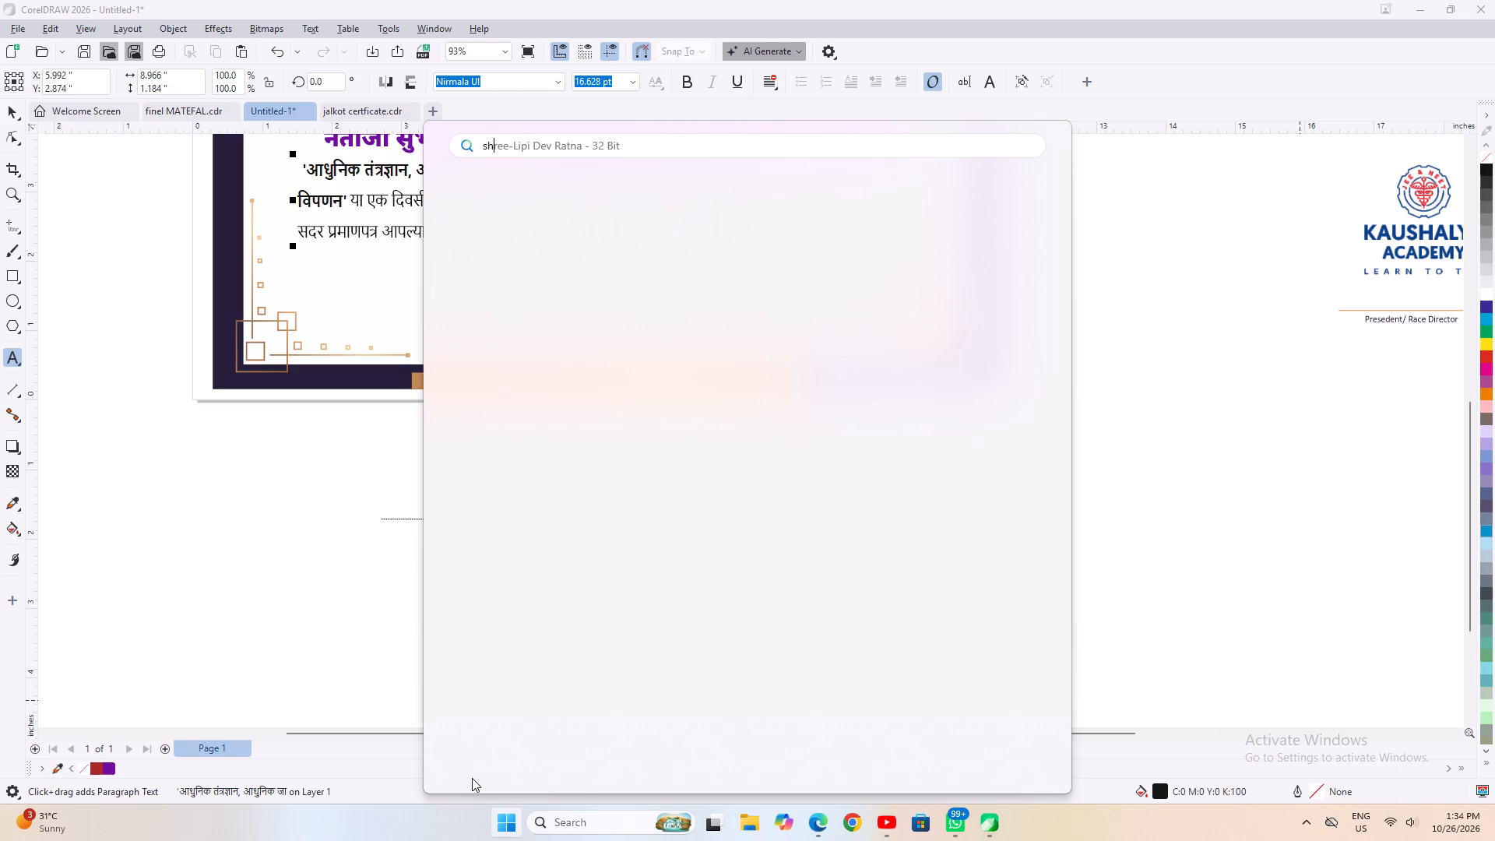
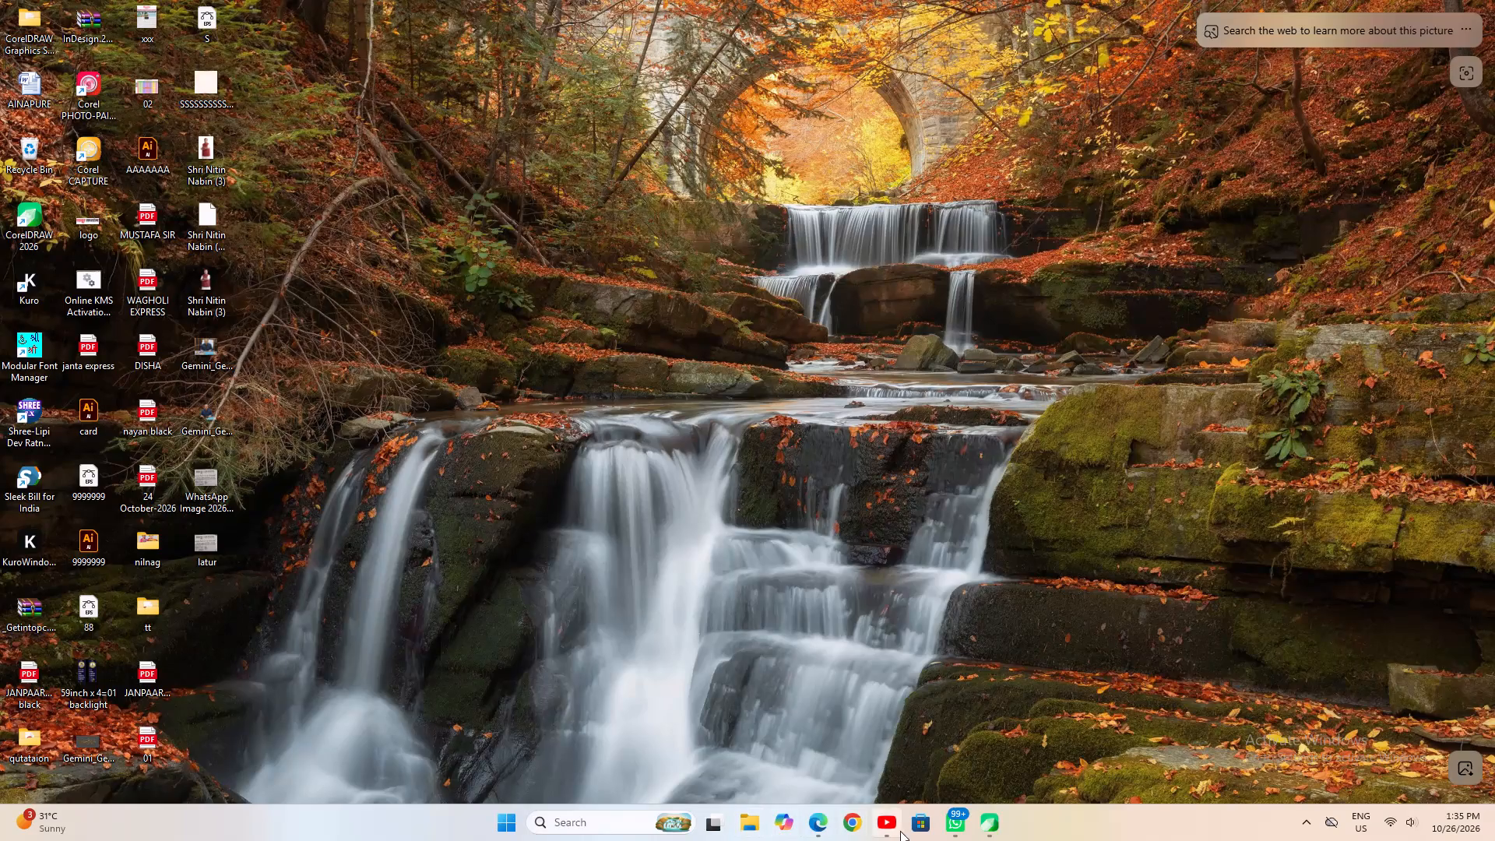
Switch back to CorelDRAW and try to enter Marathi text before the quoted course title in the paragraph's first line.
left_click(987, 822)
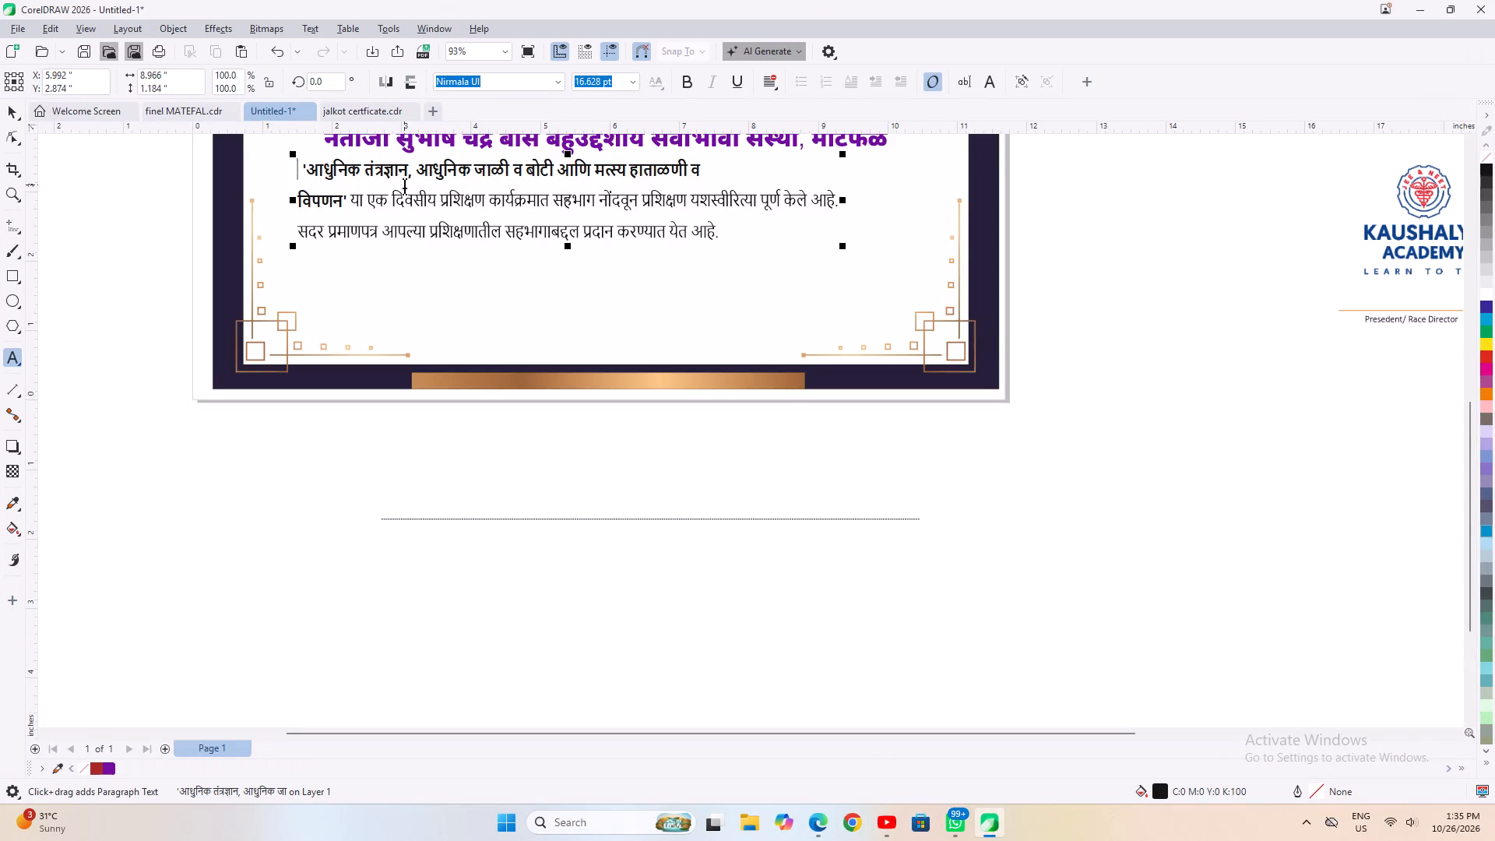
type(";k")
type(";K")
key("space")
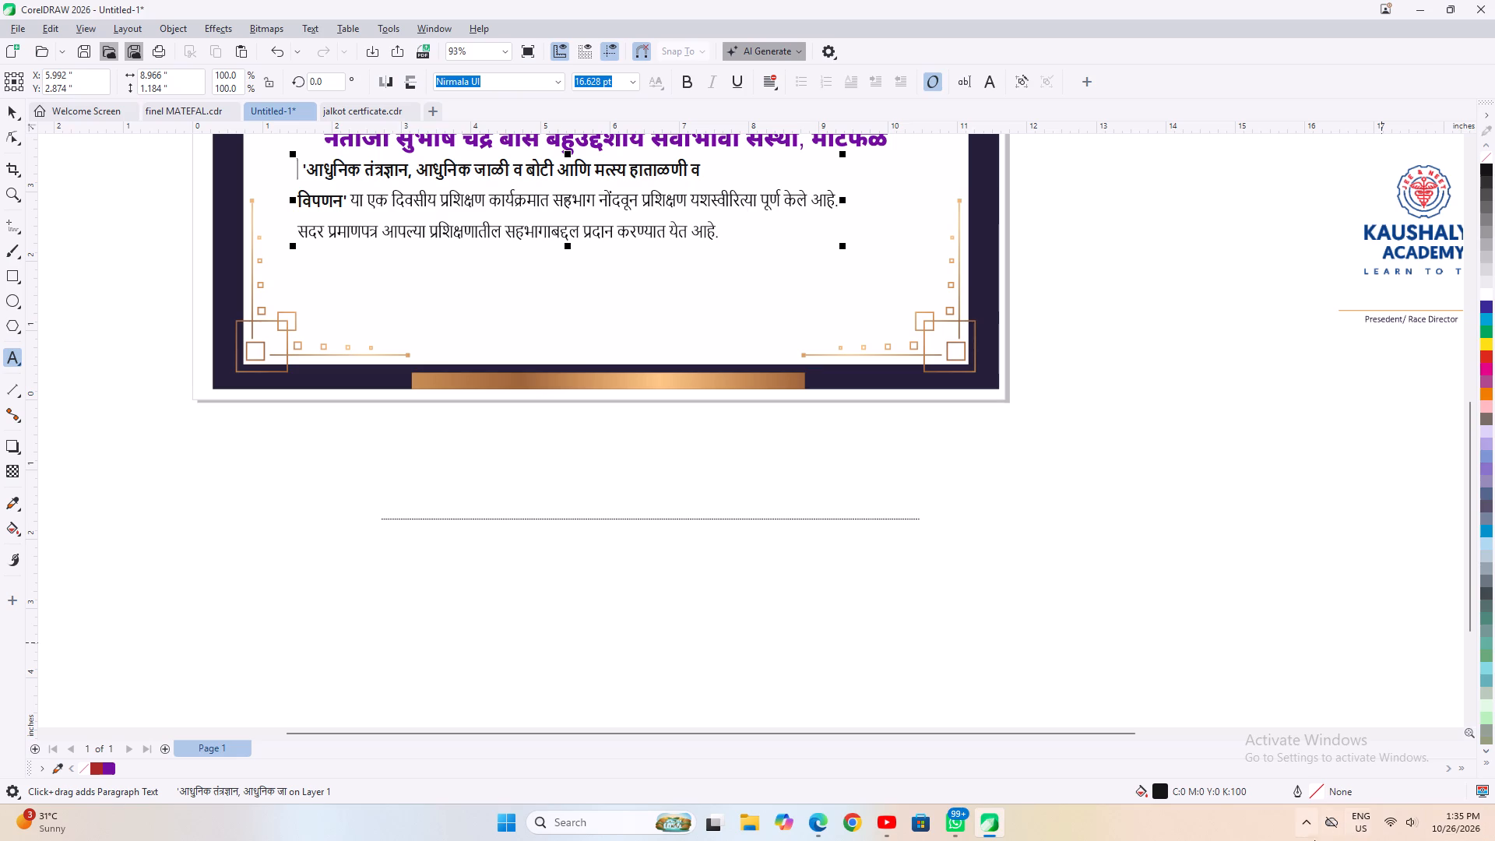
Show the hidden background apps in the Windows notification area.
double_click(1304, 834)
left_click(1309, 820)
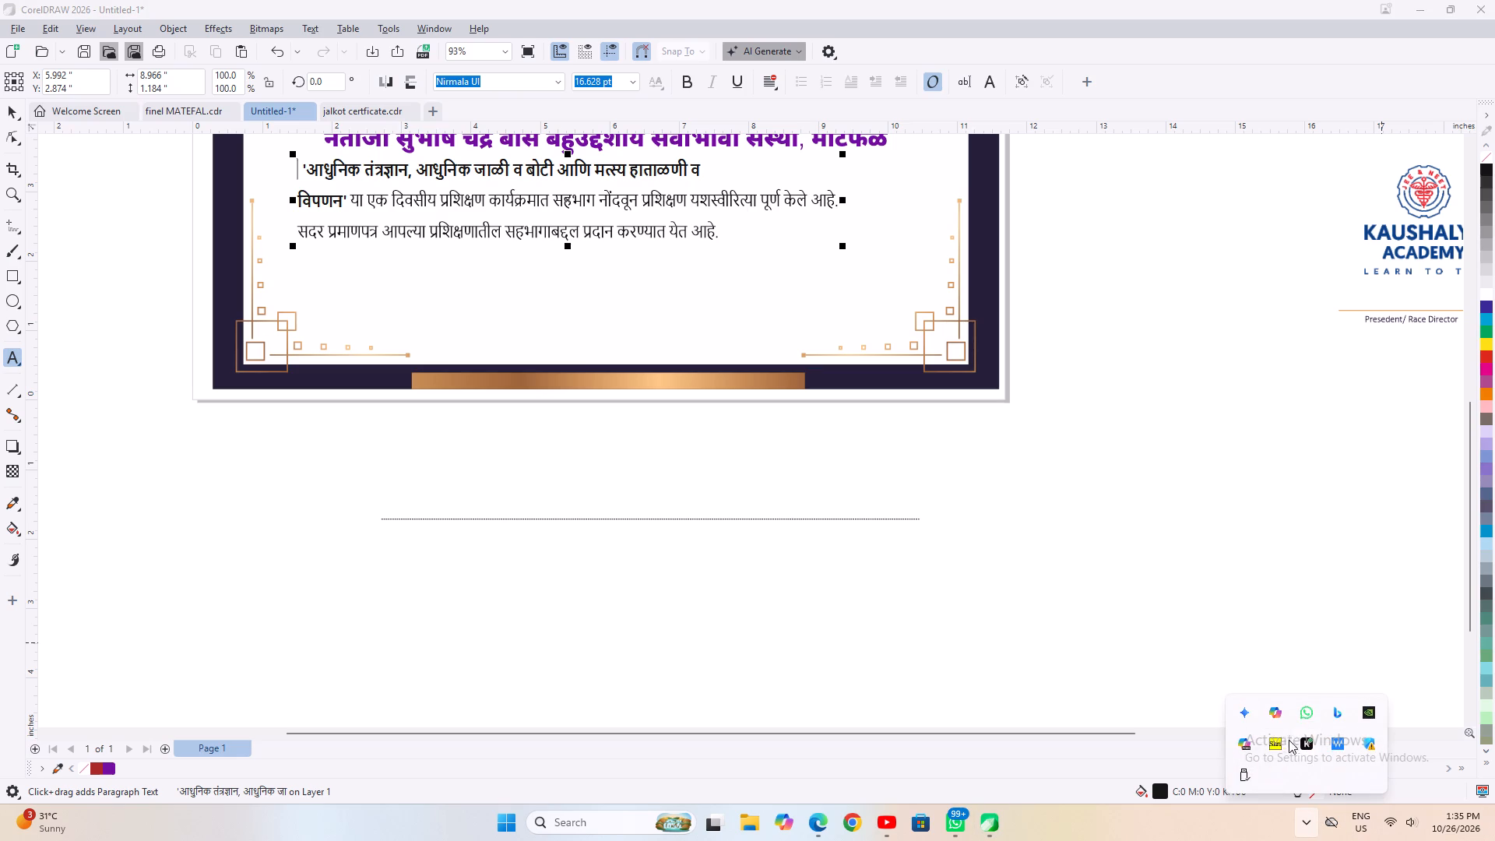
Switch to Shree-Lipi, mark the target application as 64 bit, and return to the certificate in CorelDRAW.
double_click(1283, 742)
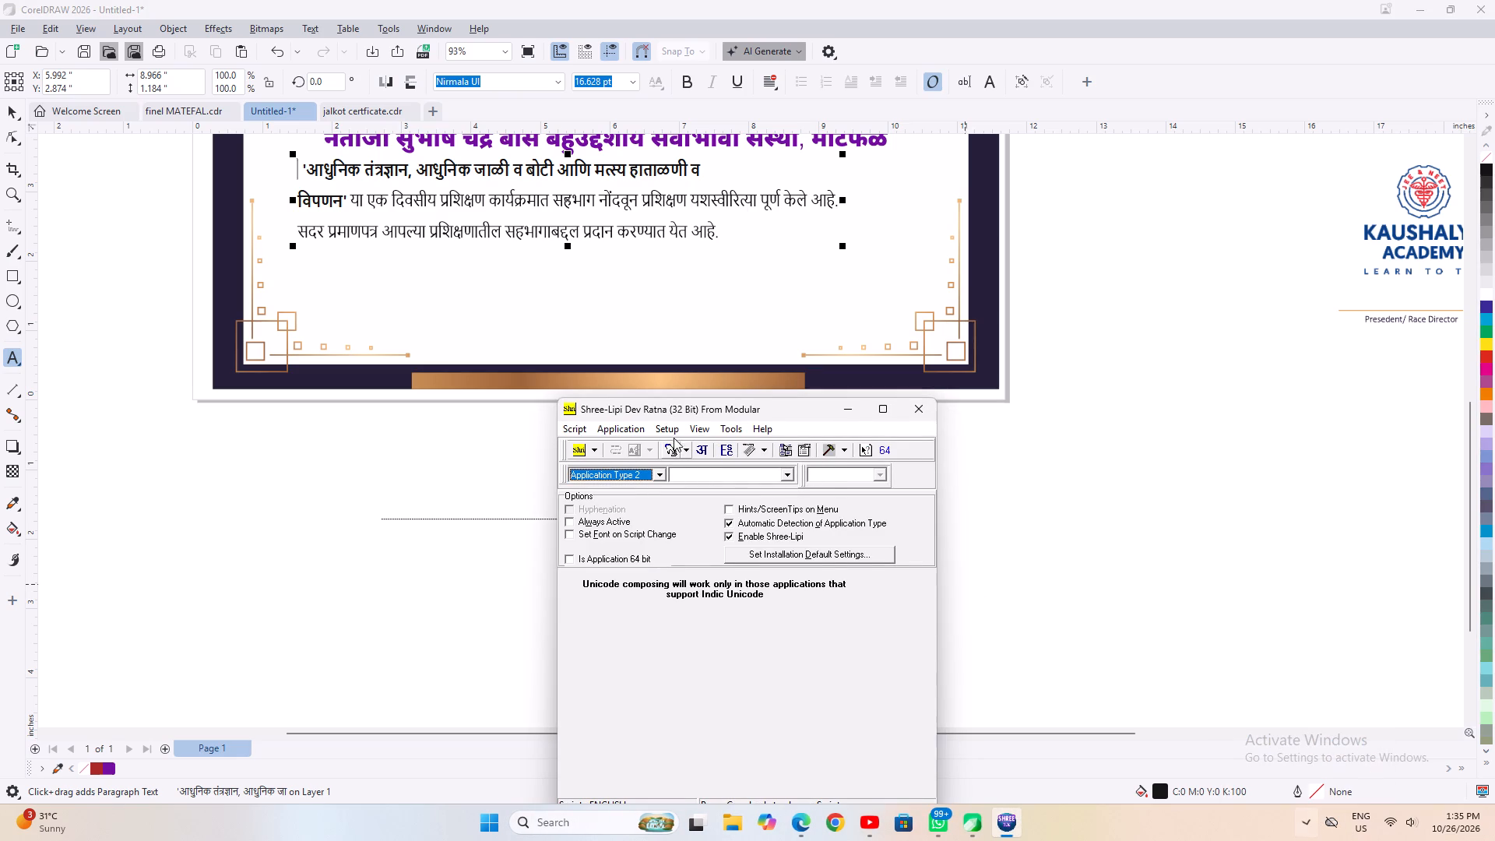
left_click(674, 431)
left_click(676, 441)
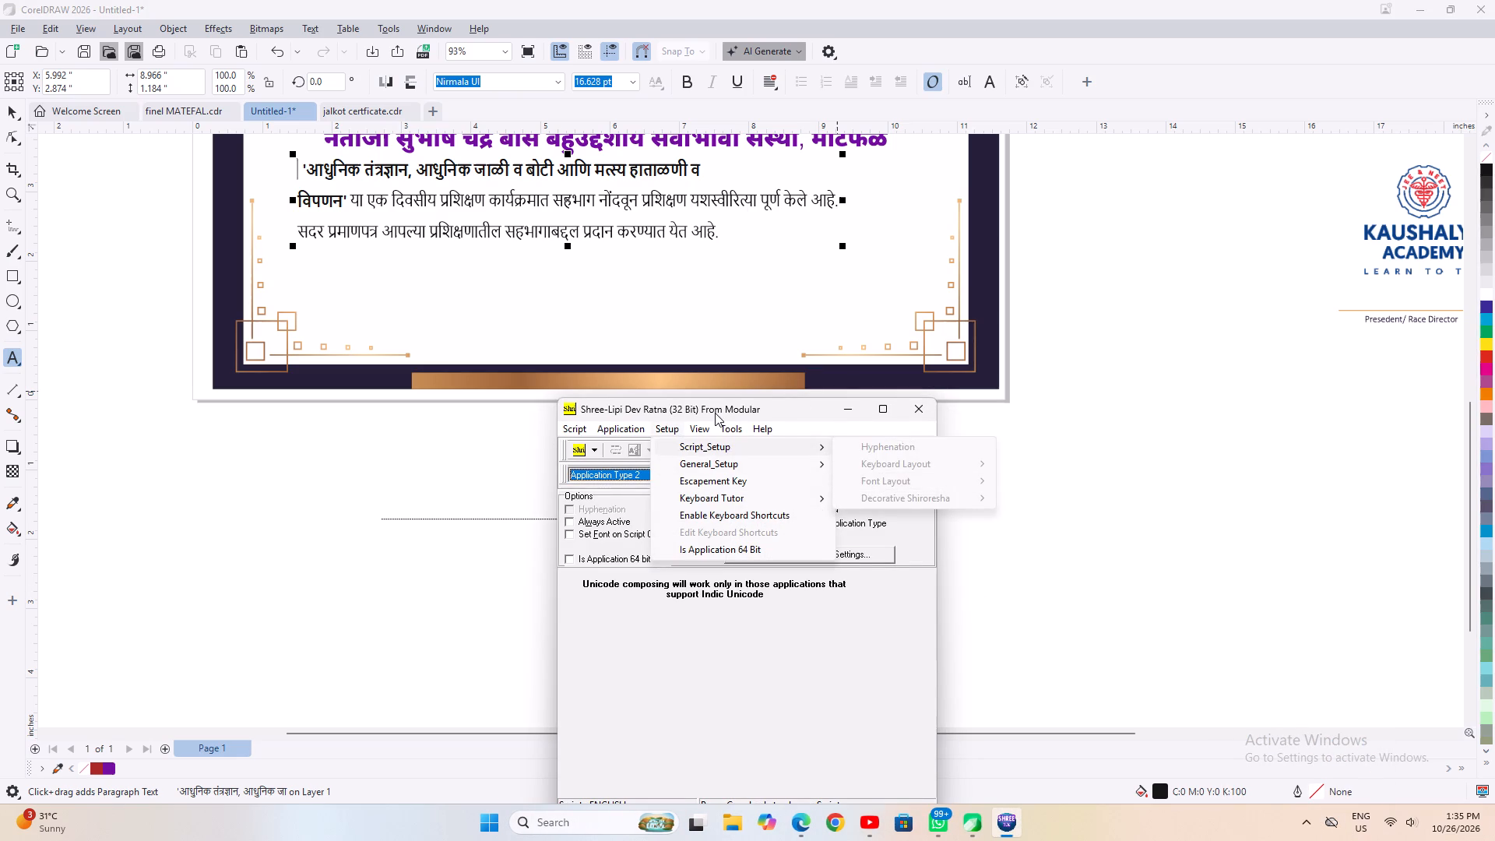
left_click(715, 413)
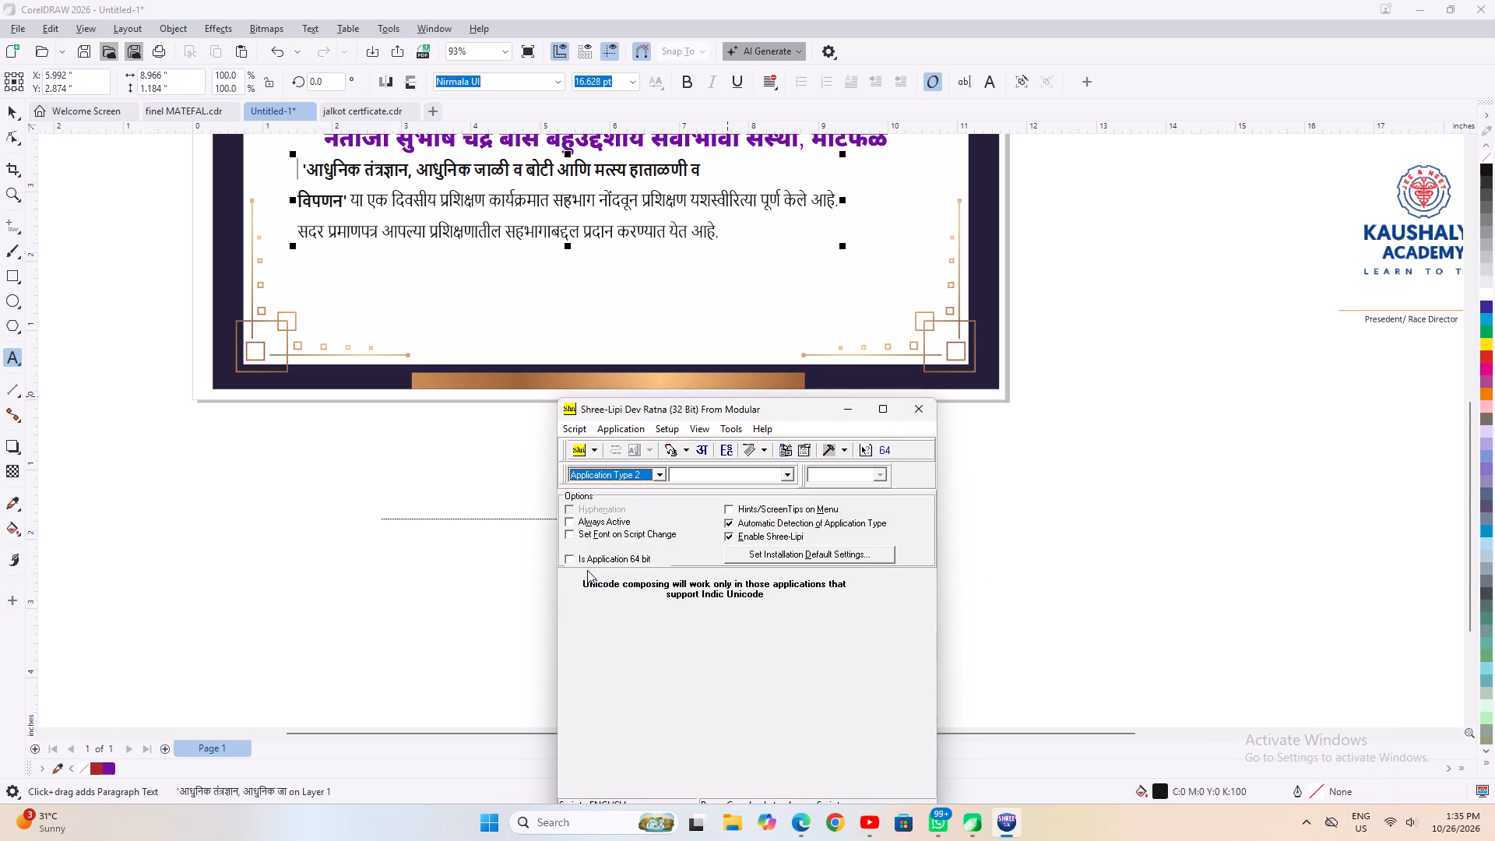
left_click(584, 562)
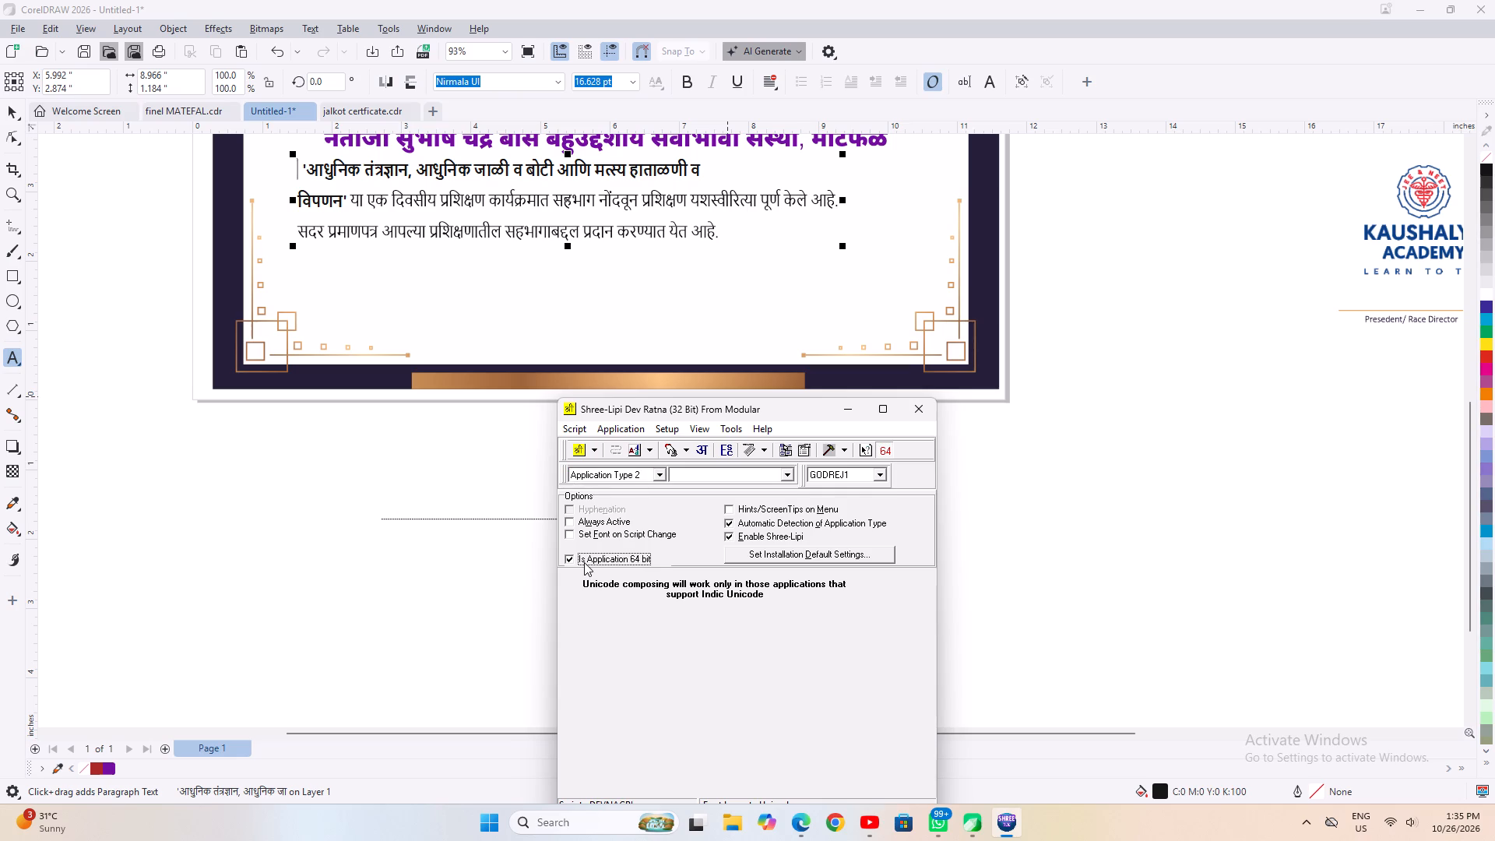
left_click(673, 432)
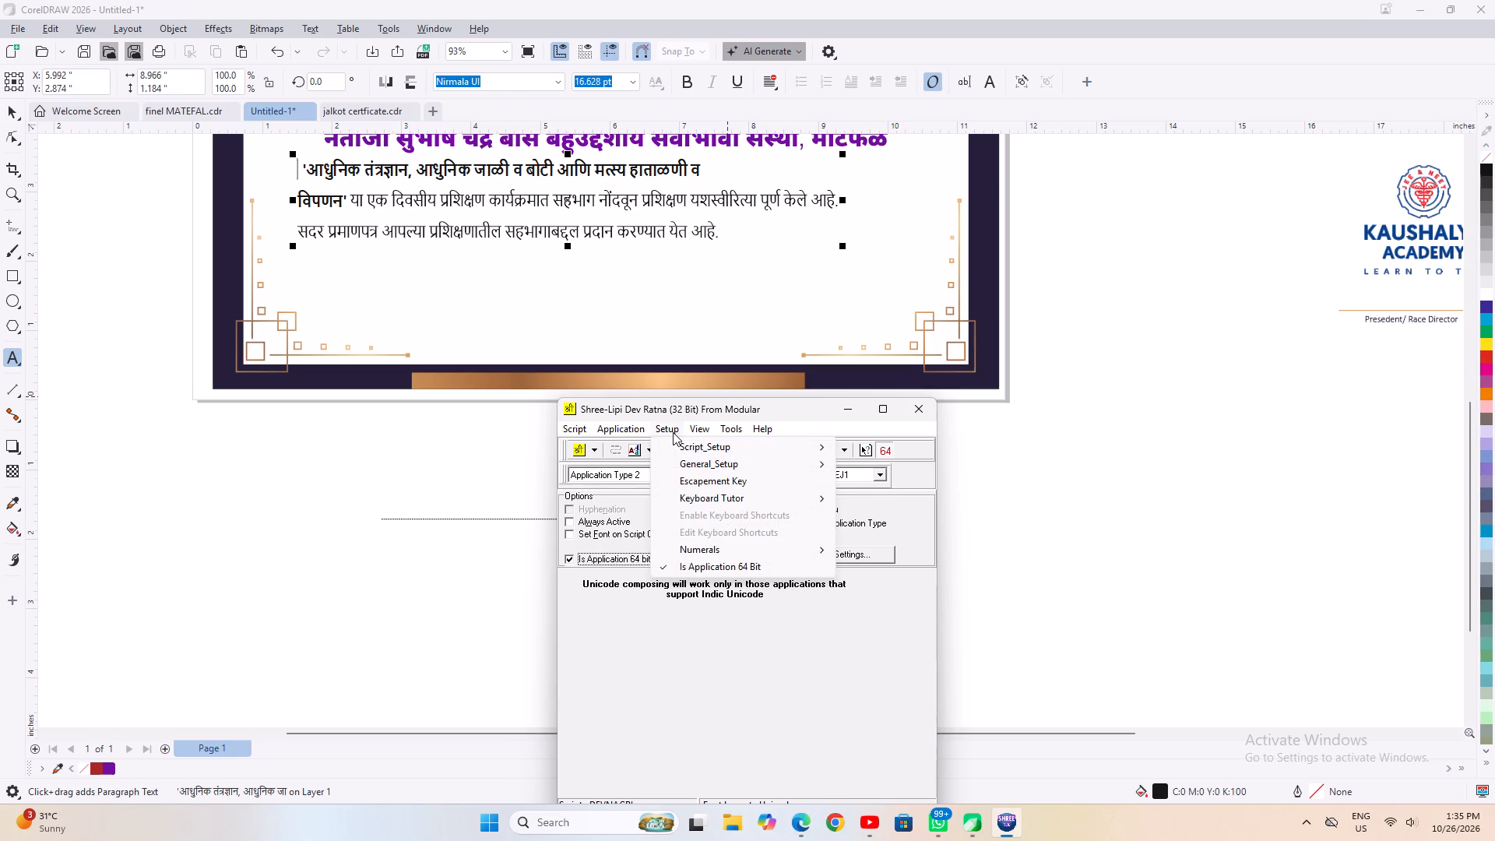
left_click(681, 449)
left_click(944, 463)
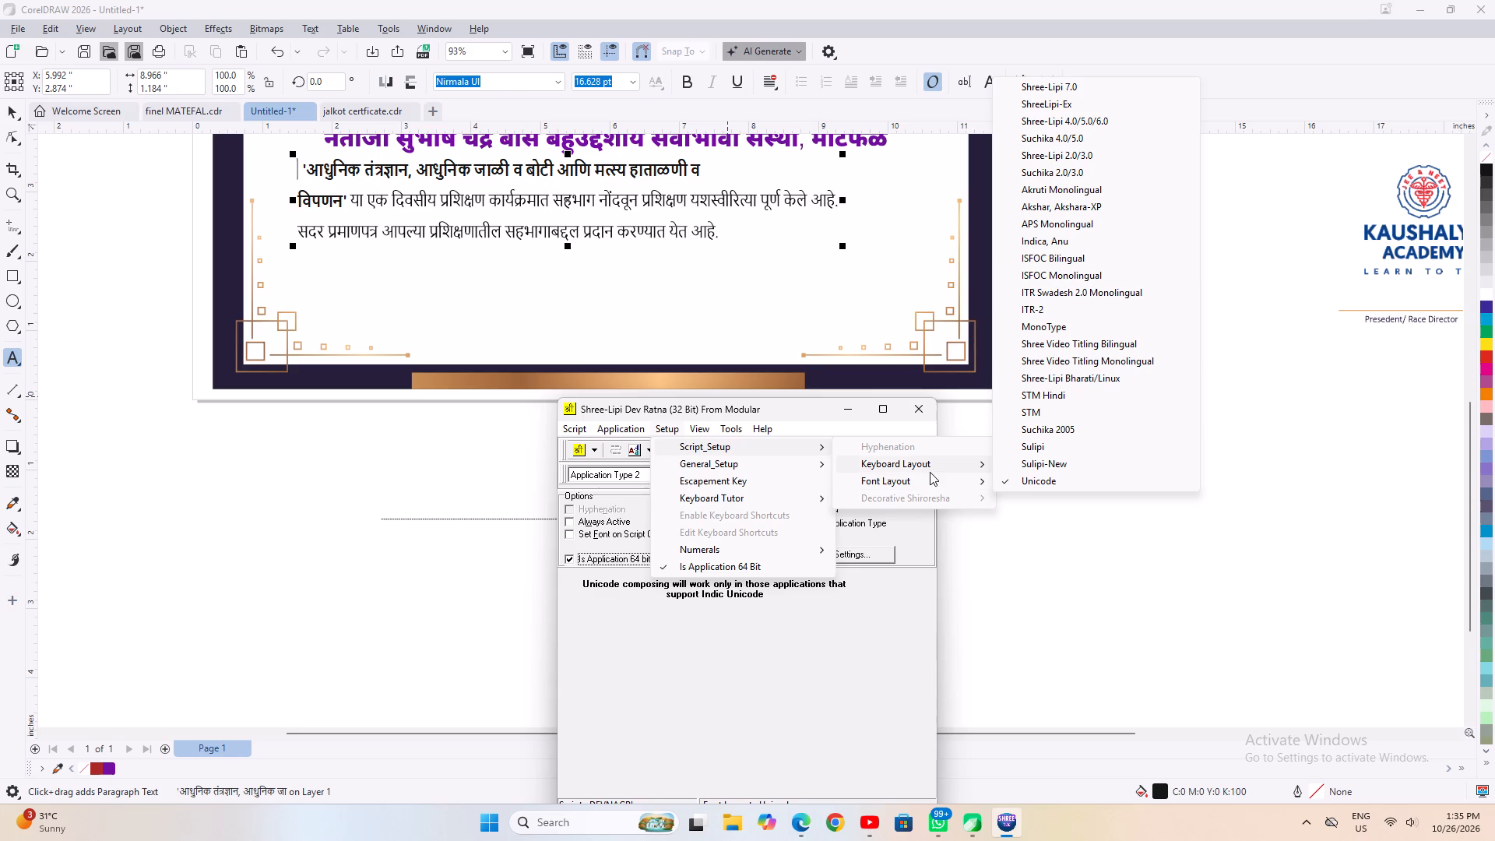
left_click(816, 412)
left_click(846, 413)
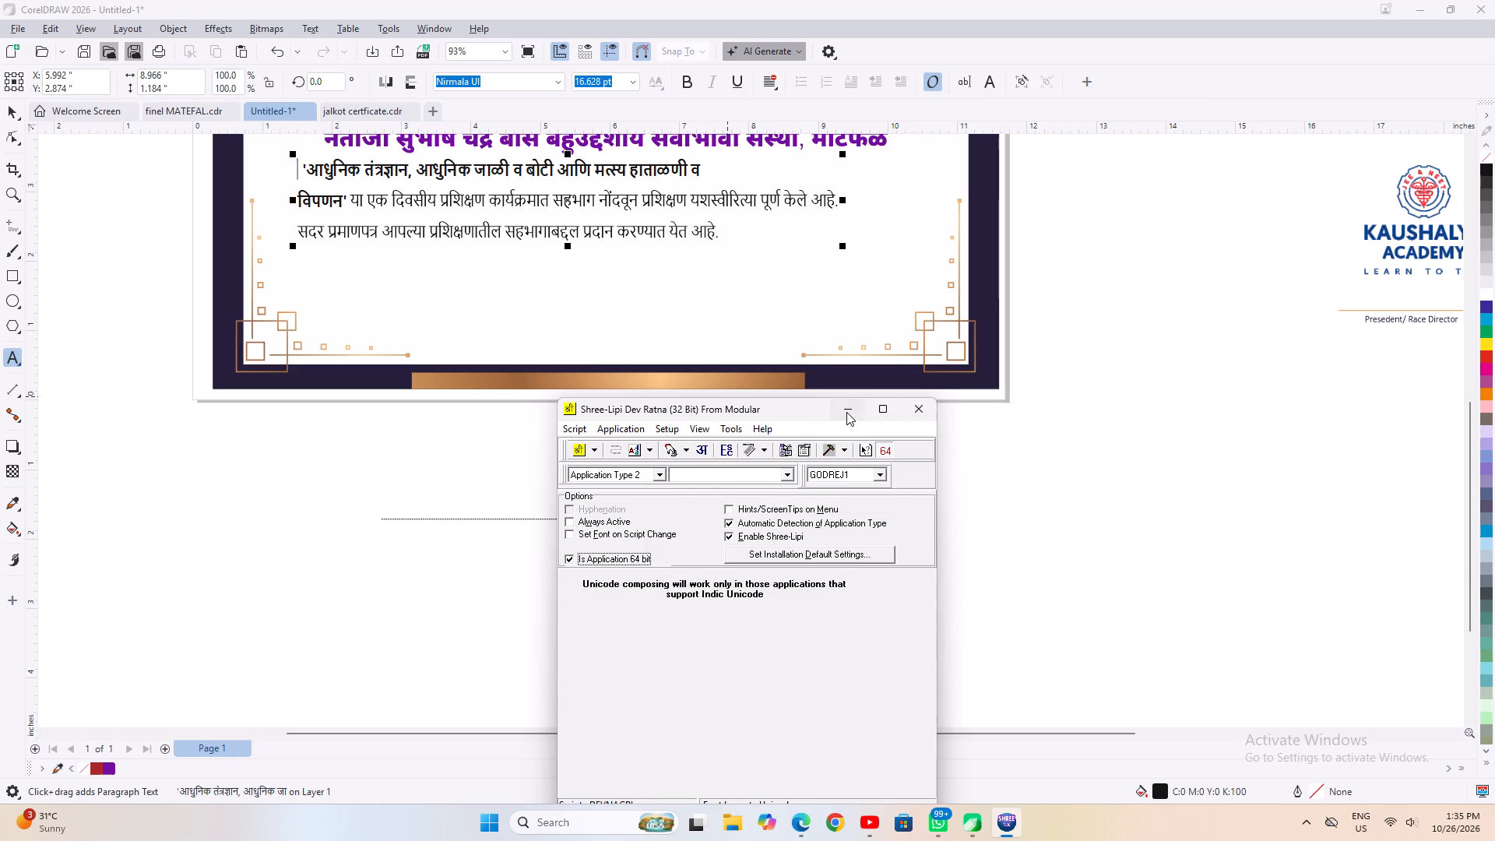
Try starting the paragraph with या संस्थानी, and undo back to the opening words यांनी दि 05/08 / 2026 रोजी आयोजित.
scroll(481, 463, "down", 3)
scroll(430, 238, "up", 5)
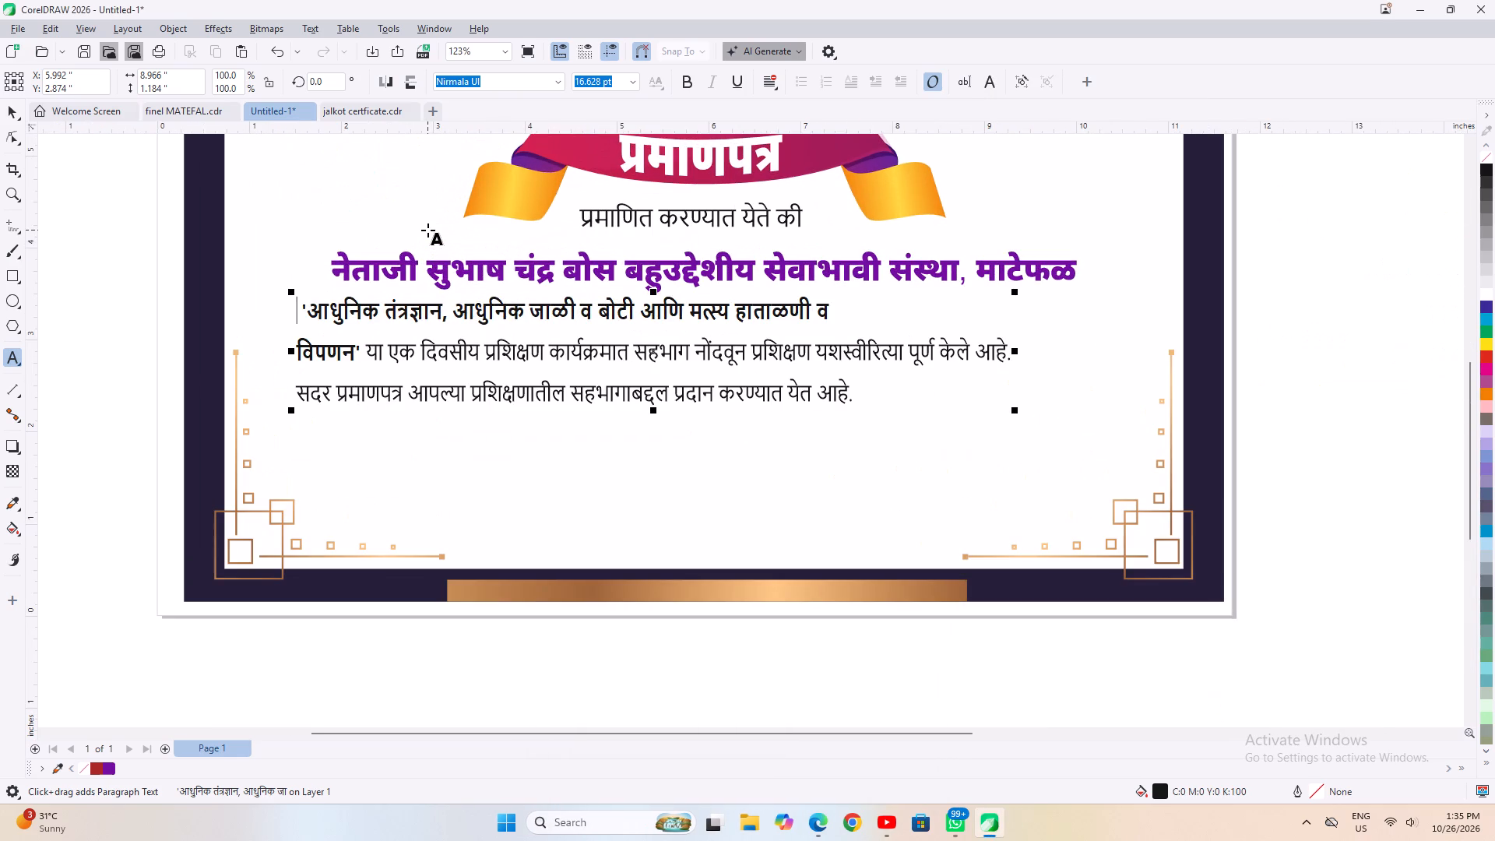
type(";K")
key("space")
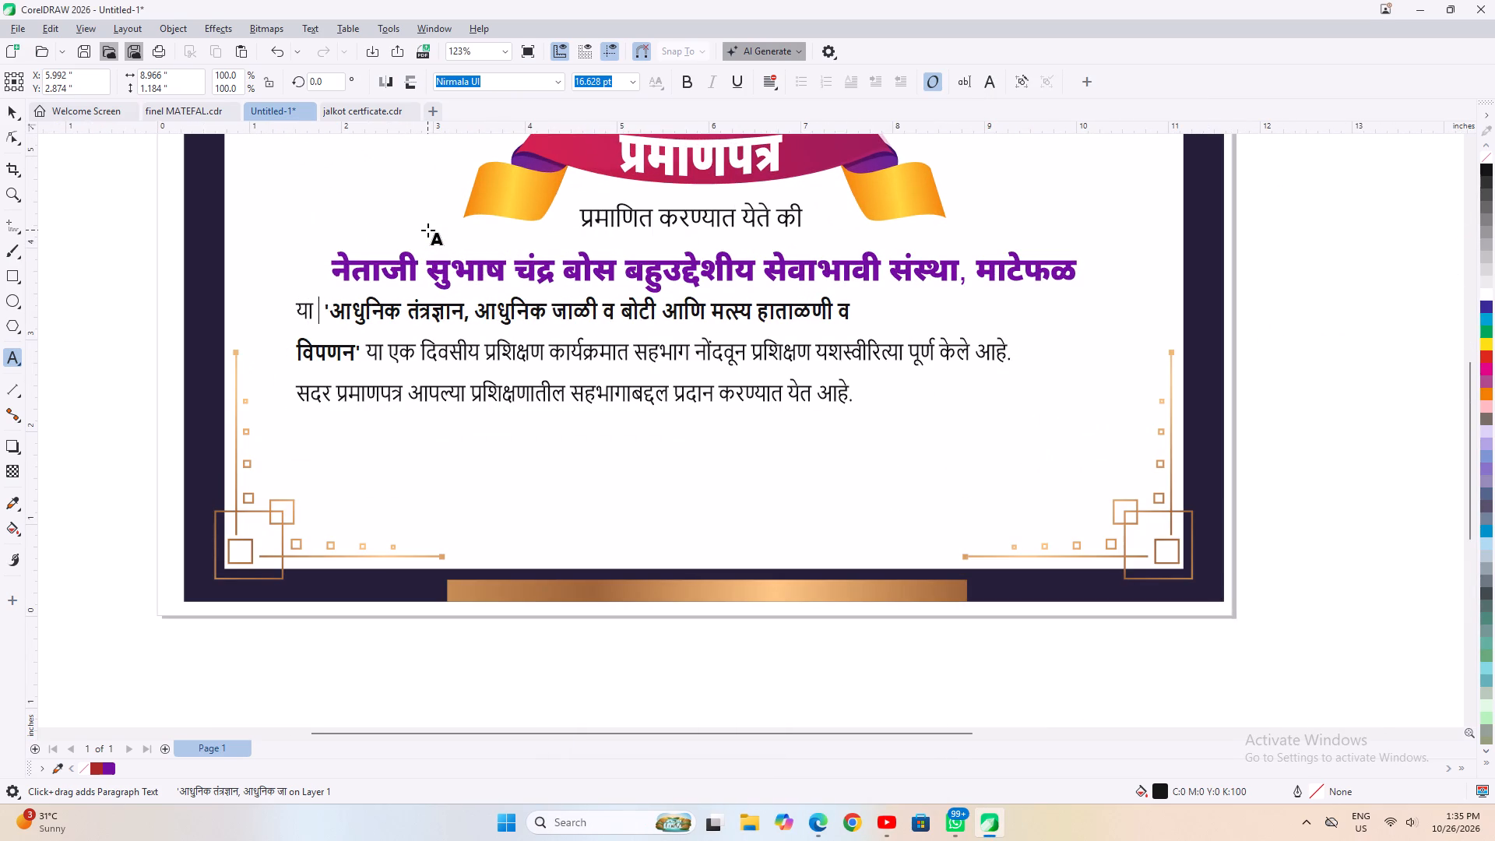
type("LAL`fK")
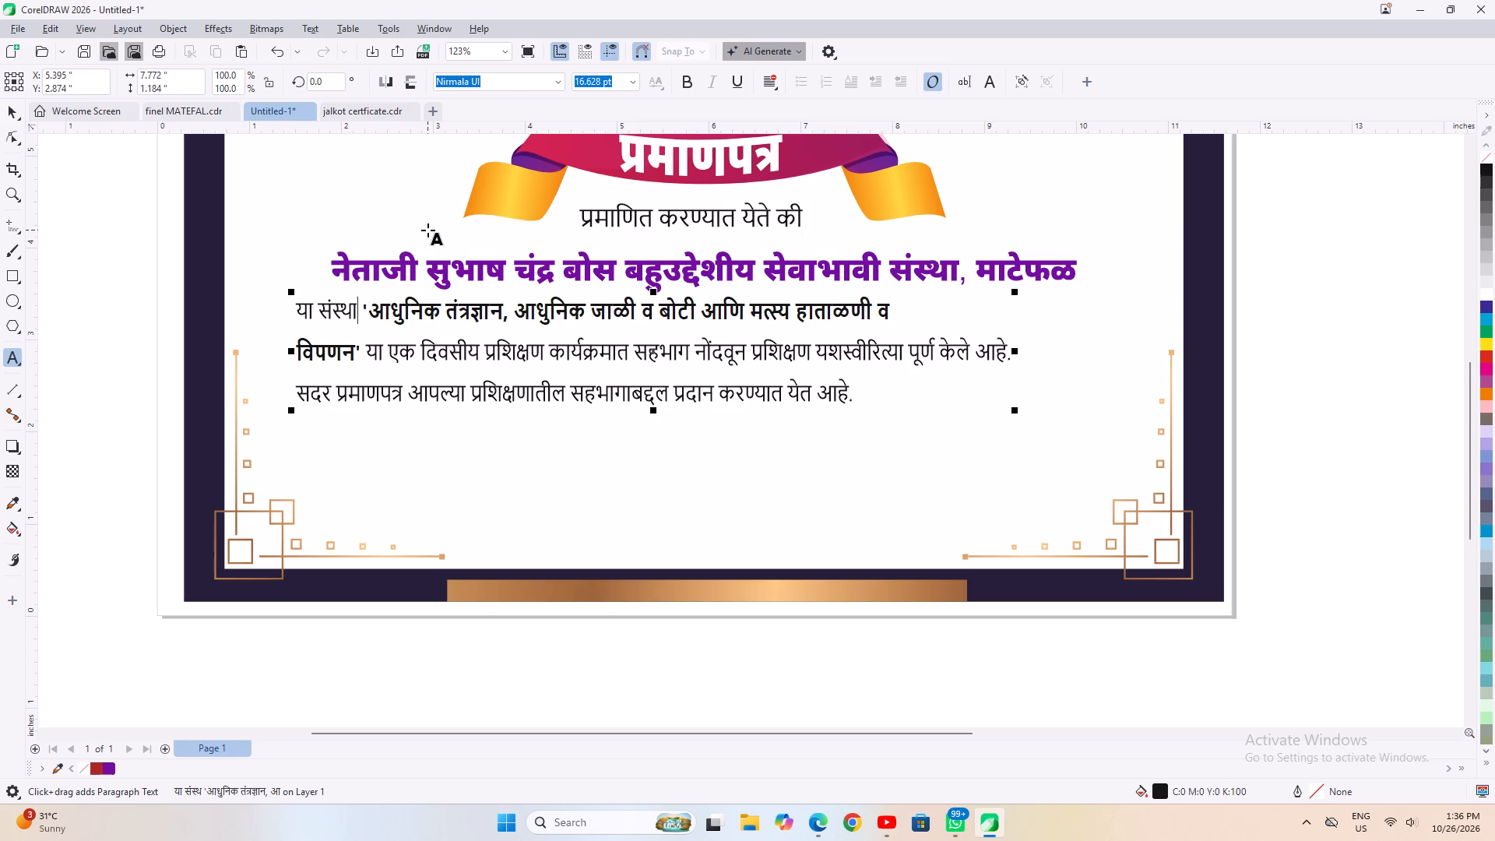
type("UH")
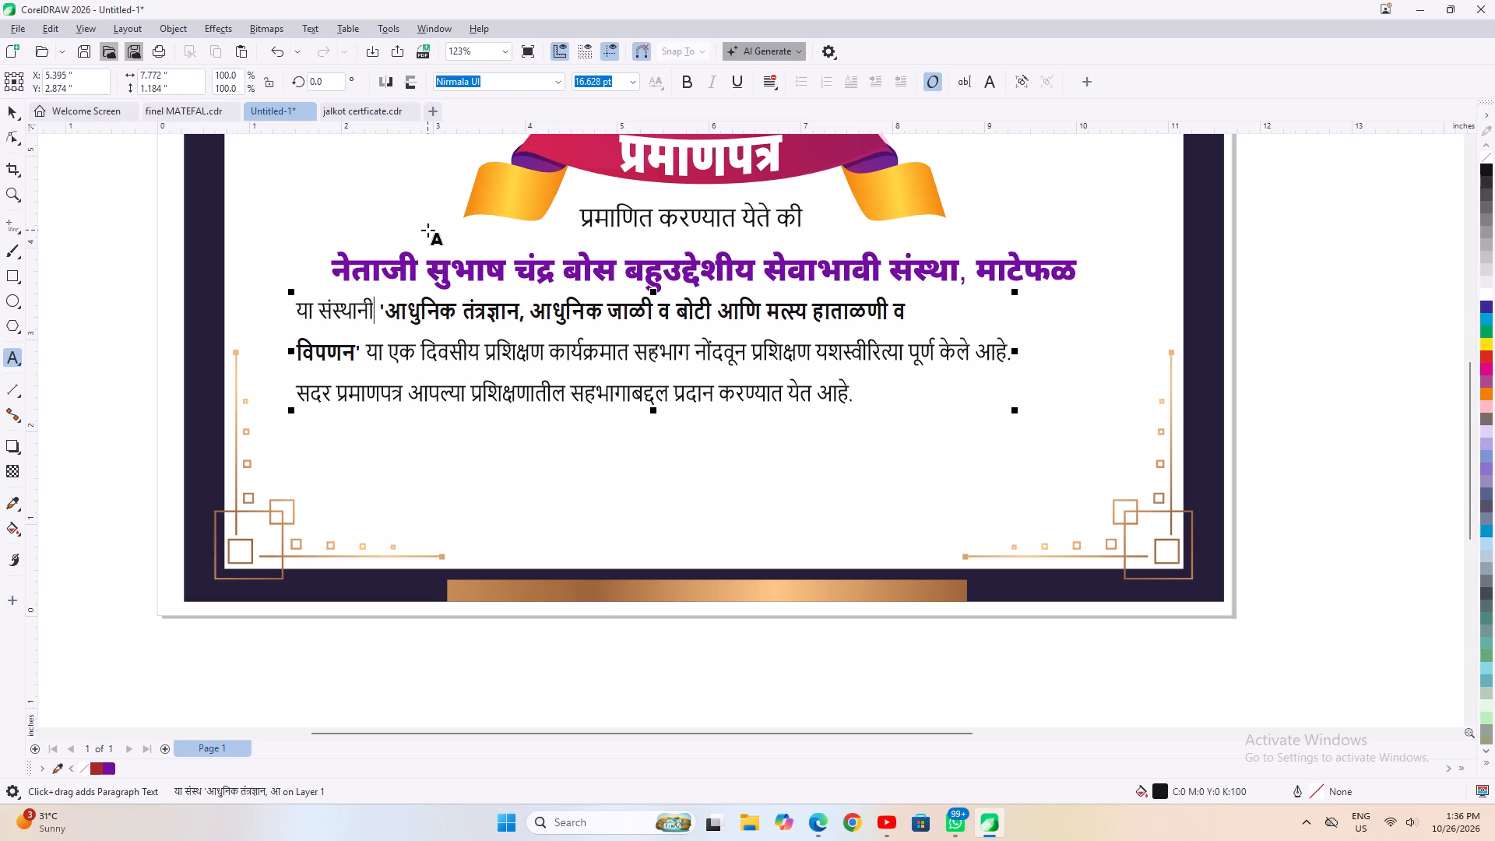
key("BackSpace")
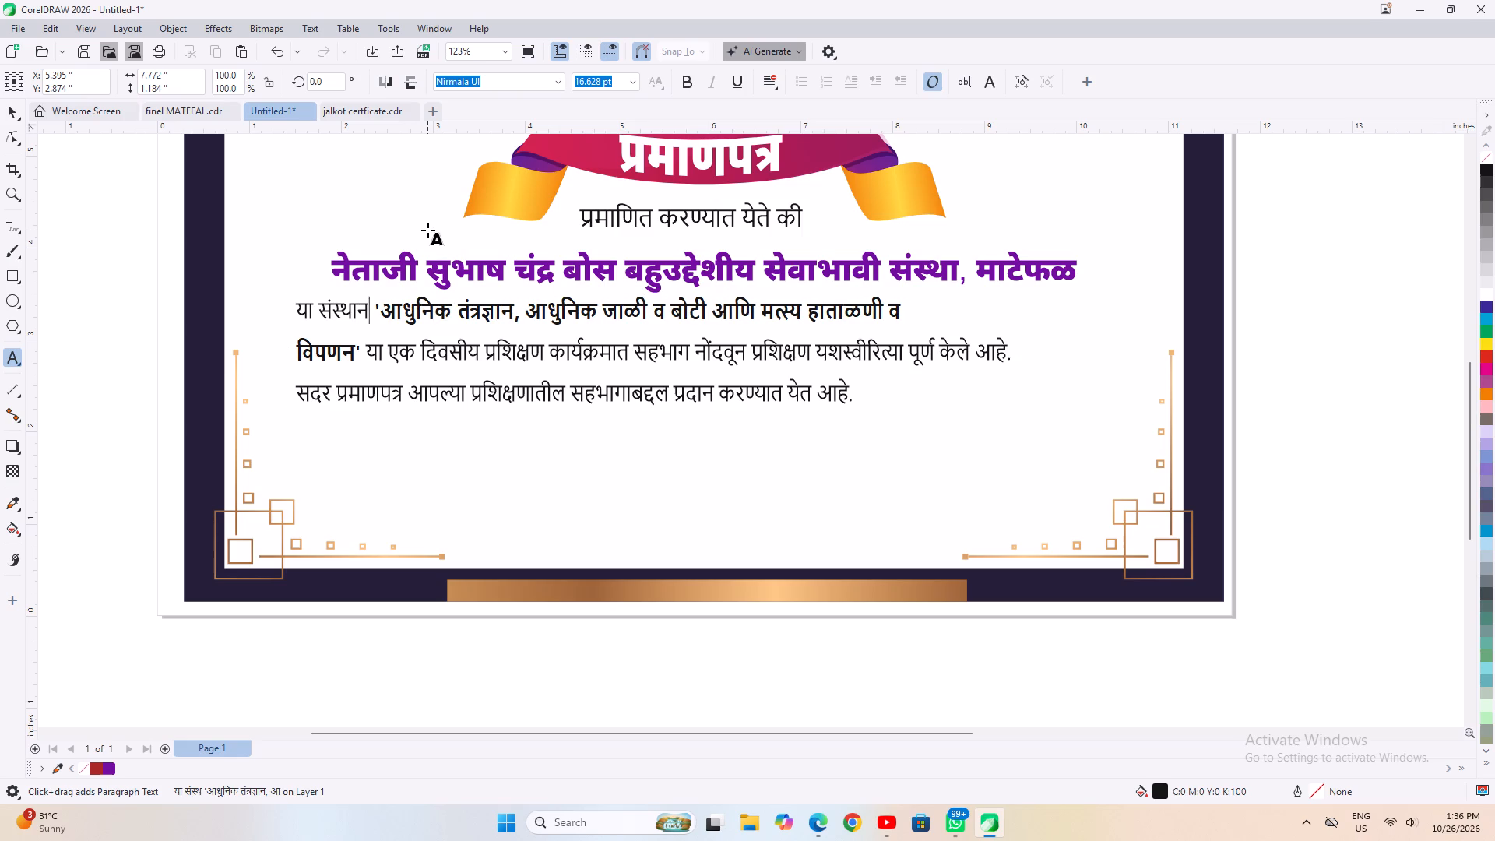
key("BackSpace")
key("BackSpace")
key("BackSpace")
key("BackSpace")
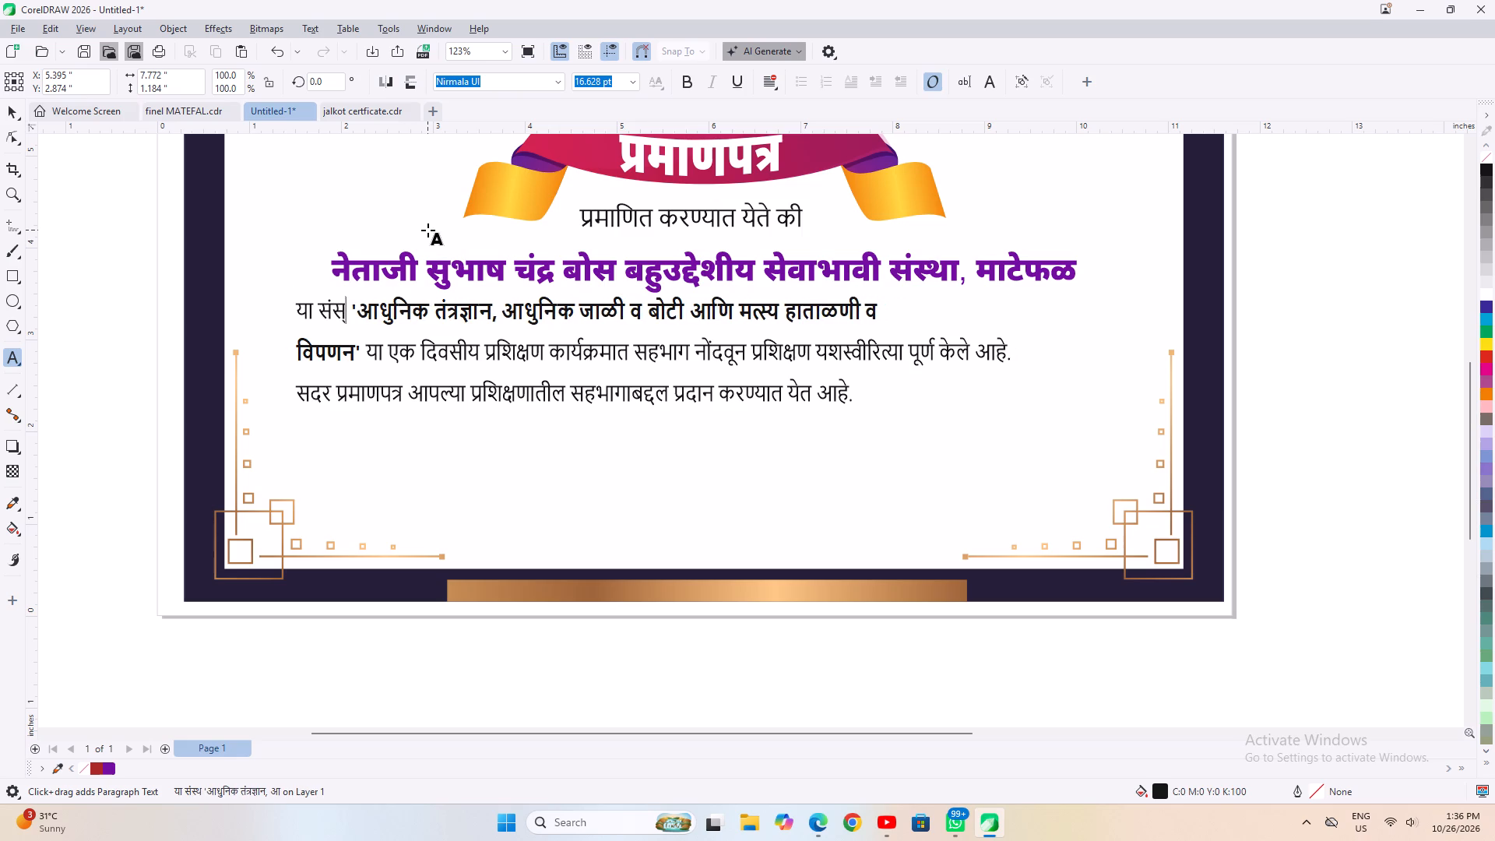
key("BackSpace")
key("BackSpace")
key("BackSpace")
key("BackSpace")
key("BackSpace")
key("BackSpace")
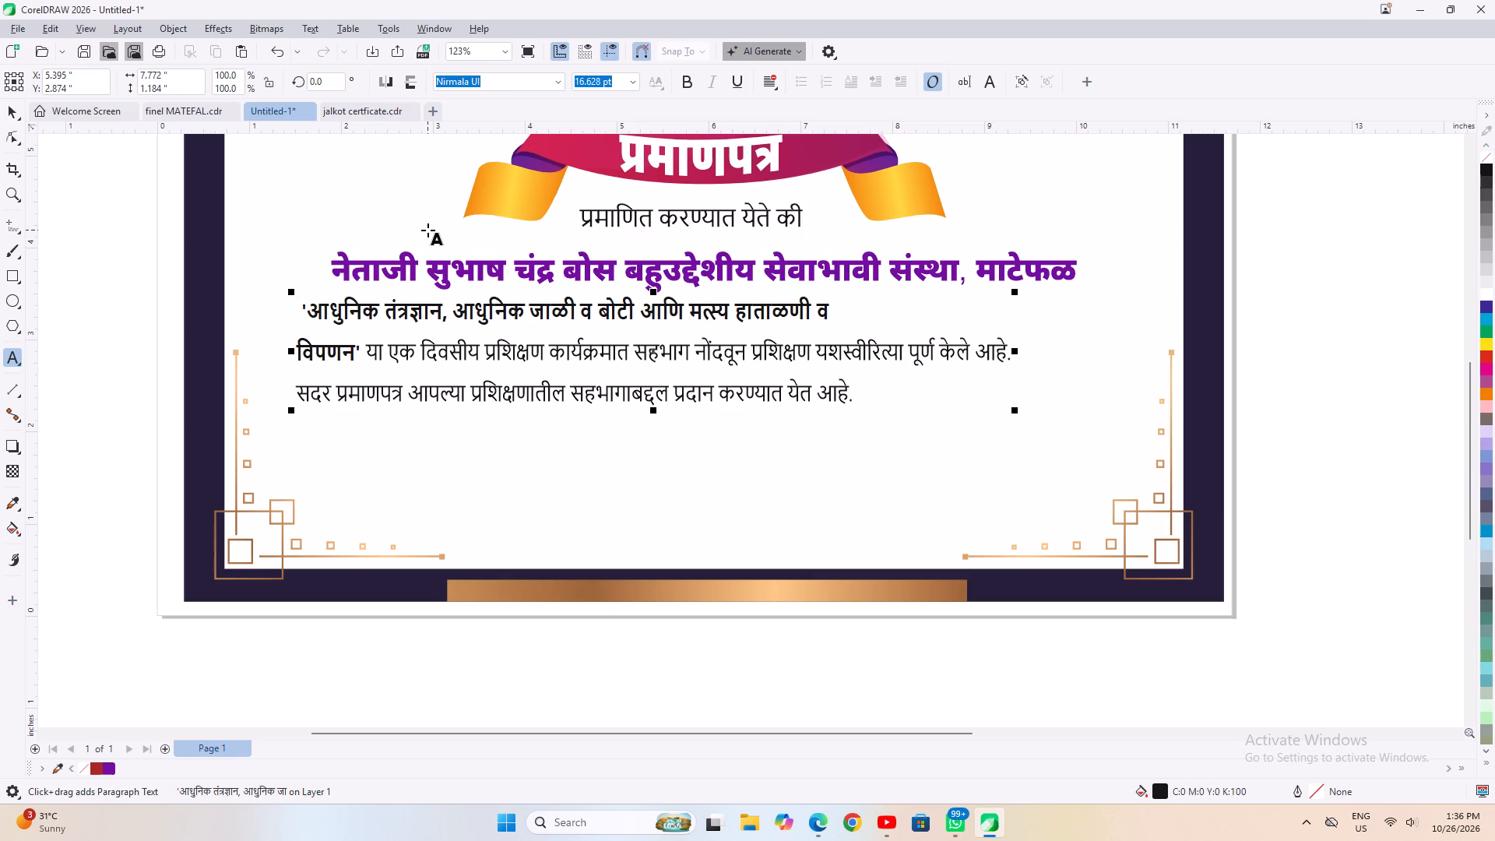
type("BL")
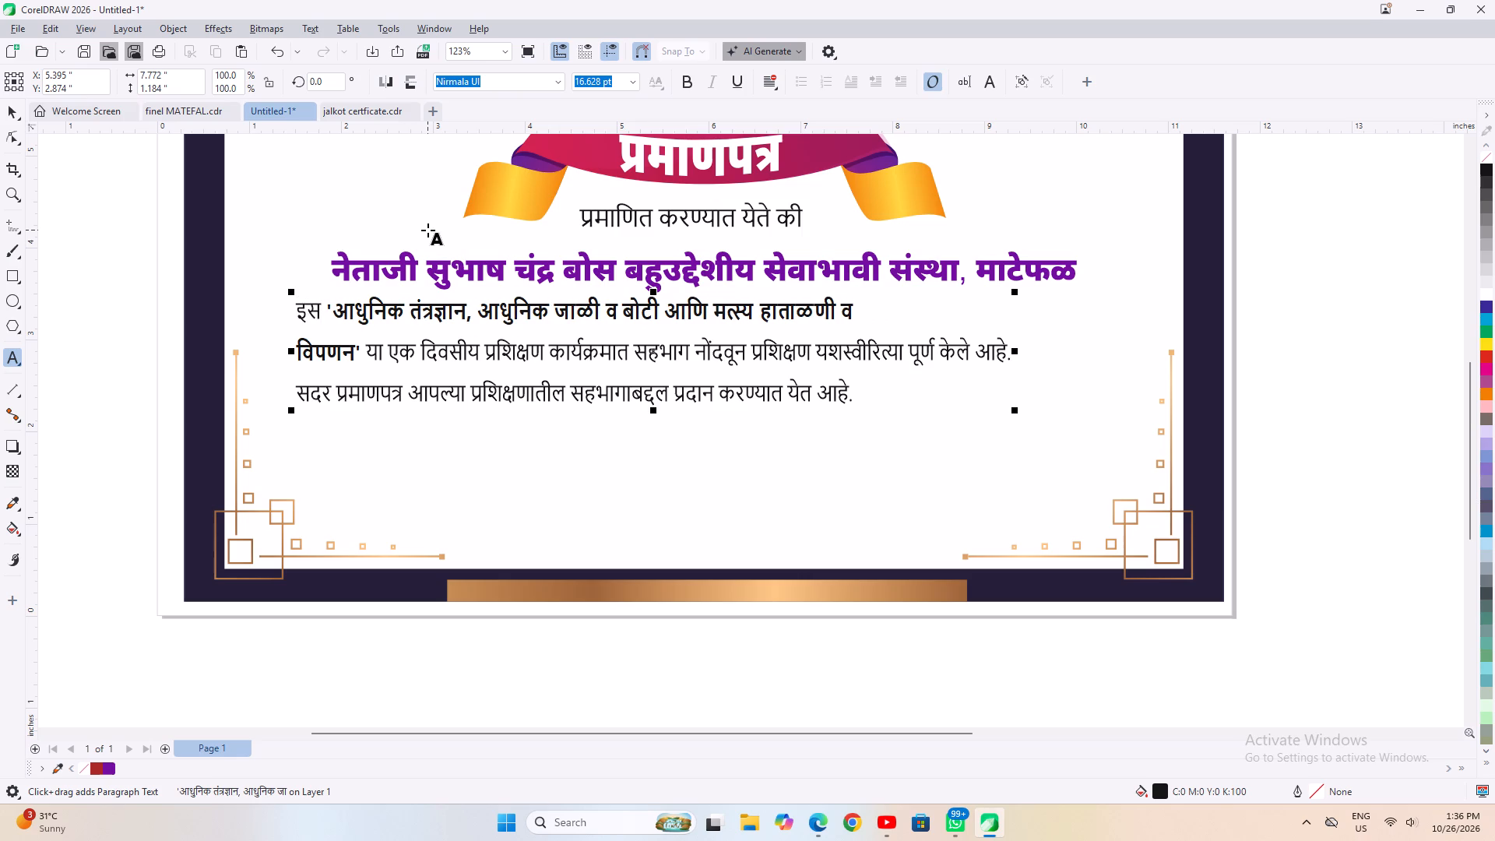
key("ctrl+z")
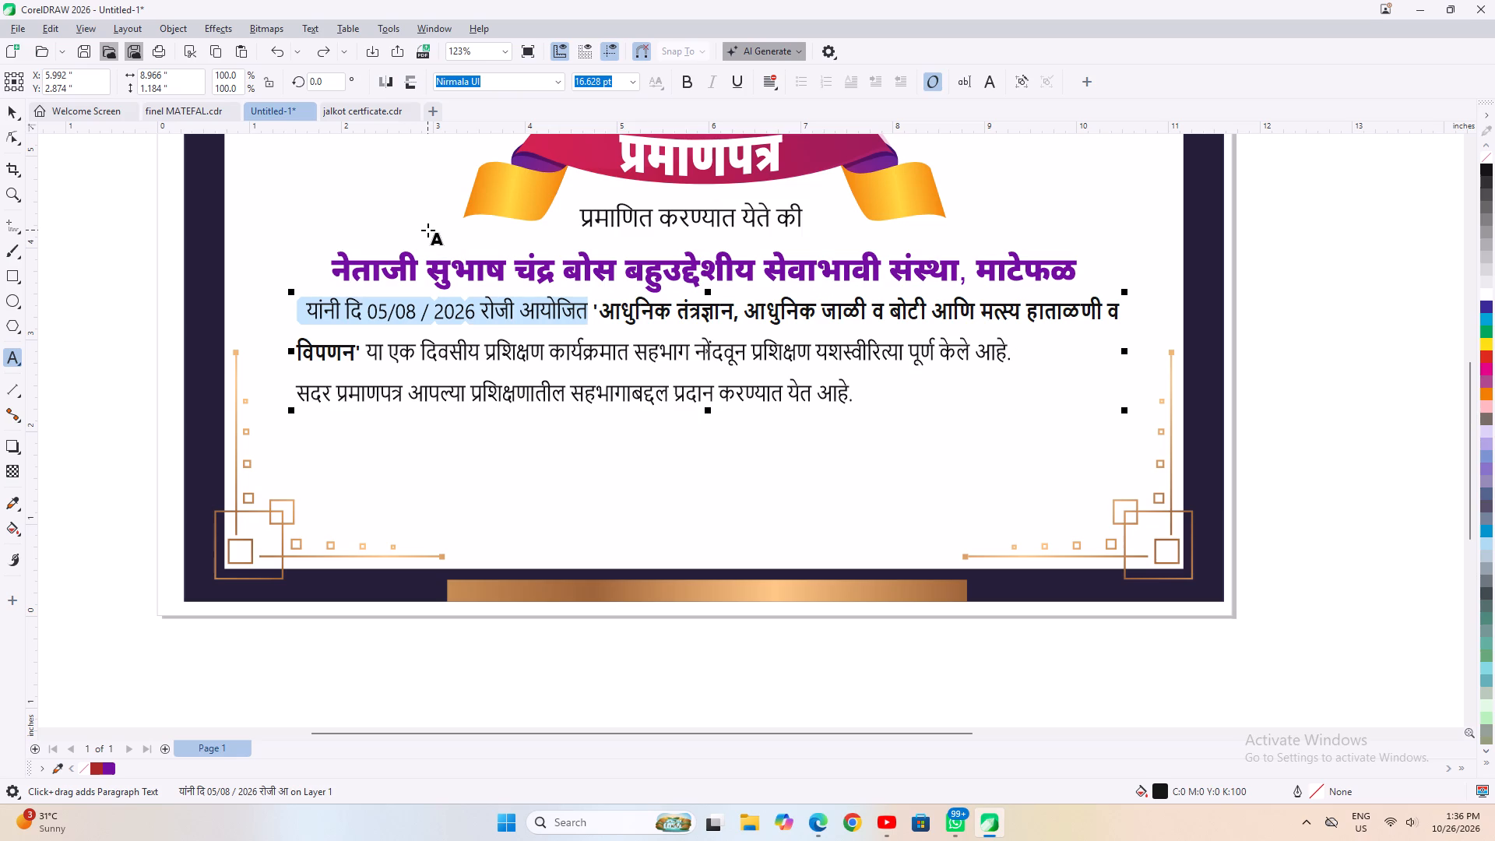
Replace the opening words यांनी दि 05/08 / 2026 रोजी आयोजित with ह्या संस्थेने in the paragraph's first line.
key("Left")
key("Right")
key("shift+Right")
key("shift+Right")
key("shift+Right")
key("shift+Right")
key("shift+Right")
key("shift+Right")
key("shift+Right")
key("shift+Right")
key("shift+Right")
key("shift+Right")
key("shift+Right")
key("shift+Right")
key("shift+Right")
key("shift+Right")
key("shift+Right")
key("shift+Right")
key("shift+Right")
key("shift+Right")
key("shift+Right")
key("shift+Right")
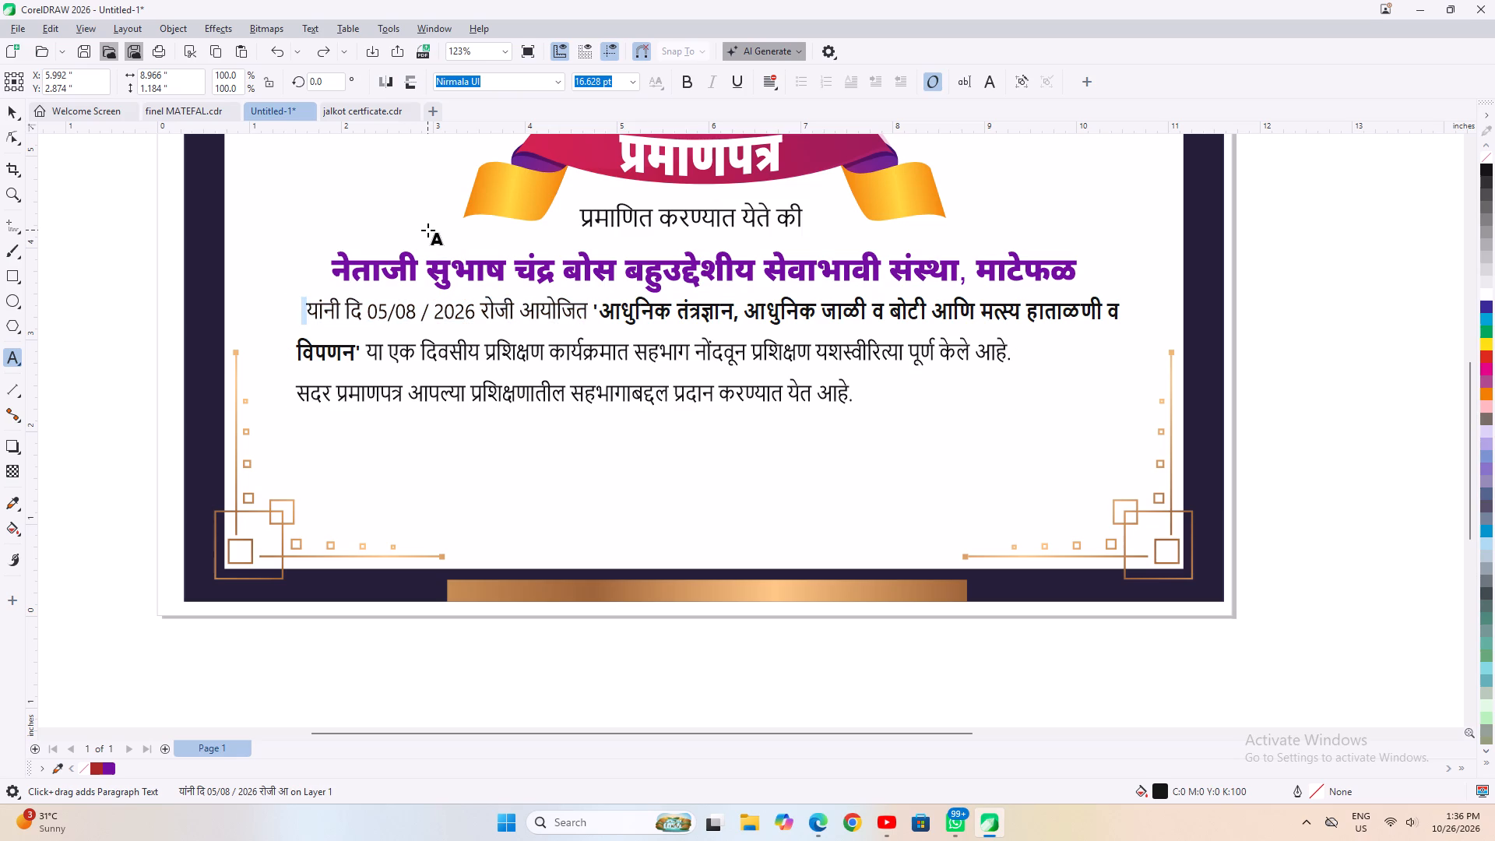
key("shift+Right")
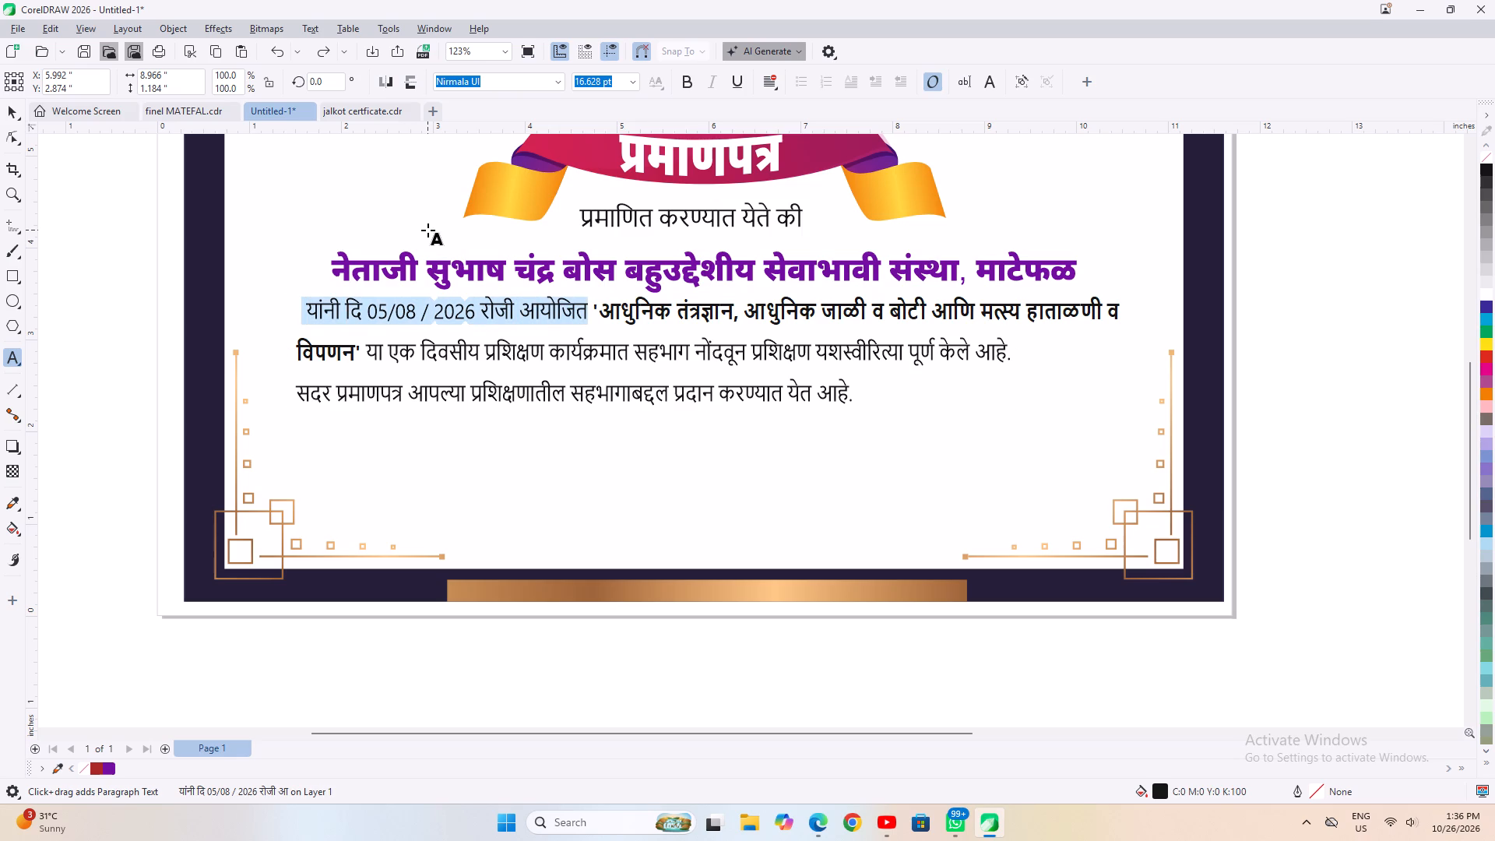
type(";KUS")
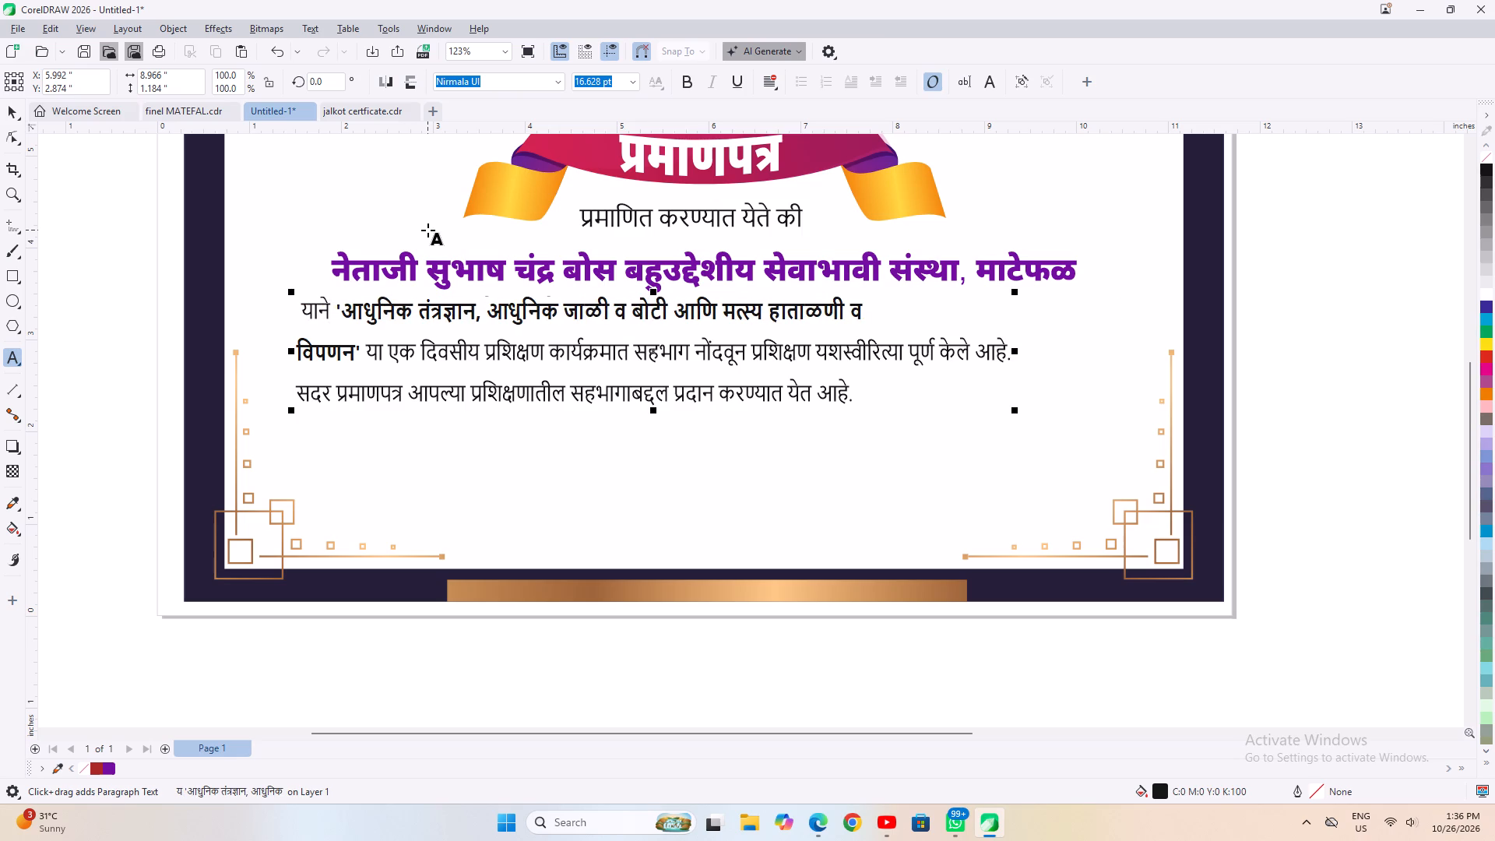
key("BackSpace")
key("BackSpace")
key("BackSpace")
key("BackSpace")
type("FG")
key("BackSpace")
key("BackSpace")
key("BackSpace")
type("G`;K LAL`fU")
key("BackSpace")
type("SUS")
Replace the bold course title between the quotation marks with सामाजिक क्षेत्रात उल्लेखनीय कार्य.
key("Right")
key("Right")
key("shift+End")
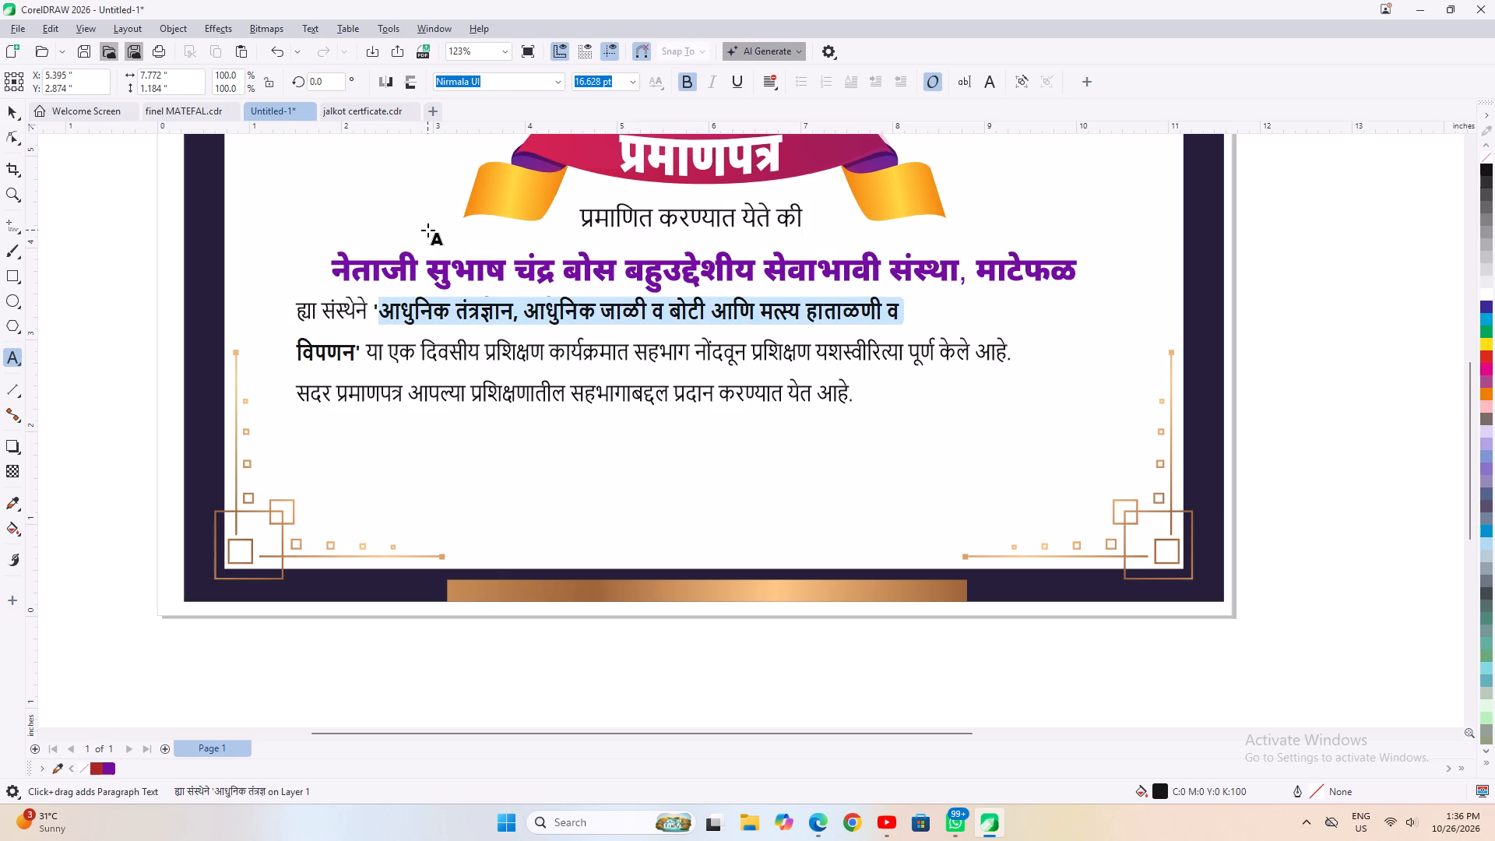
key("shift+Right")
key("shift+Right")
key("shift+Right")
key("shift+Right")
key("shift+Right")
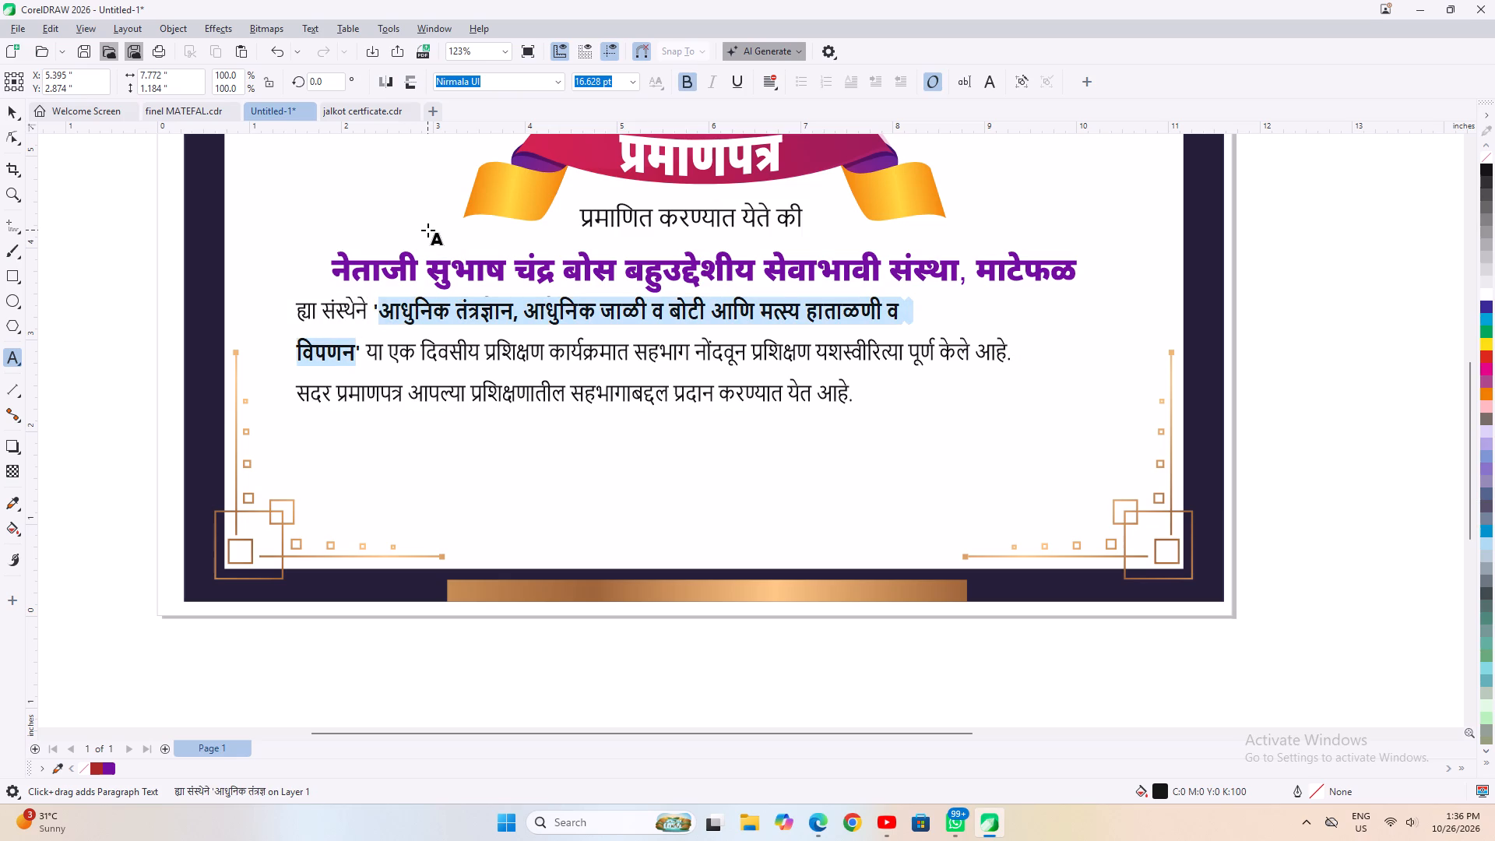
key("BackSpace")
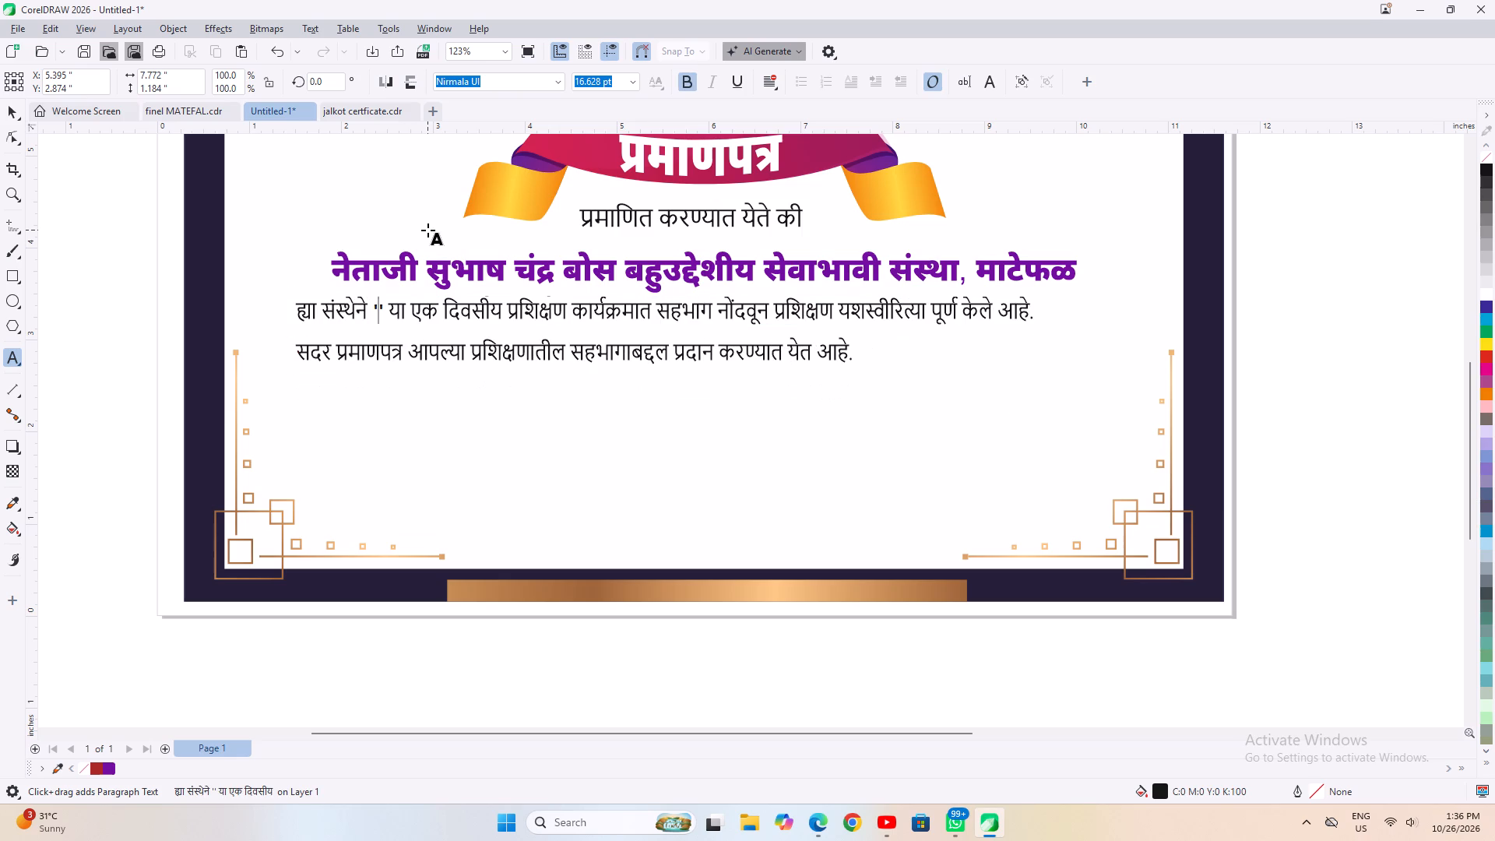
key("d")
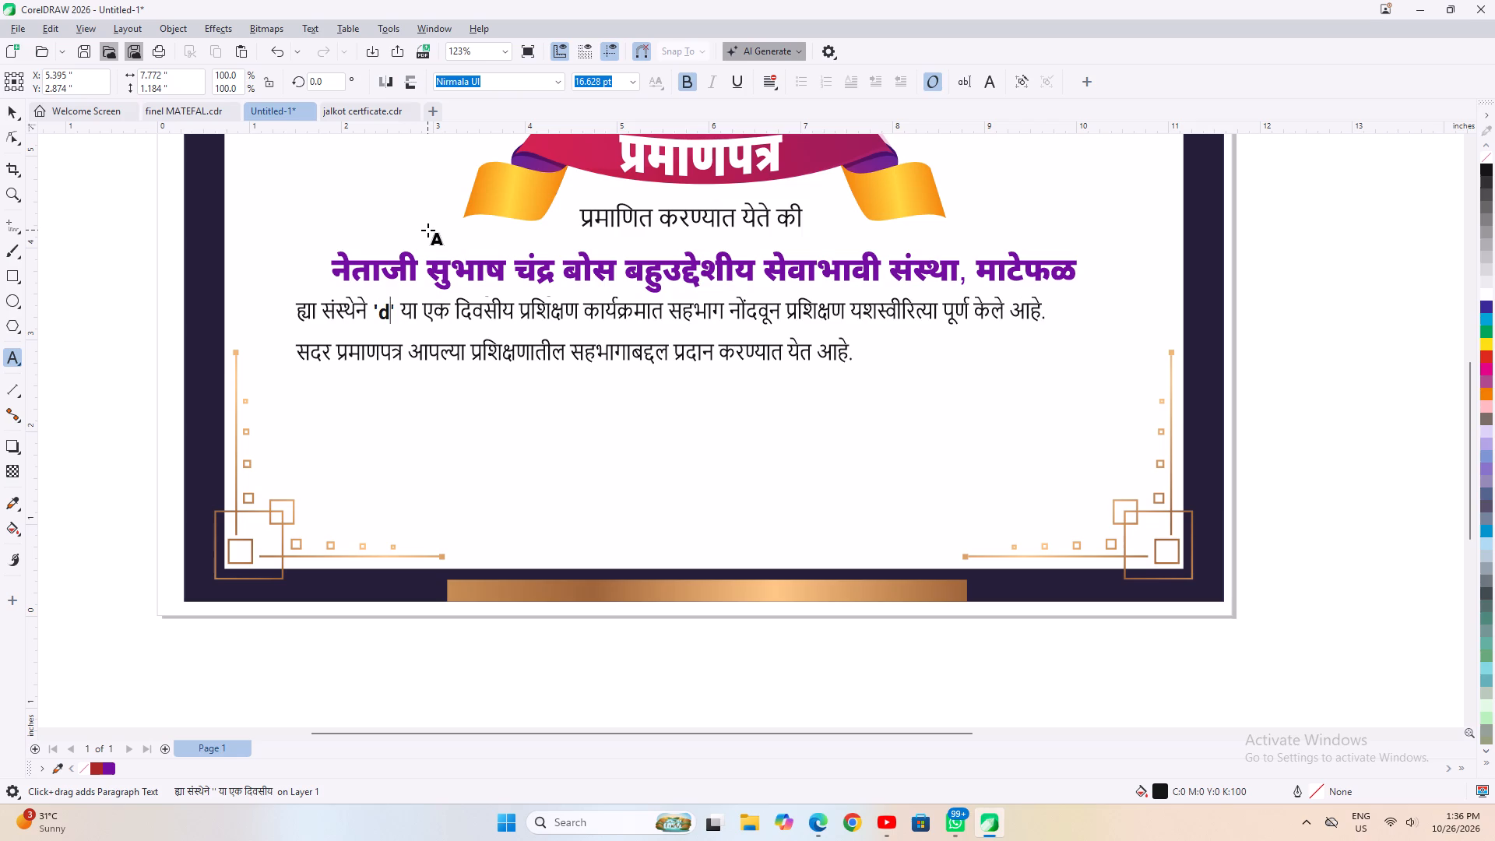
key("BackSpace")
key("f")
key("BackSpace")
key("f")
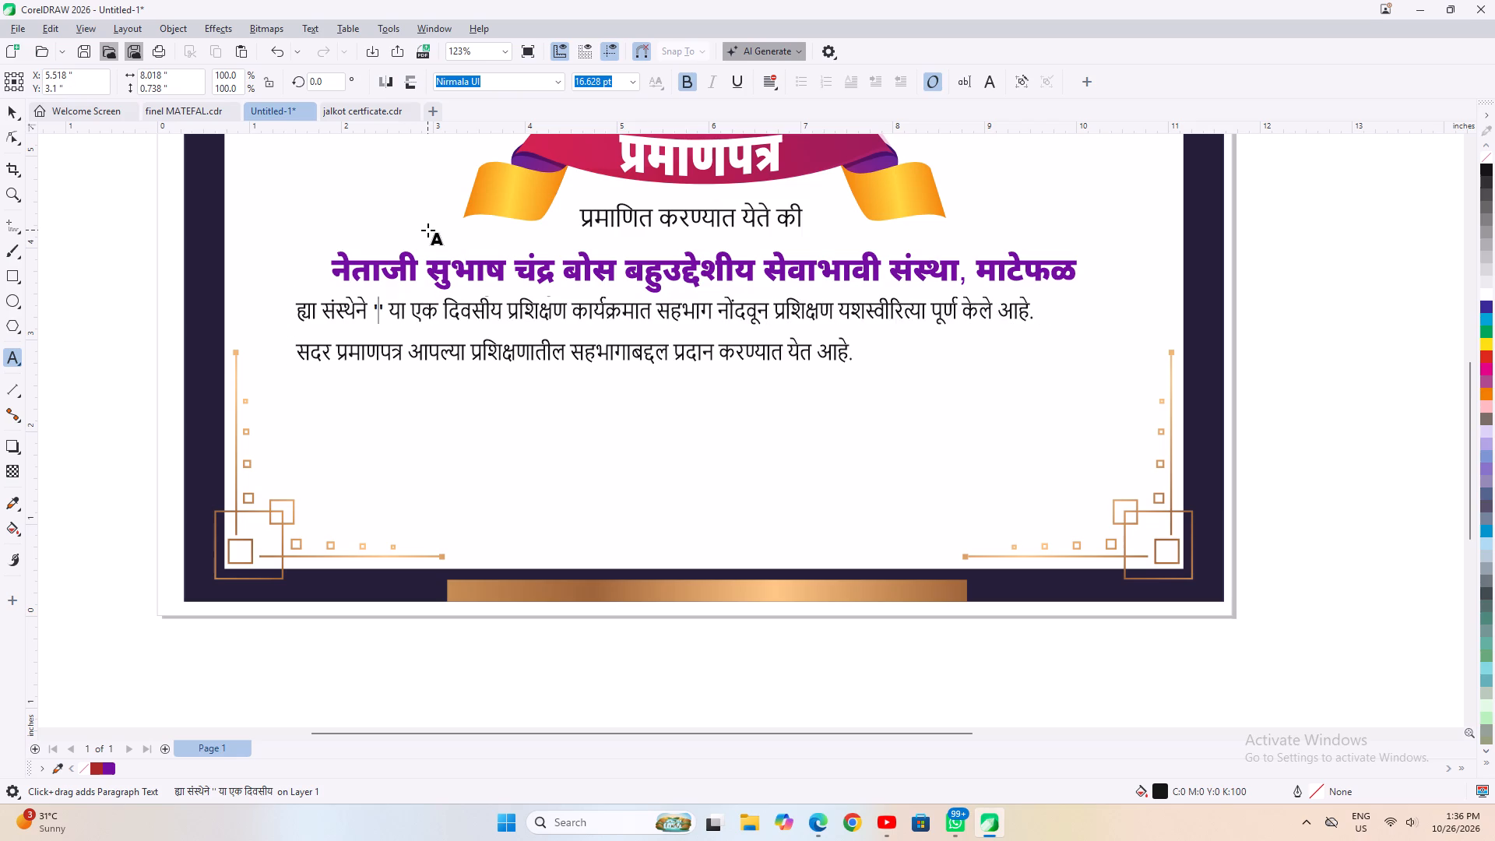
key("BackSpace")
key("f")
key("BackSpace")
key("f")
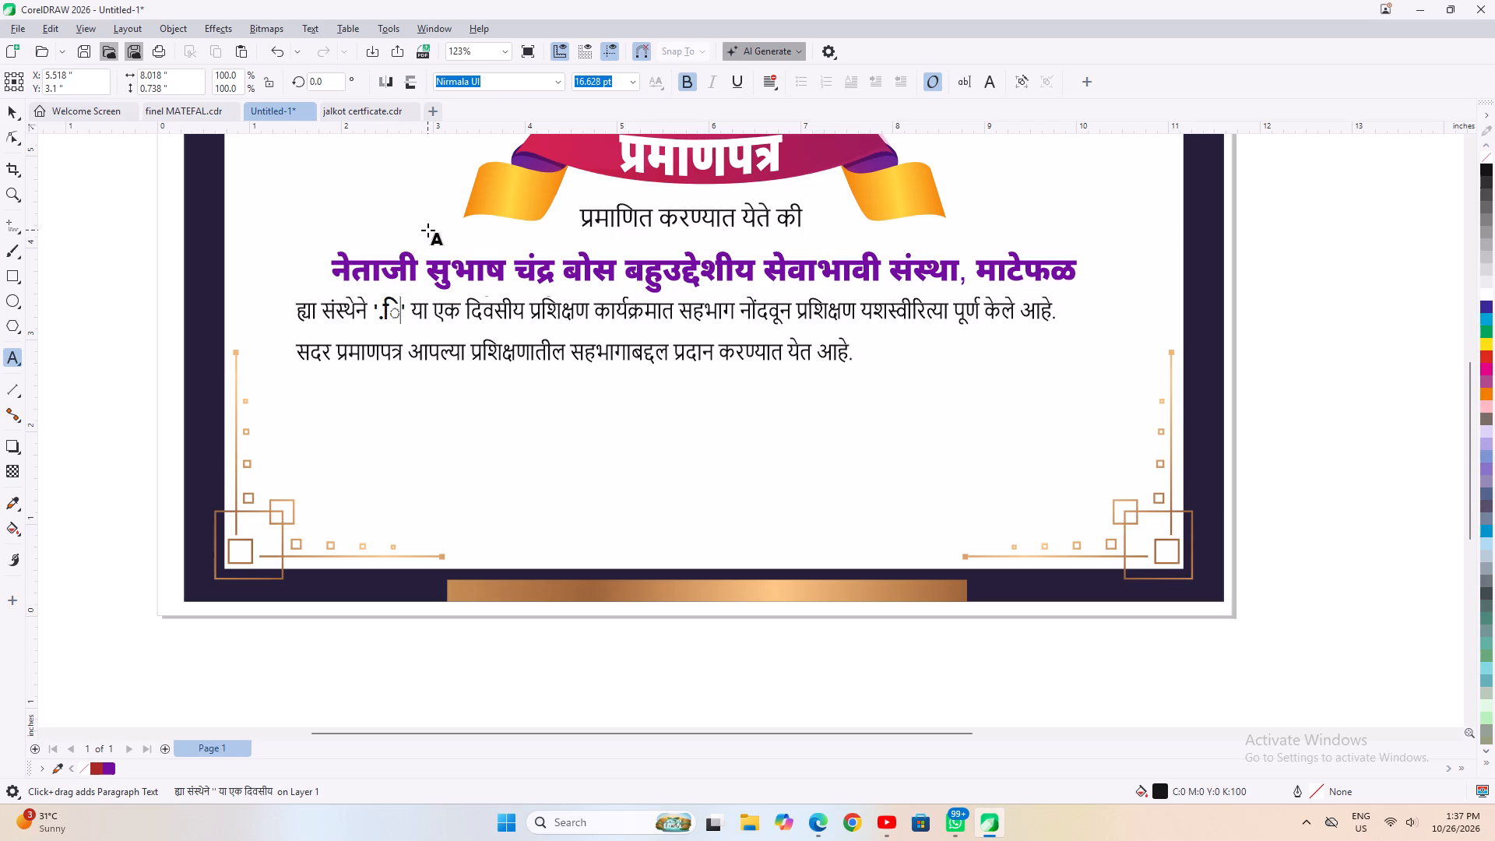
key("BackSpace")
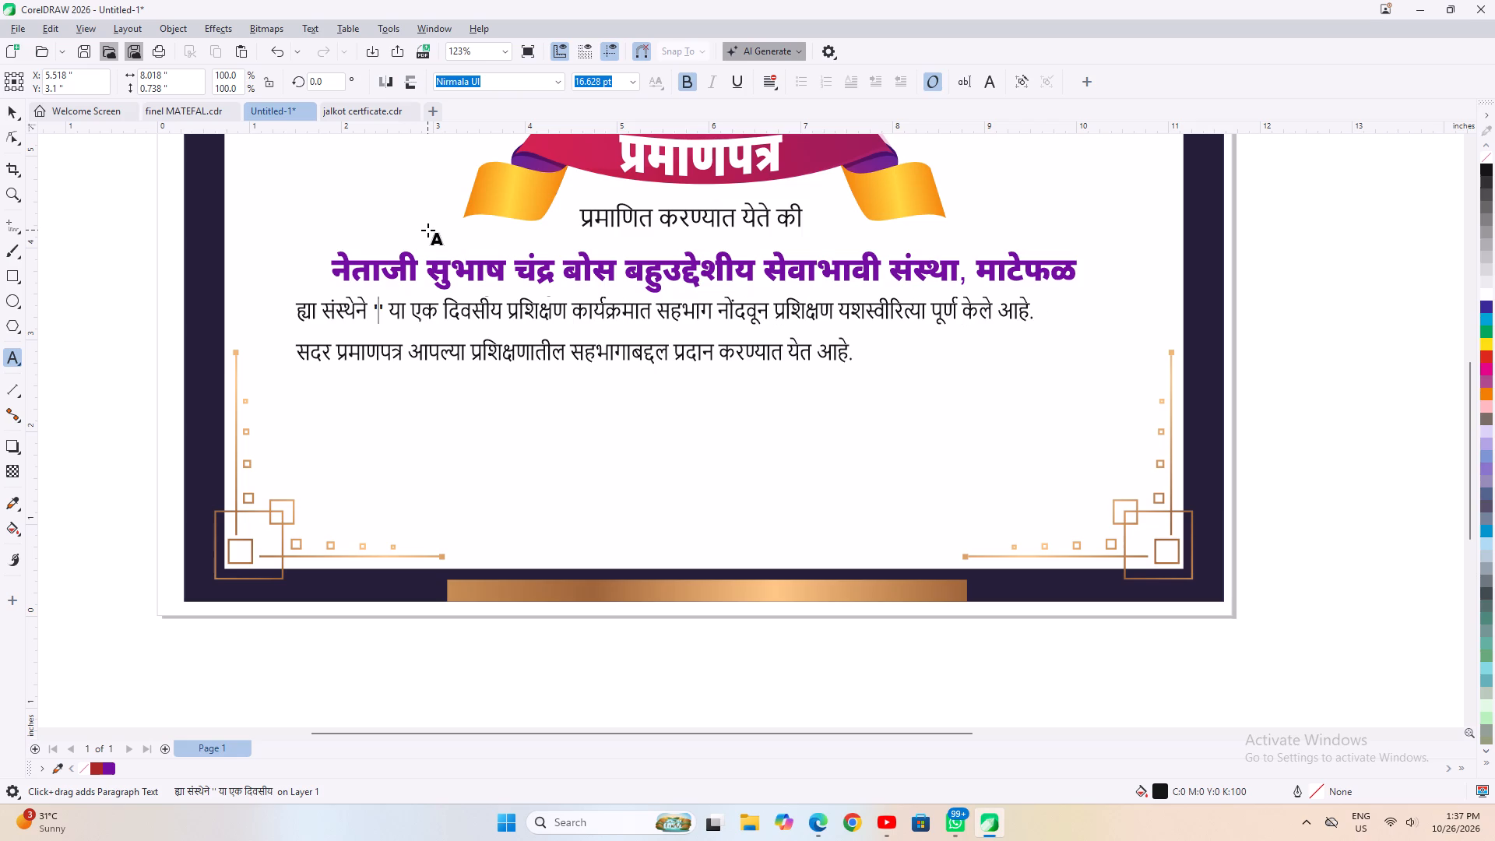
type("LKEKF")
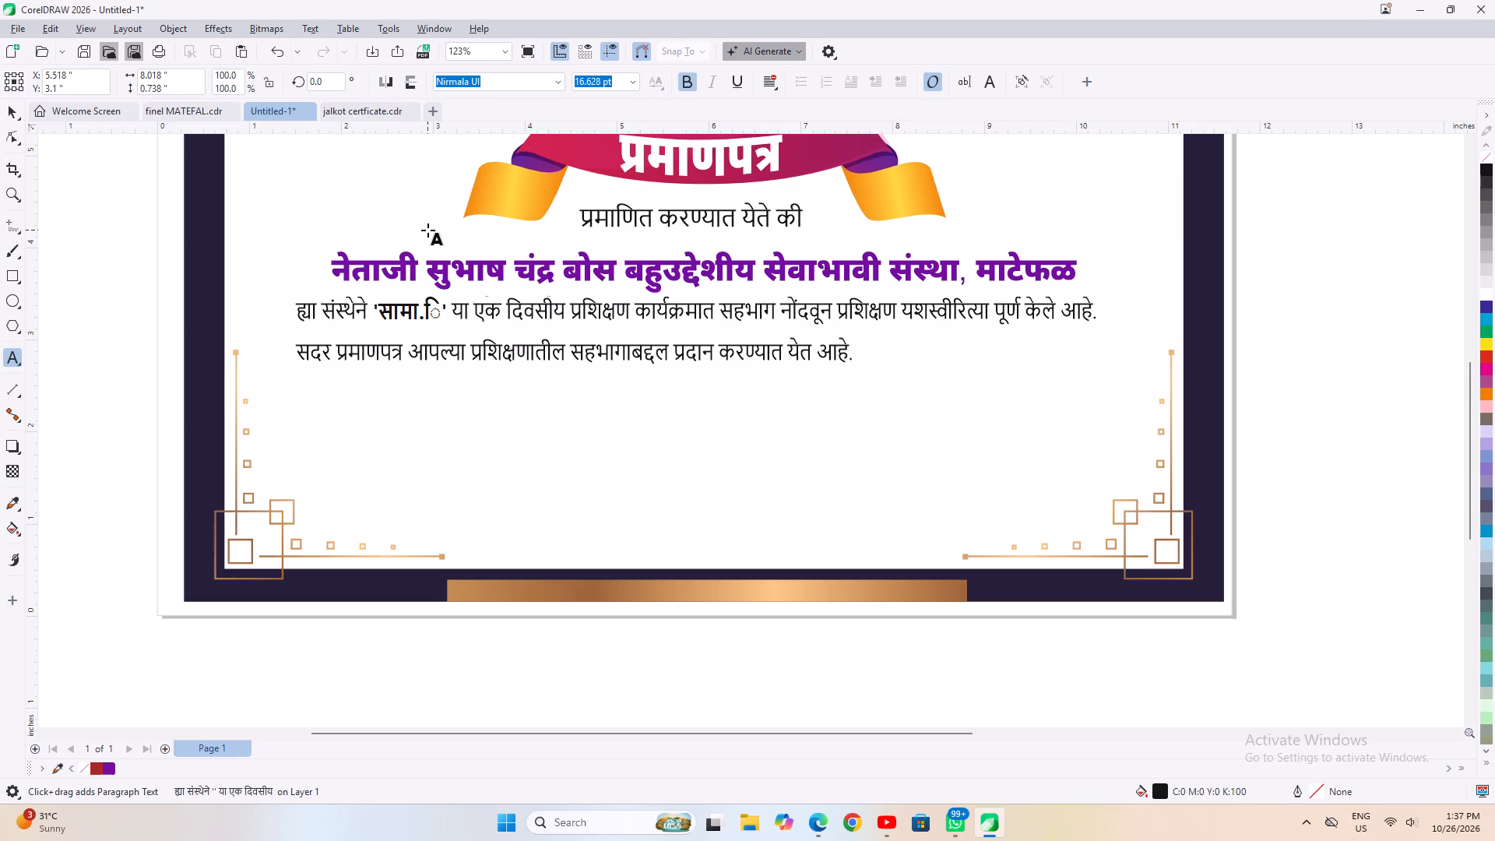
type("TD {S")
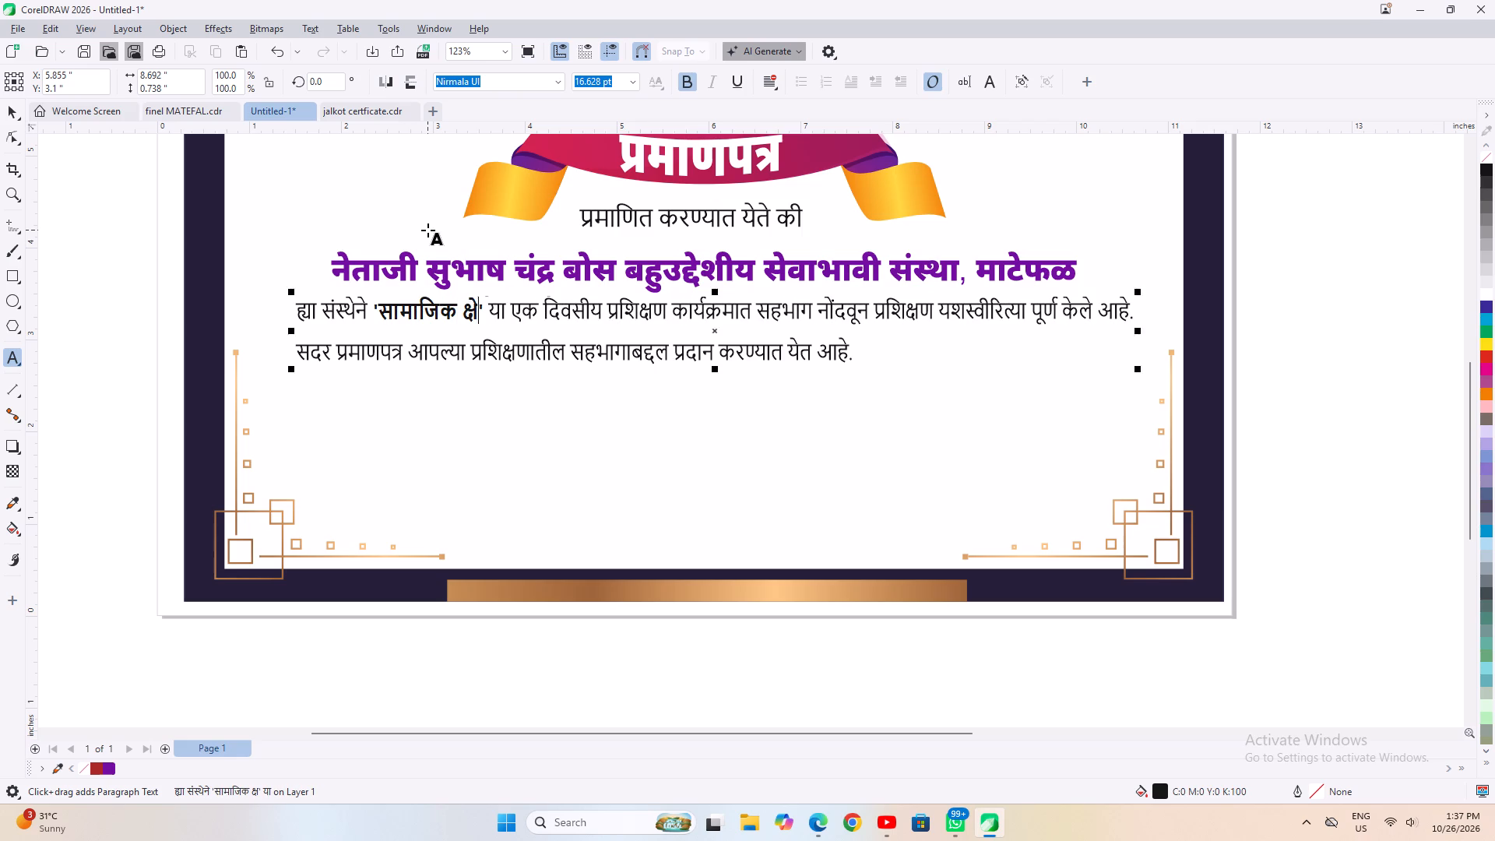
type(")KR Y")
key("BackSpace")
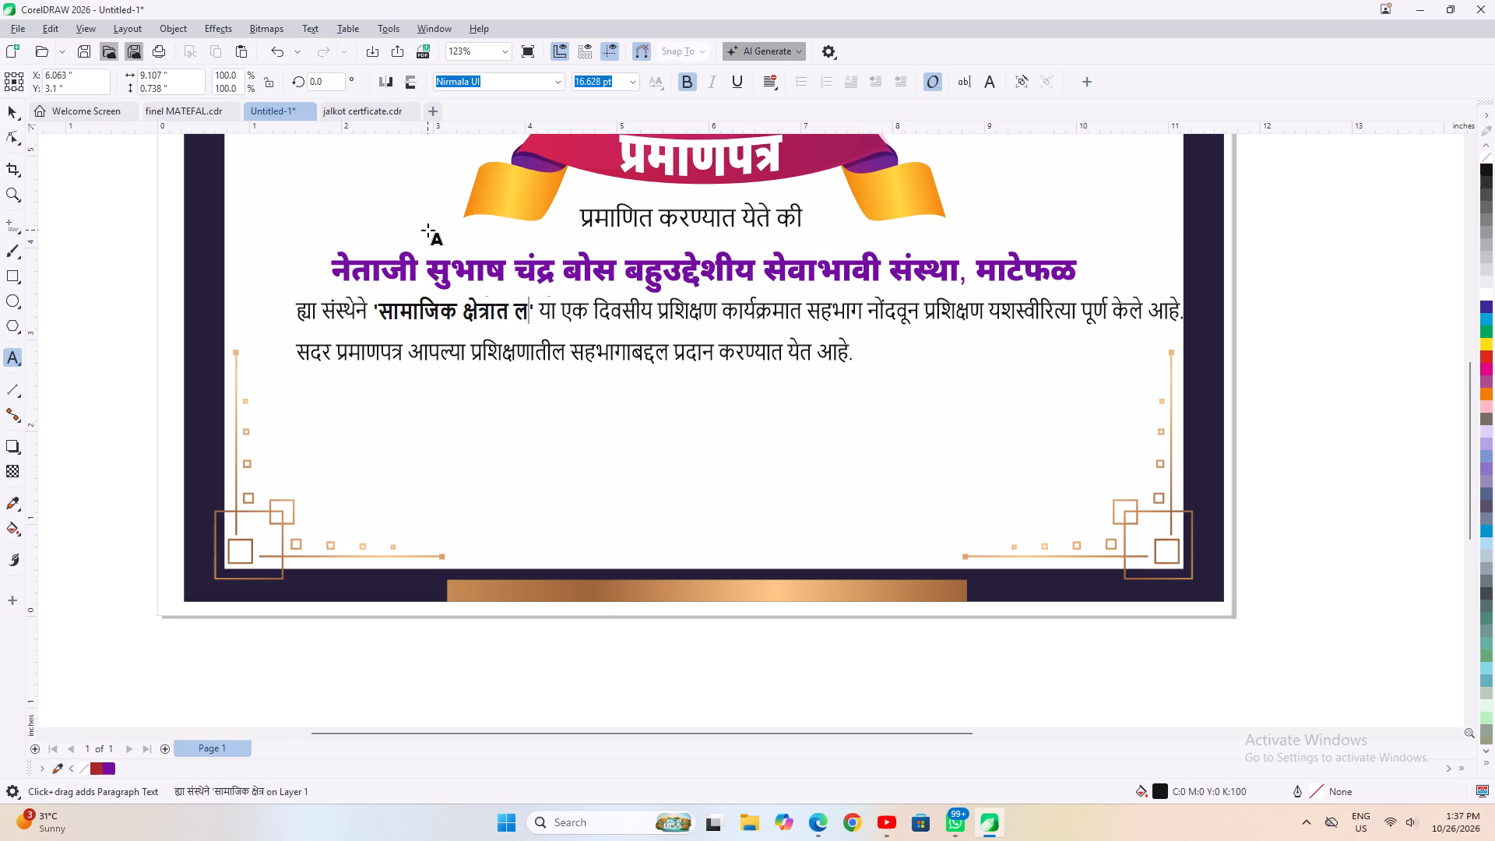
type("MY`YS[UH; DK;z")
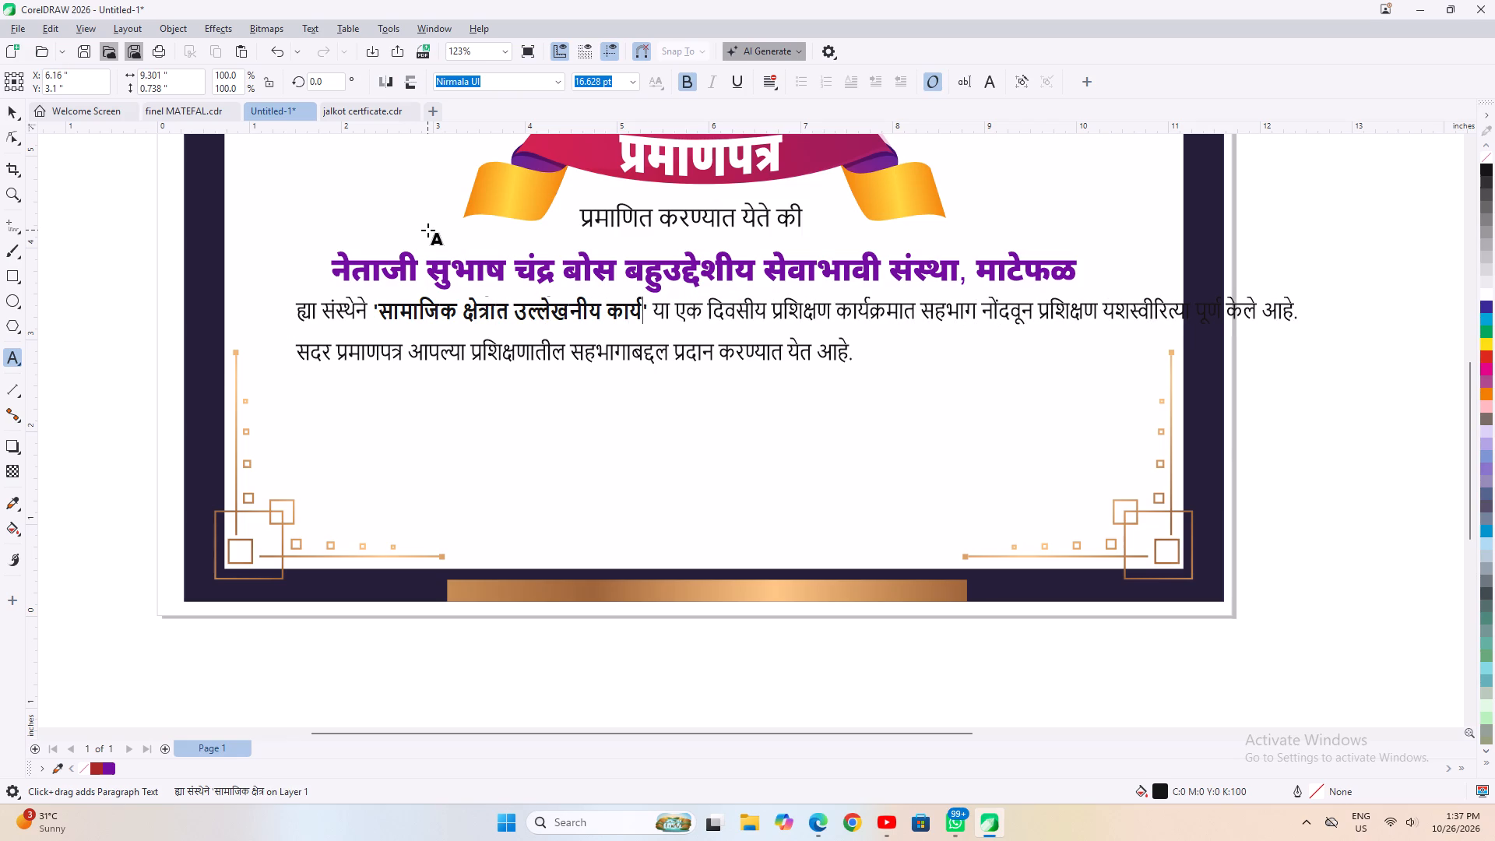
key("space")
key("BackSpace")
key("space")
key("BackSpace")
Remove the space between the closing quotation mark and या in the paragraph's first line.
key("Right")
key("Right")
type("DS`")
key("BackSpace")
key("BackSpace")
key("BackSpace")
key("BackSpace")
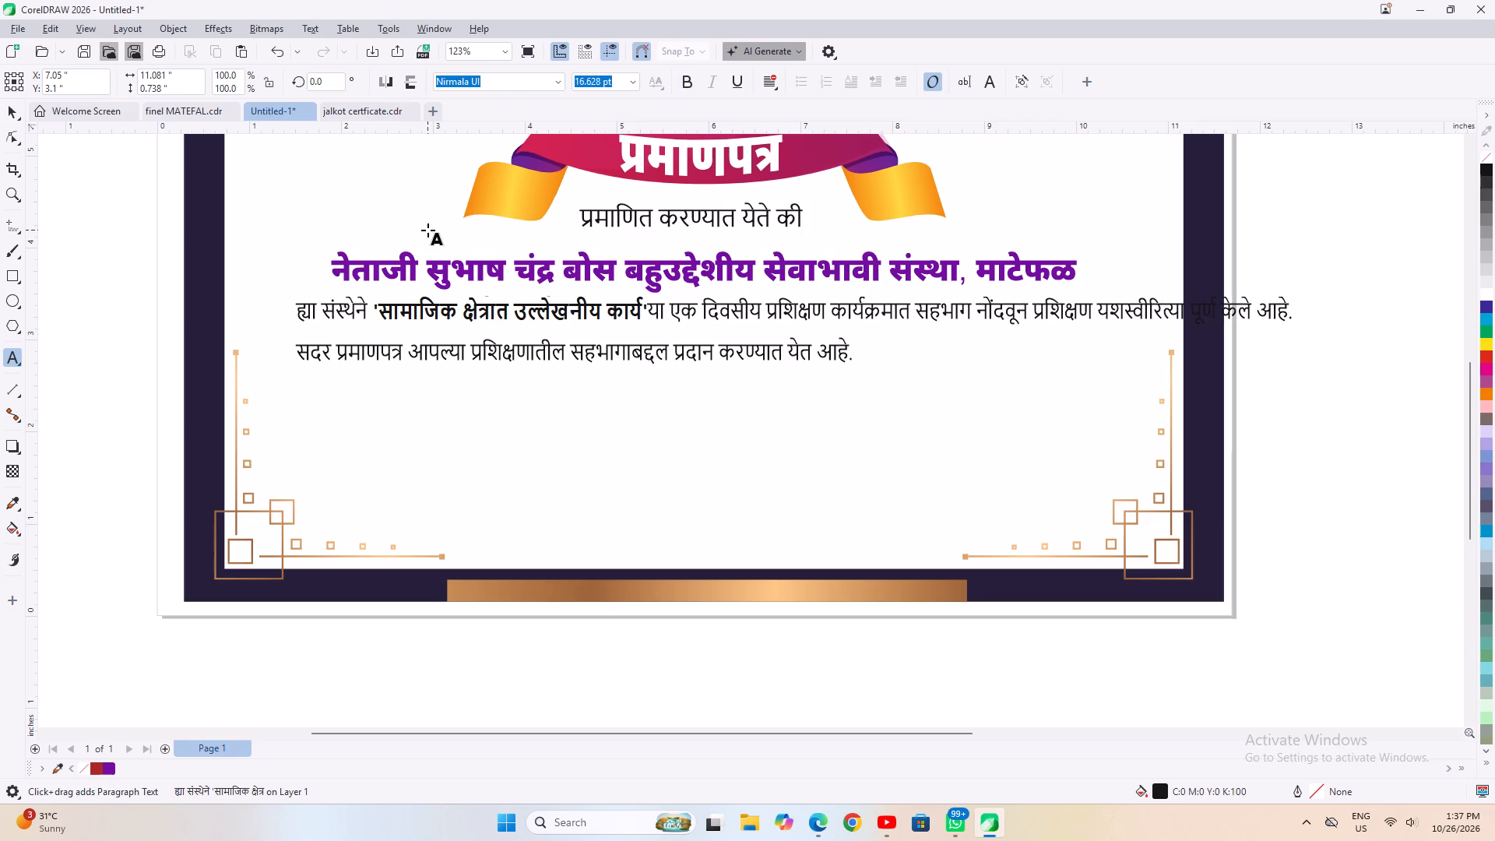
Cut the words उल्लेखनीय कार्य from inside the quotation marks in the paragraph's first line.
key("Left")
key("Left")
key("Left")
key("Left")
key("Left")
key("Left")
key("Left")
key("Left")
key("Left")
key("Left")
key("Right")
key("shift+Right")
key("shift+Right")
key("shift+Right")
key("shift+Right")
key("shift+Right")
key("shift+Right")
key("shift+Right")
key("shift+Right")
key("shift+Right")
key("shift+Right")
key("shift+Right")
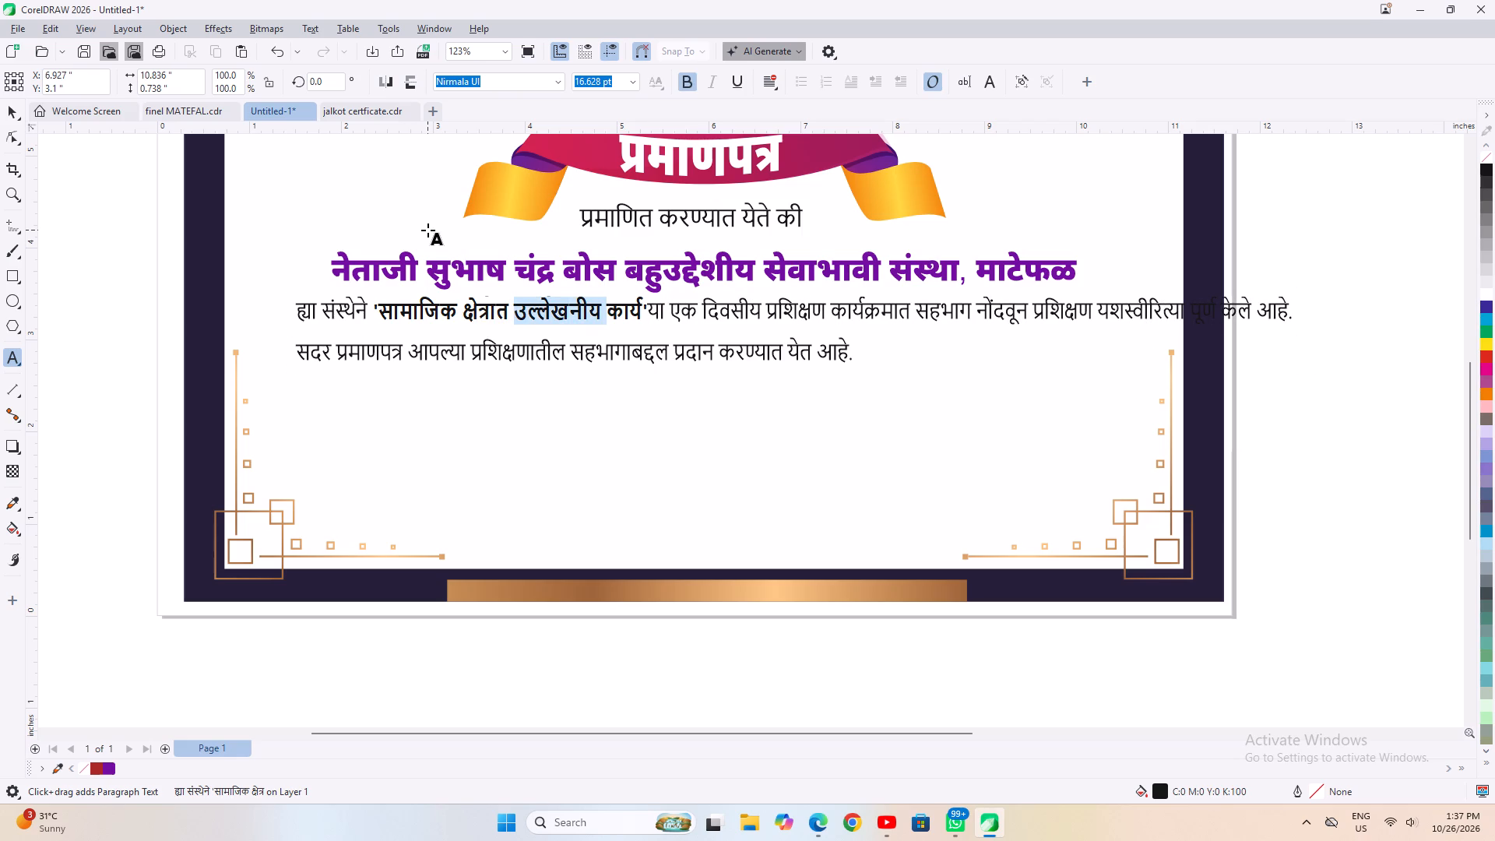
key("shift+Left")
key("shift+Left")
key("ctrl+x")
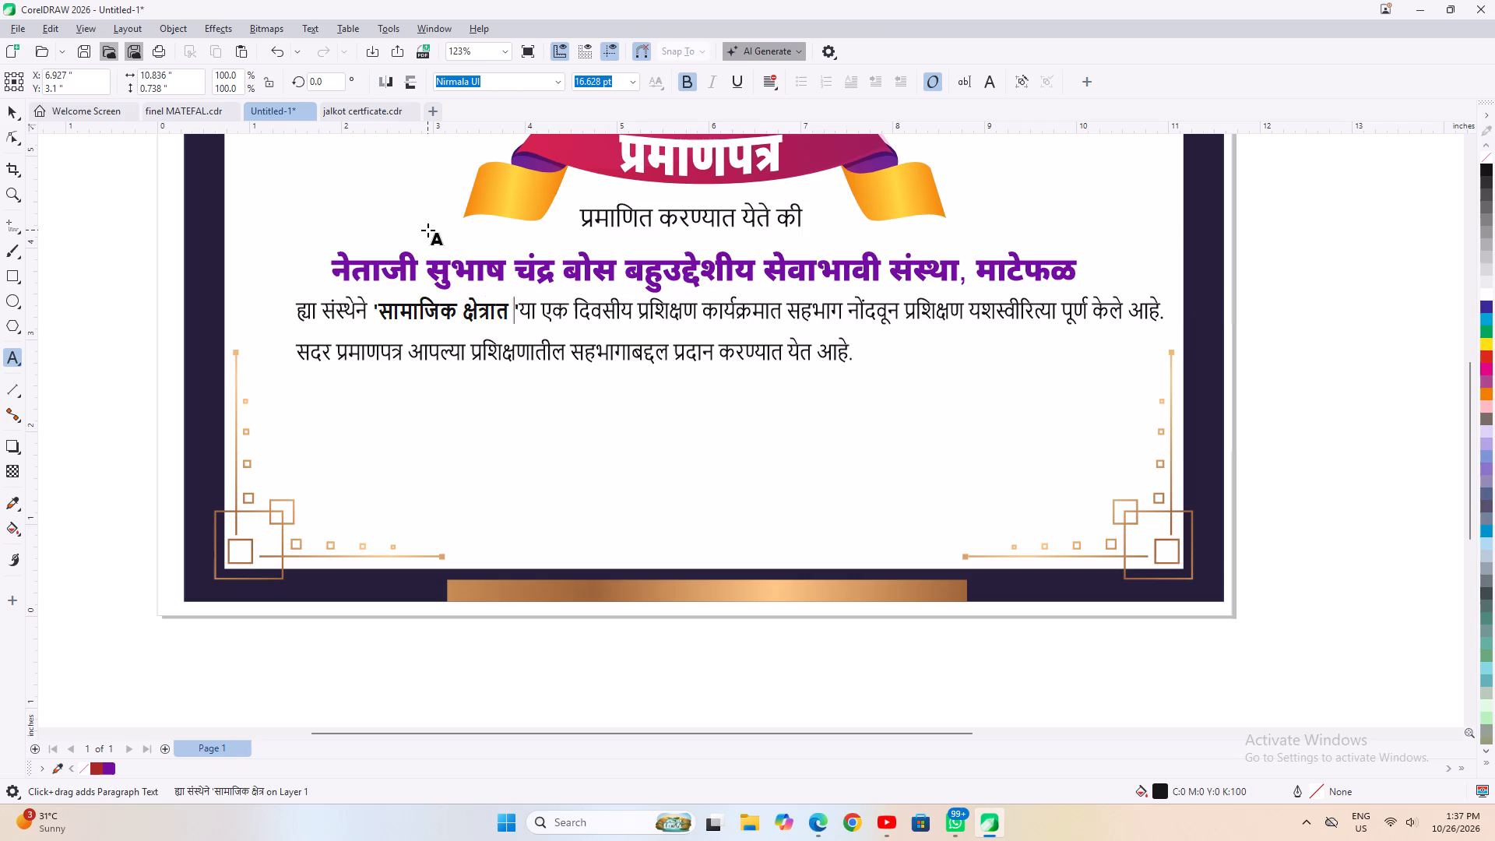
Close the quotation directly after क्षेत्रात and paste उल्लेखनीय कार्य between the closing quotation mark and या, separated by spaces.
key("Right")
key("Right")
key("Left")
key("space")
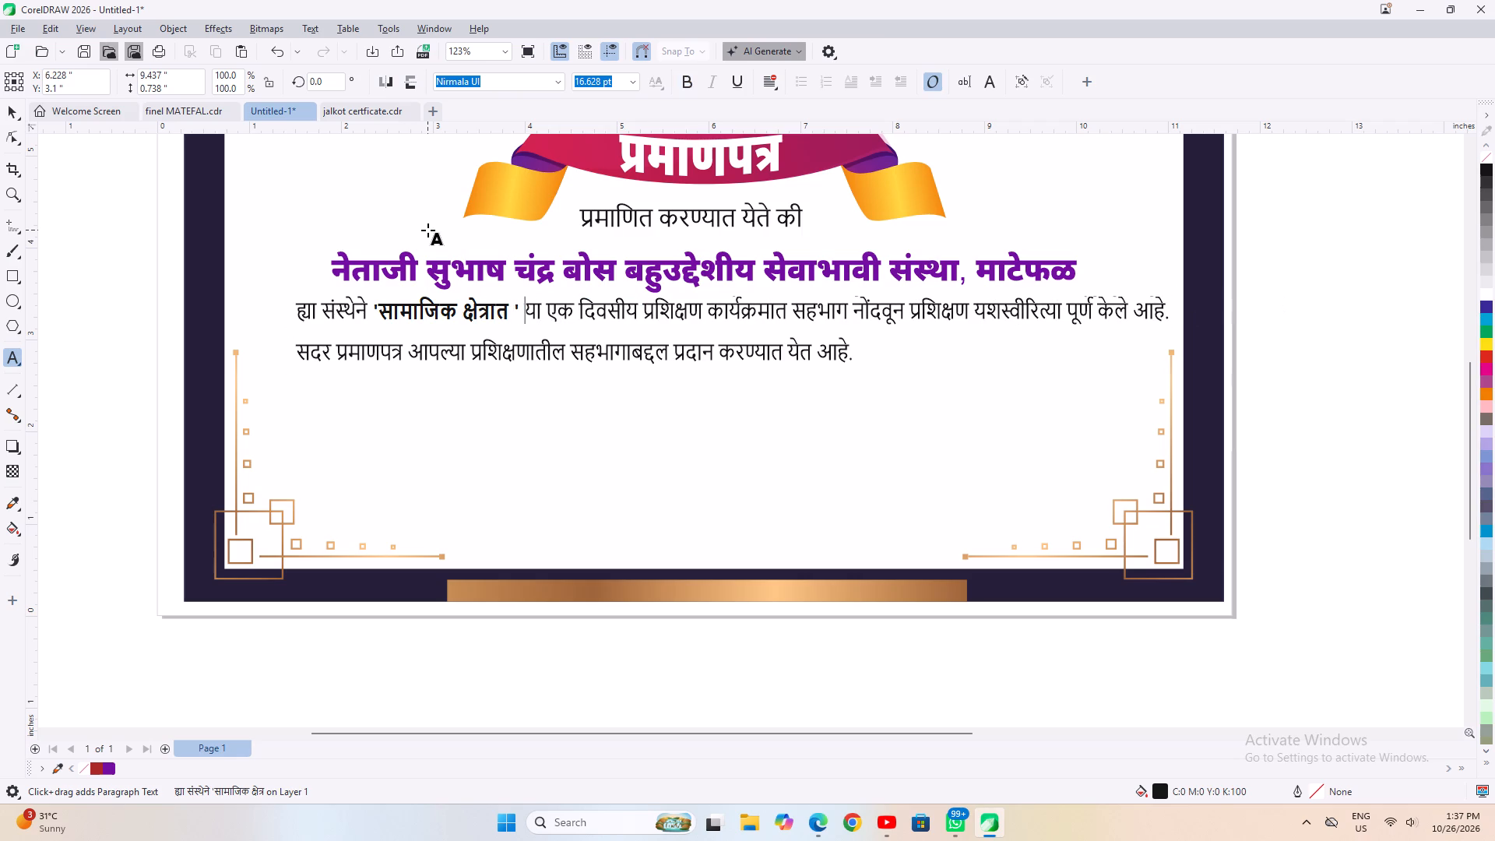
key("ctrl+b")
key("Left")
key("Left")
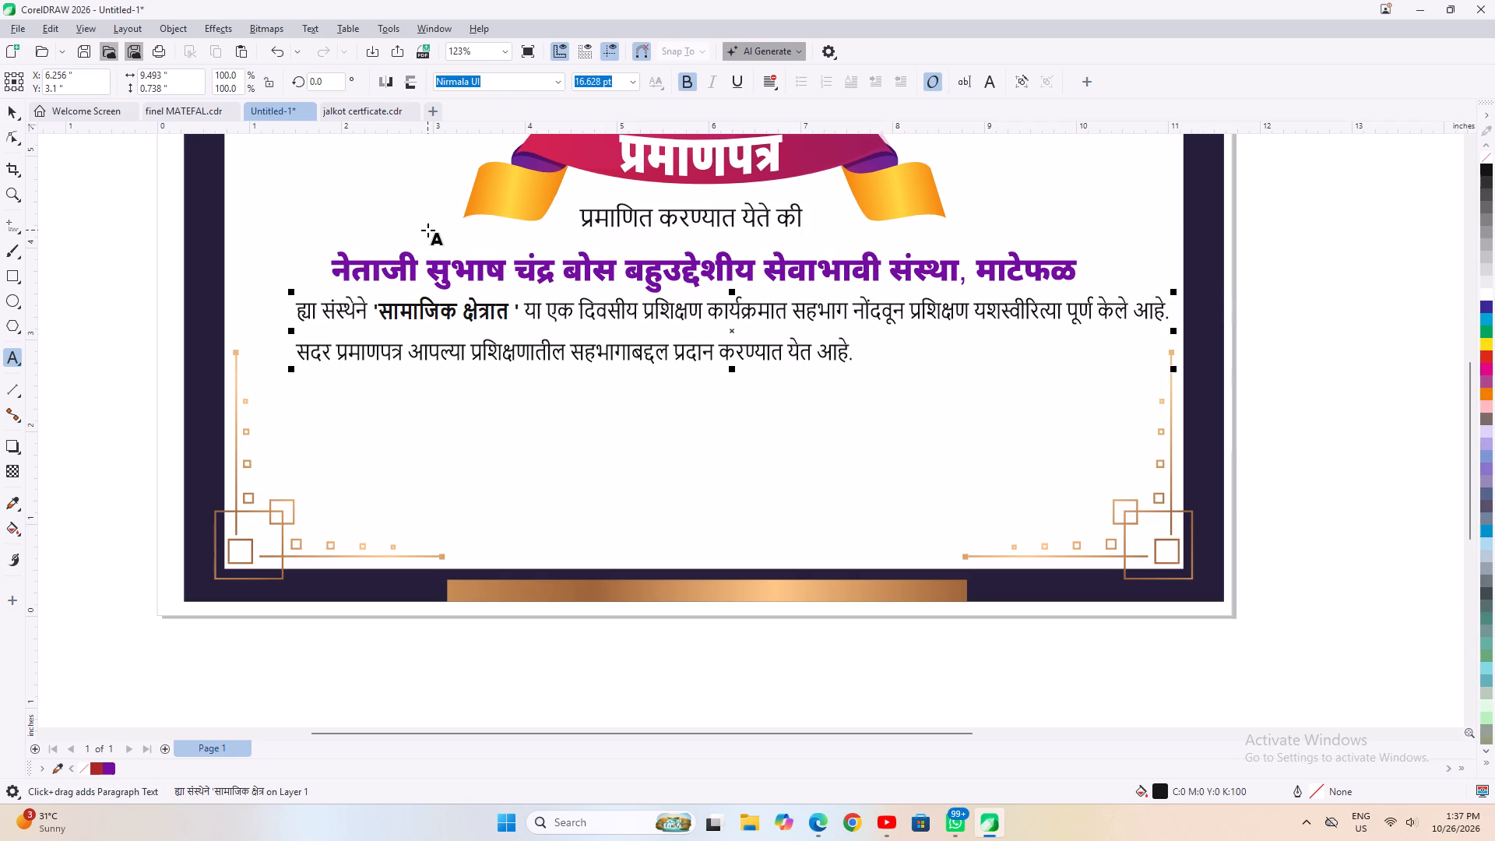
key("BackSpace")
key("Right")
key("Right")
key("Left")
key("Right")
key("ctrl+v")
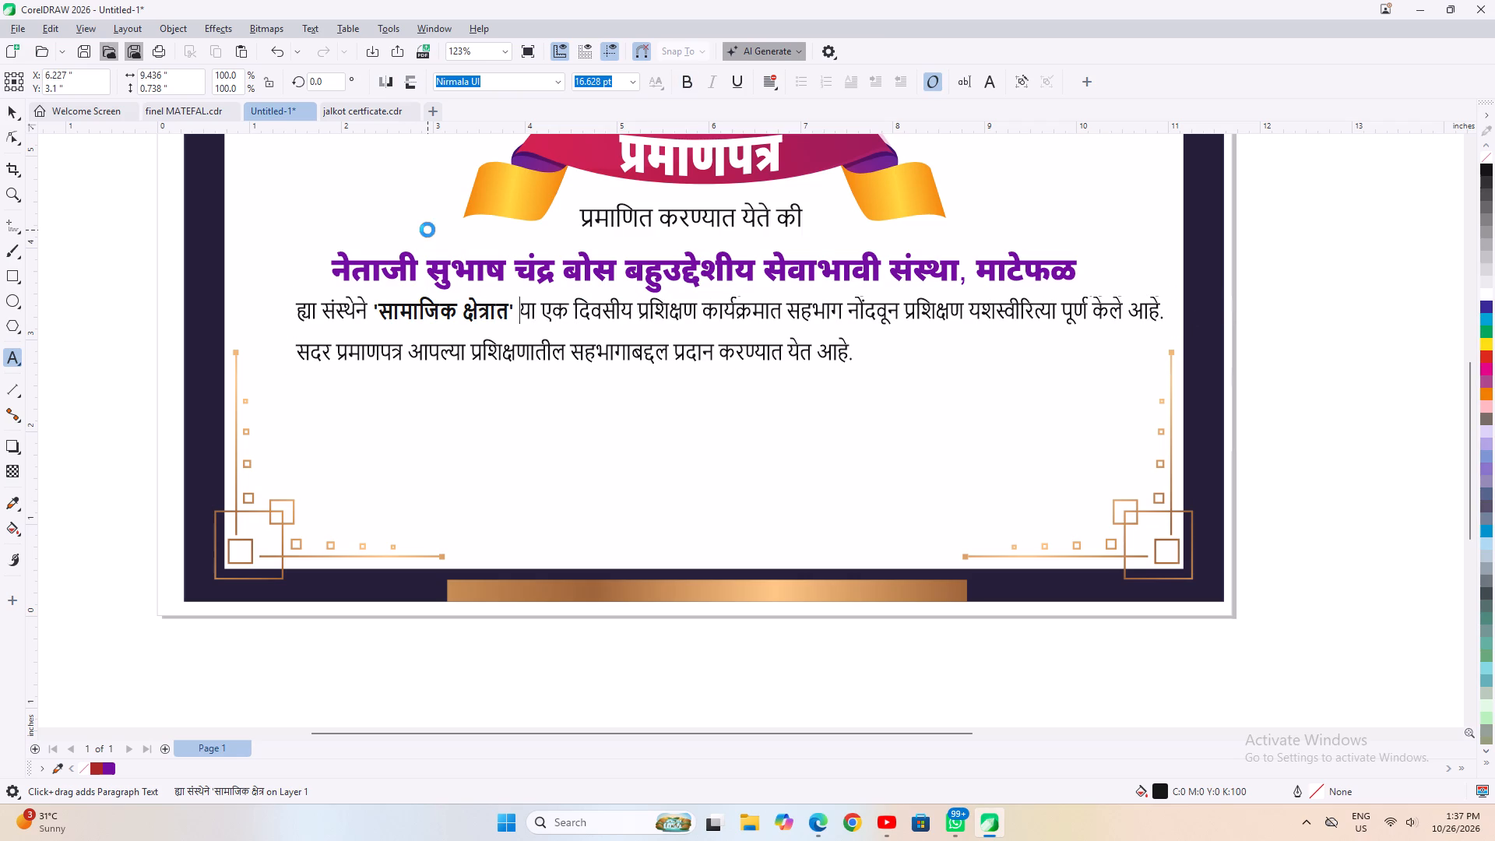
key("space")
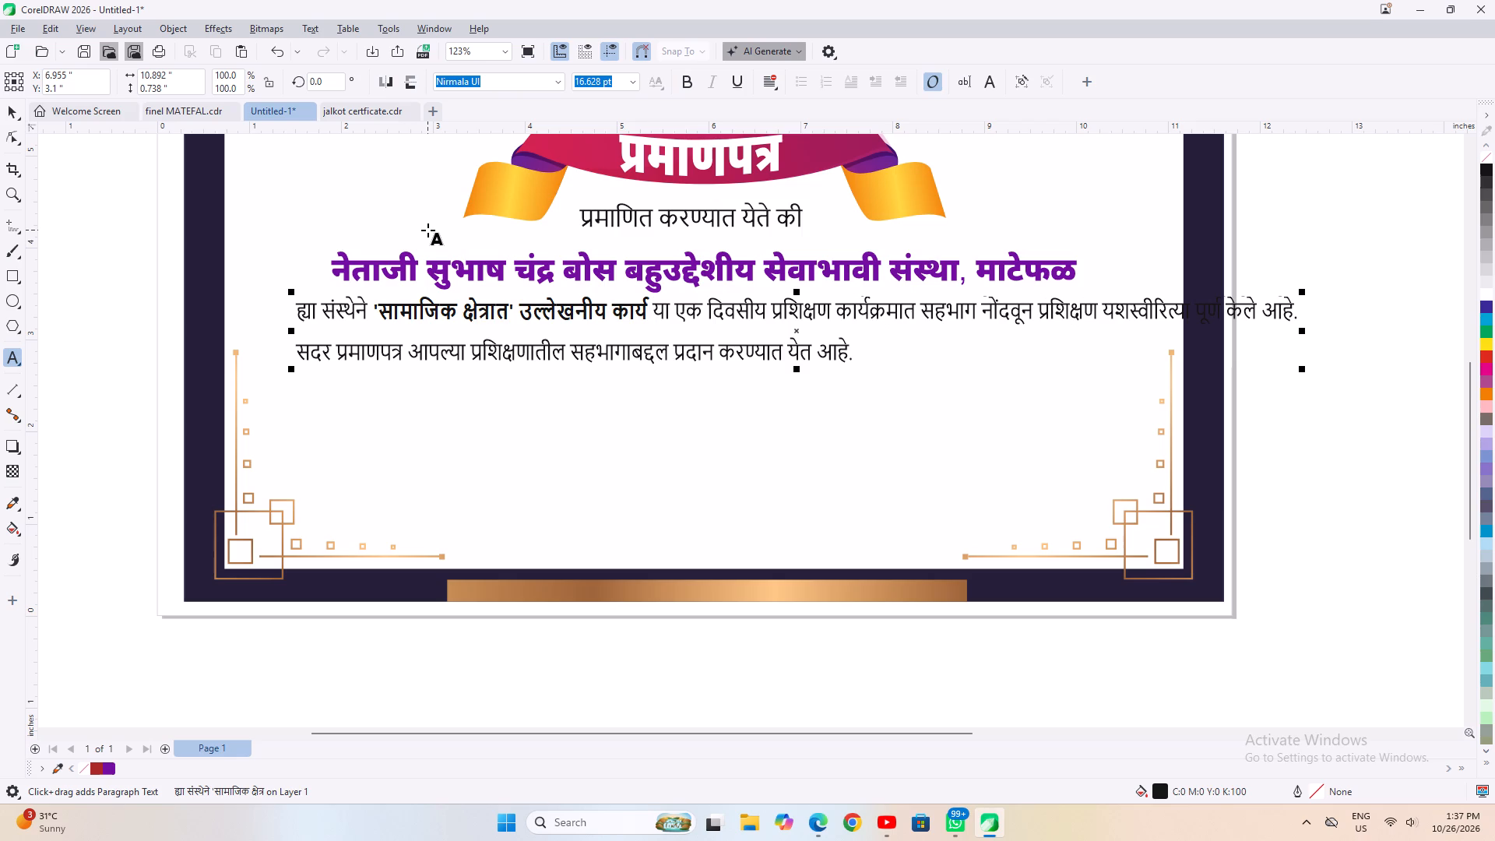
Remove the bold formatting from उल्लेखनीय कार्य in the paragraph's first line.
key("Left")
key("shift+Left")
key("shift+Left")
key("shift+Left")
key("shift+Left")
key("shift+Left")
key("shift+Left")
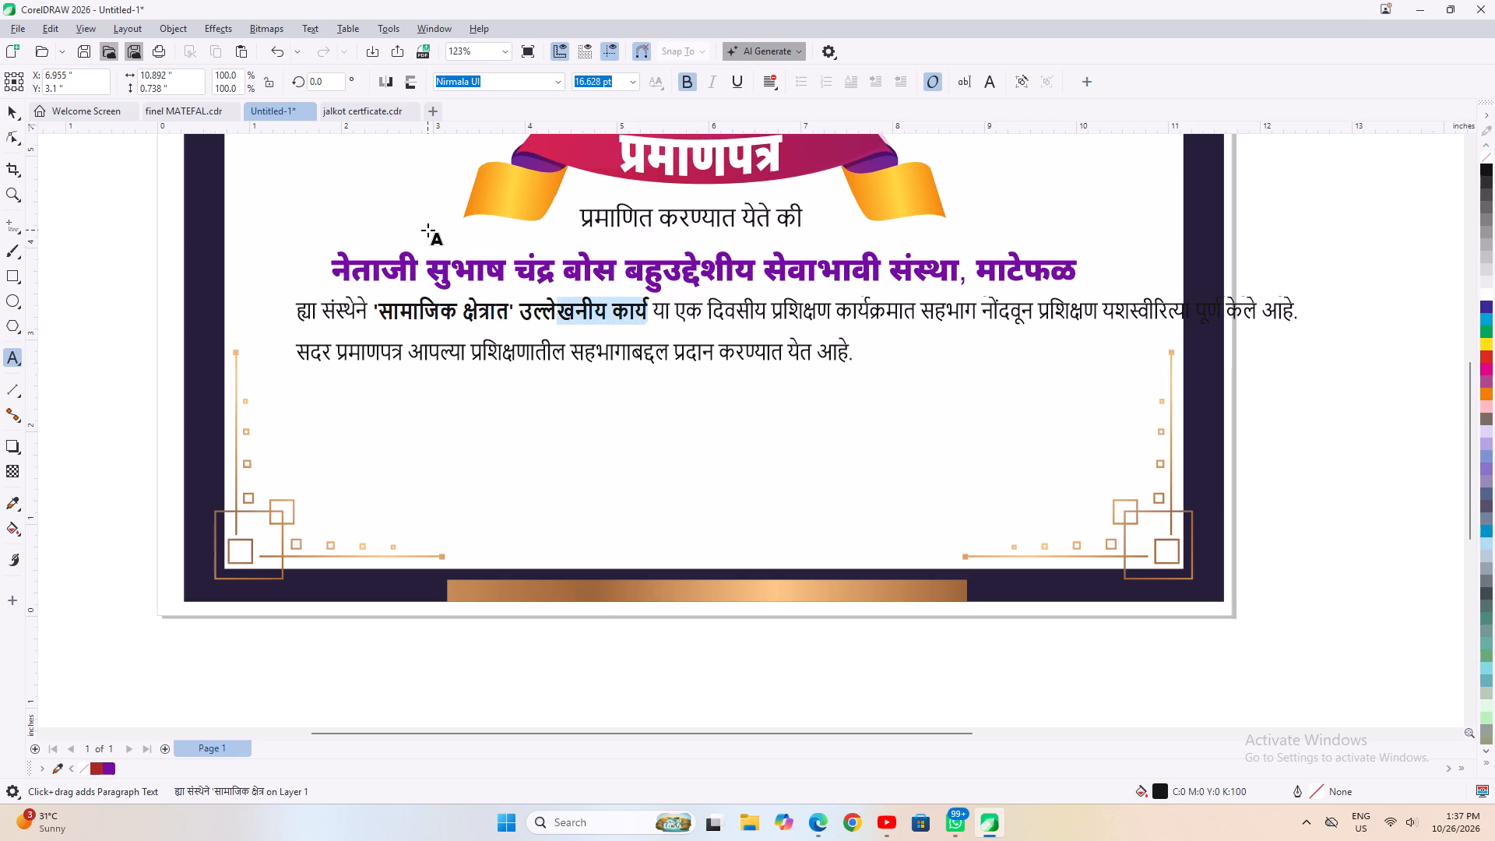
key("shift+Left")
key("shift+Left")
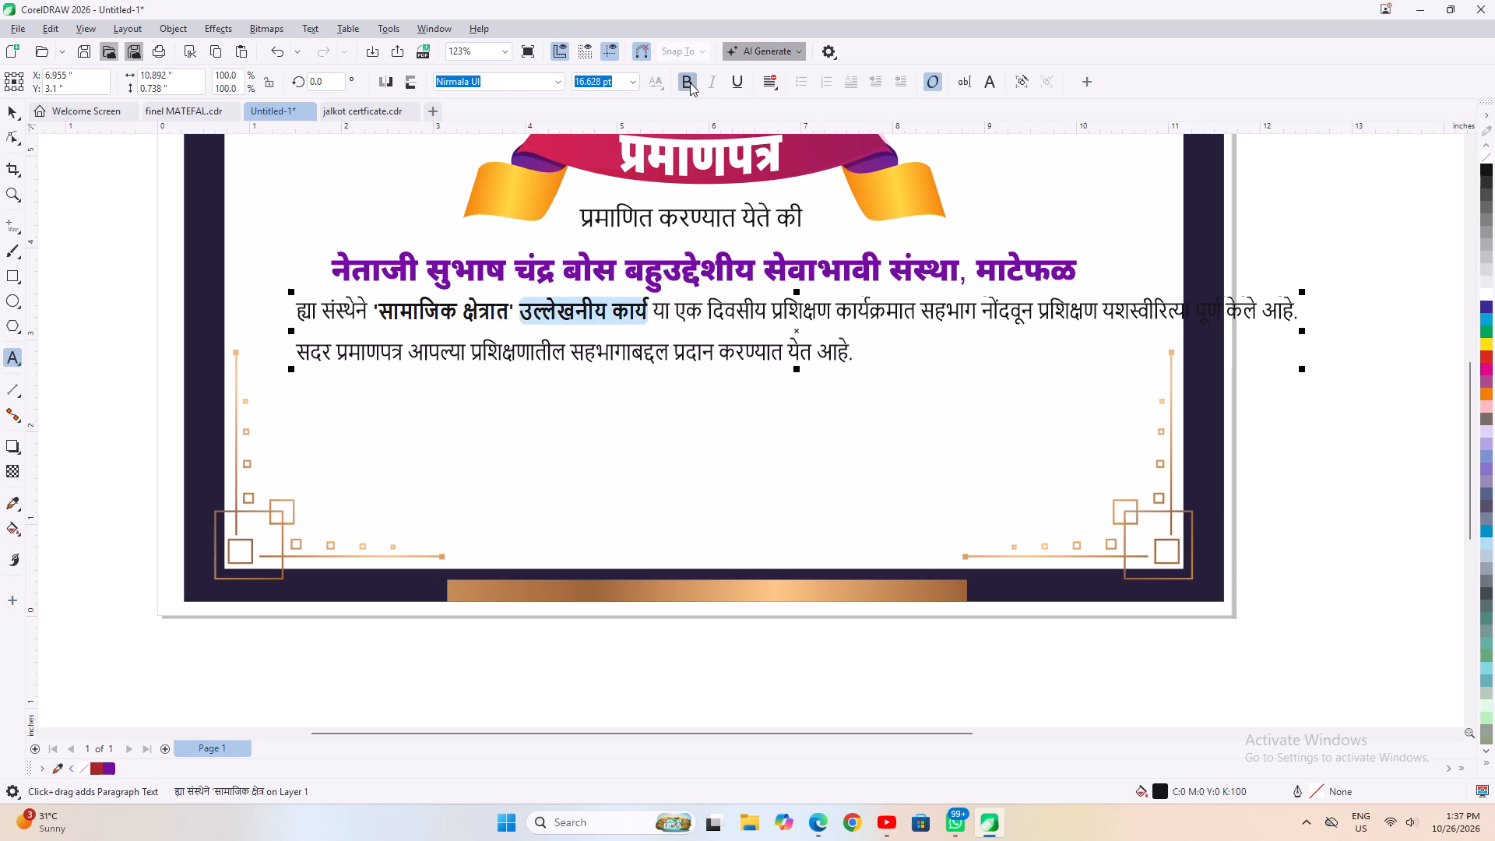
left_click(690, 83)
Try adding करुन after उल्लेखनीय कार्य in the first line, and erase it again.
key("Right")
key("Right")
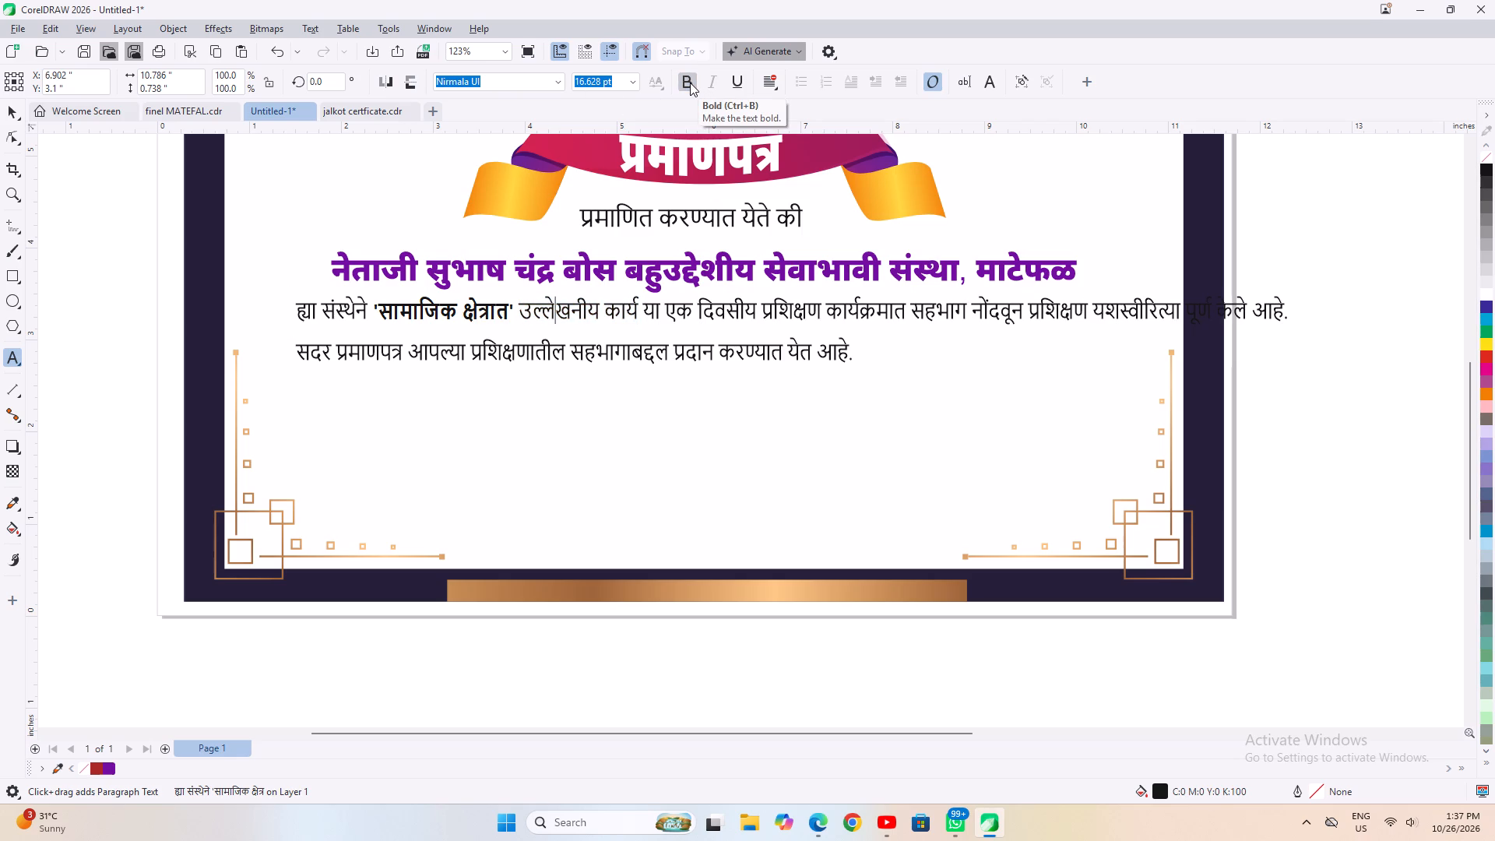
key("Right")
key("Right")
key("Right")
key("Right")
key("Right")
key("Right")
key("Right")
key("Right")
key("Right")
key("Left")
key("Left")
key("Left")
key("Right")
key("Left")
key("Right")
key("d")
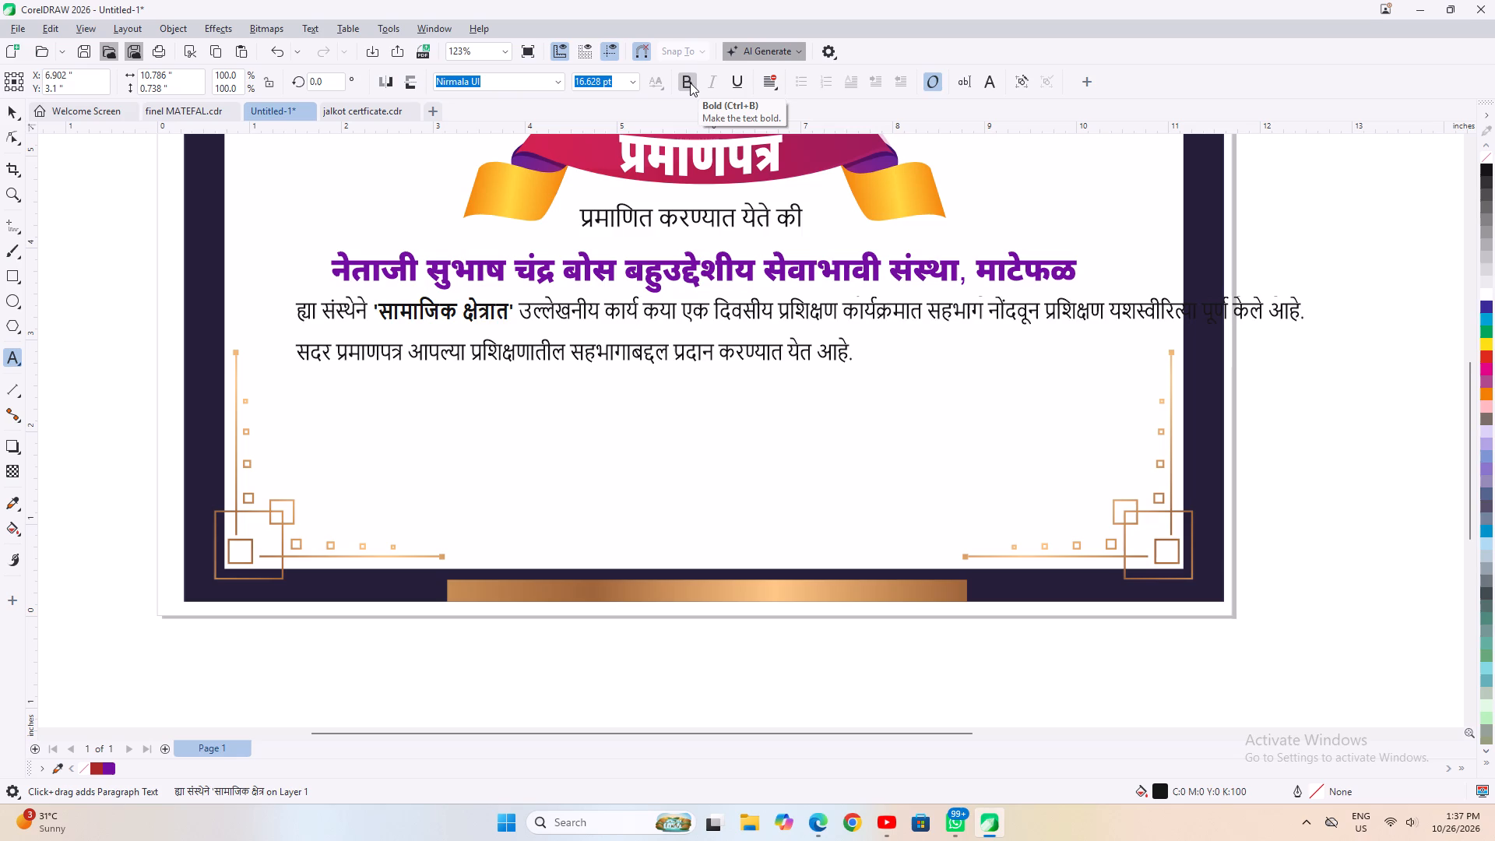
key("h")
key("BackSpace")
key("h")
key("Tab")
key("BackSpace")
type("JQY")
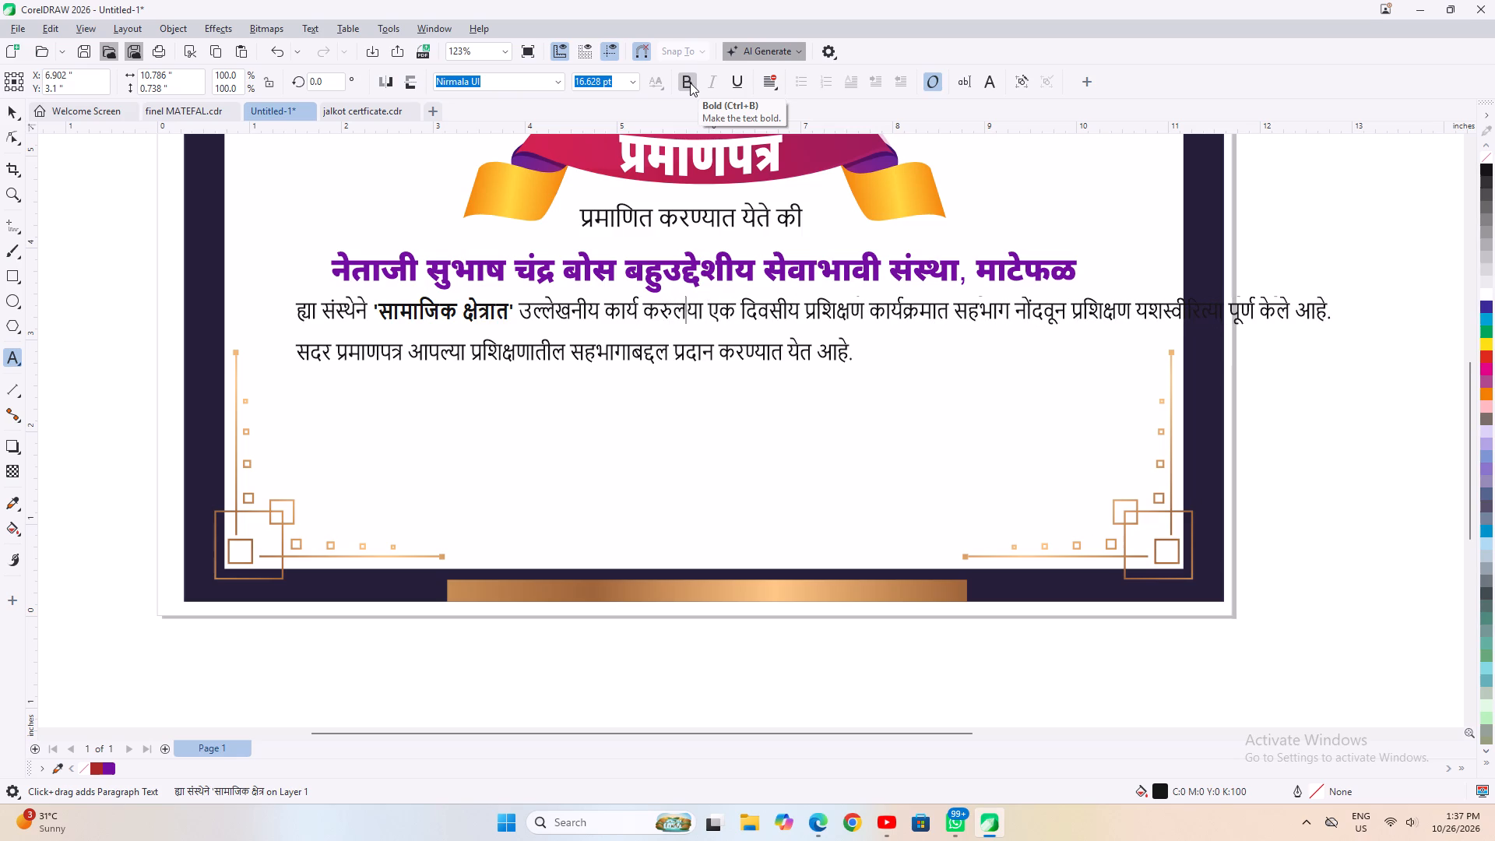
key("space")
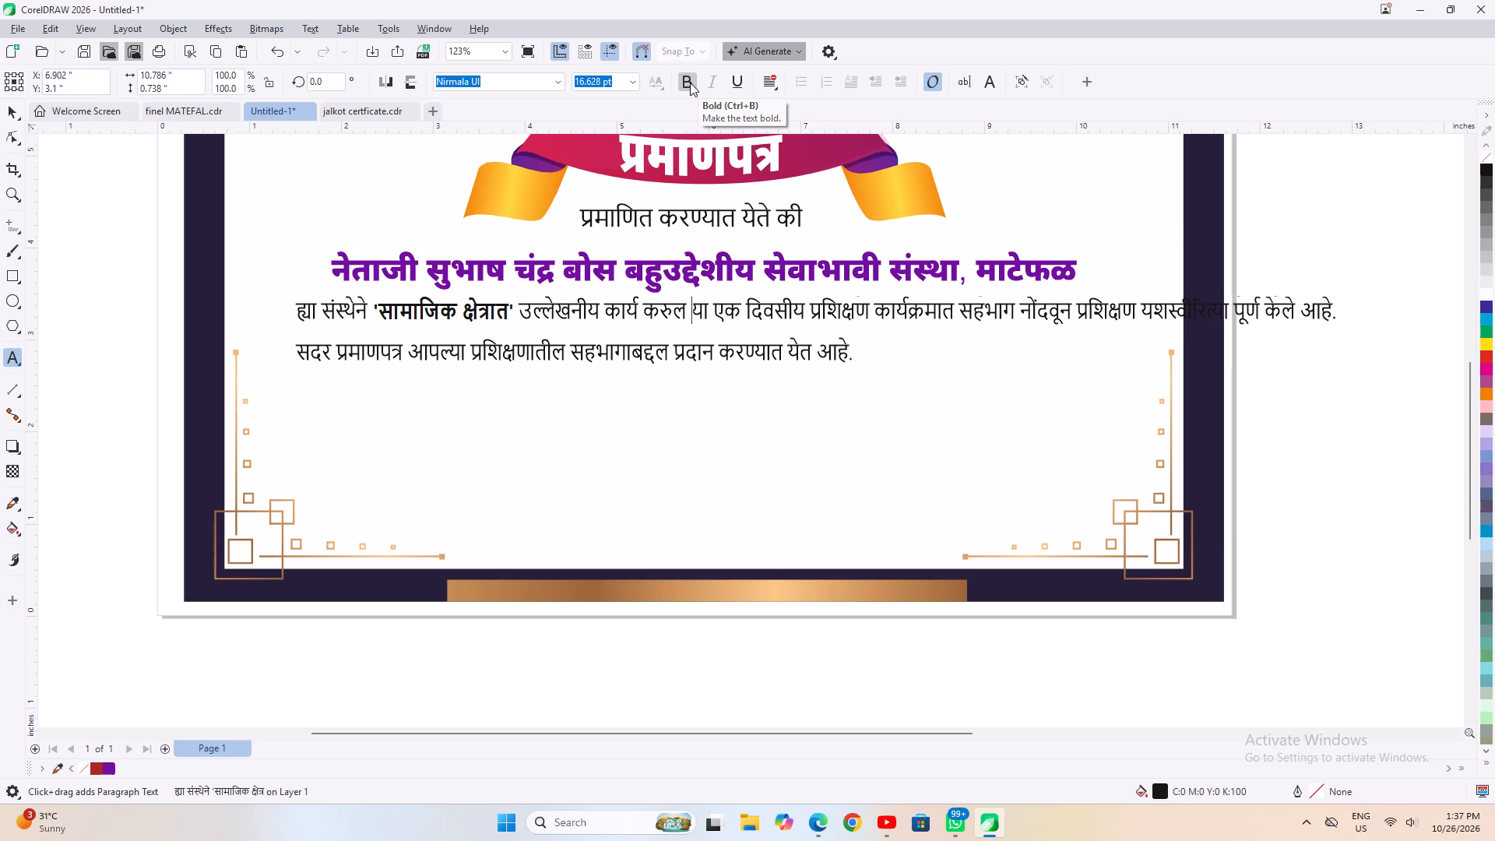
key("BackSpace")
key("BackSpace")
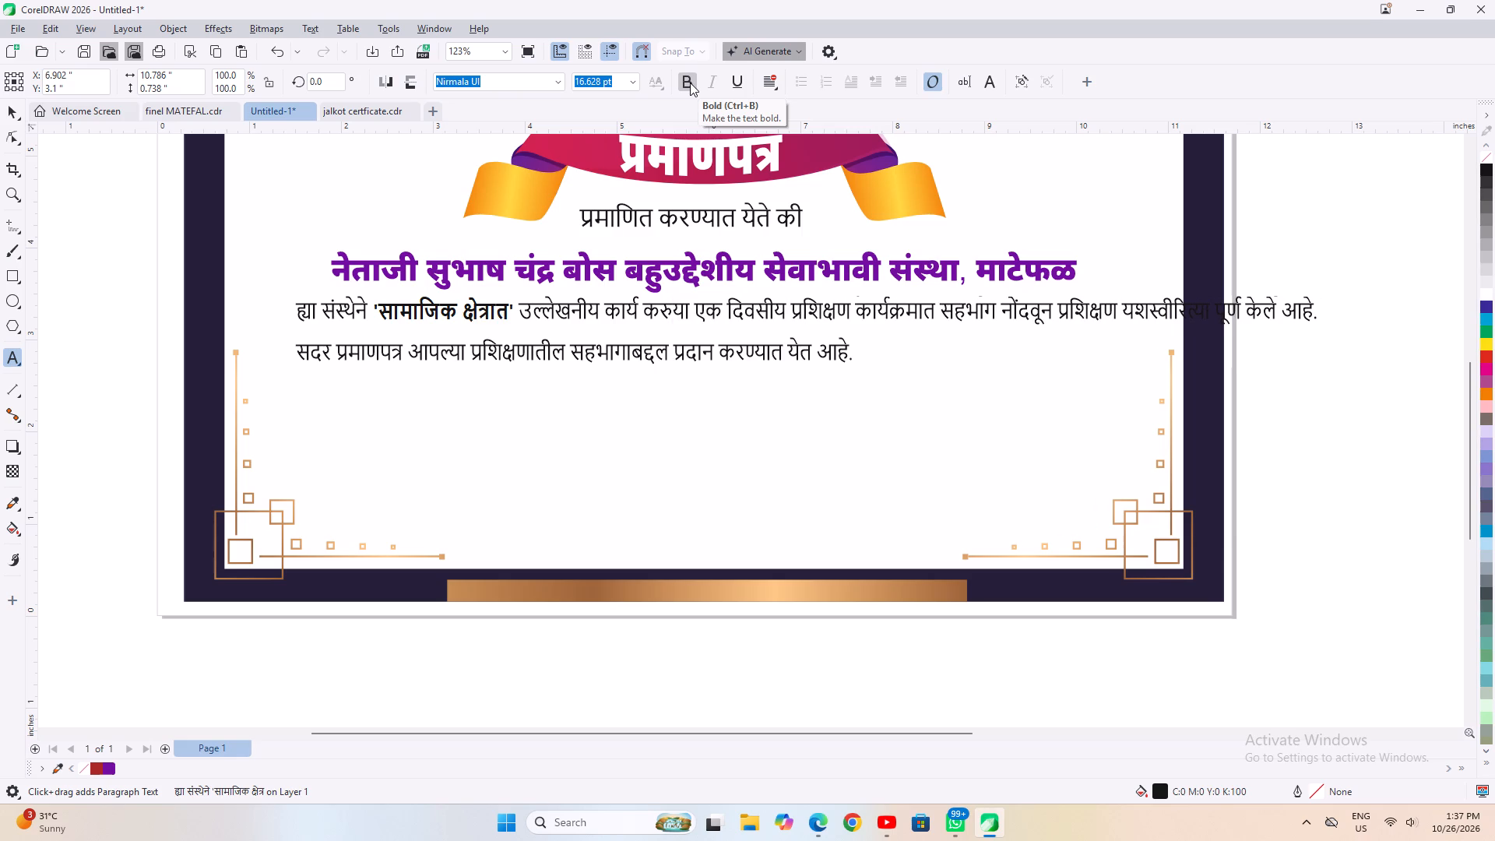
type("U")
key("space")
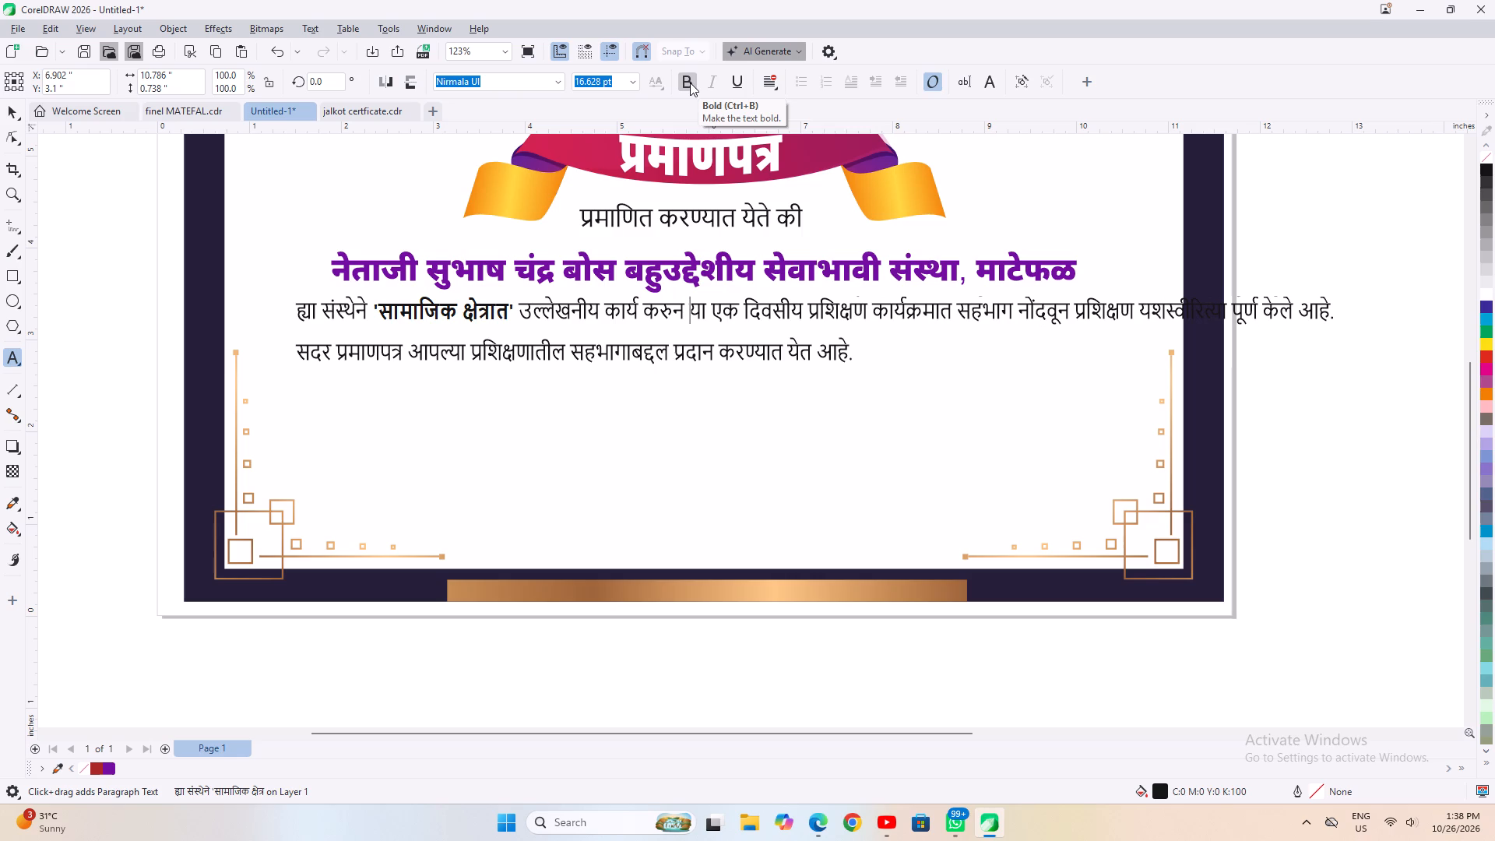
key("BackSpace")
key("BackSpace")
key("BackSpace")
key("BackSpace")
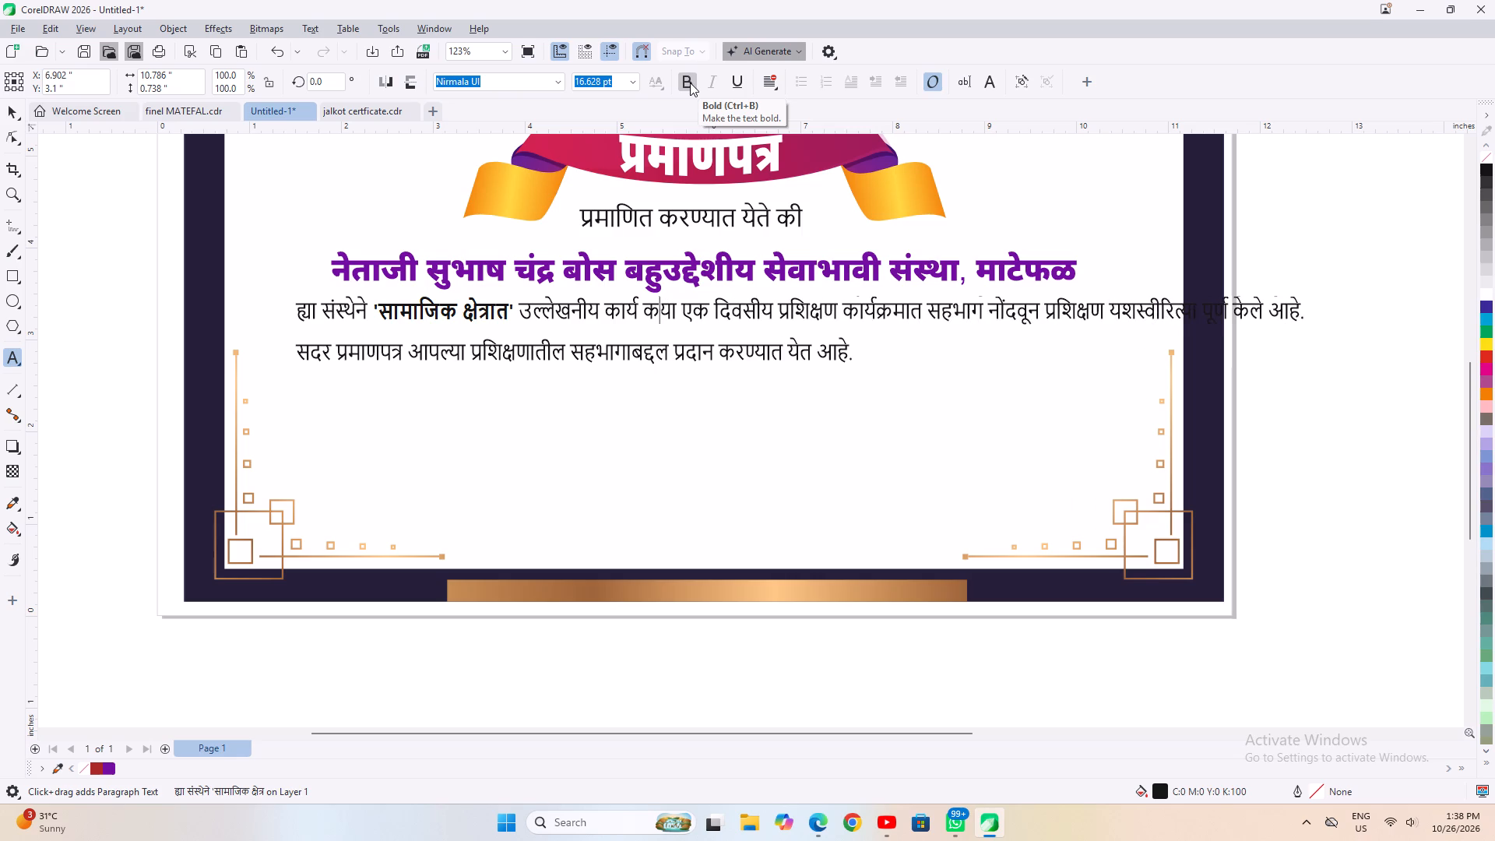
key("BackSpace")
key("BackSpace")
Insert केल्याबद्दल after उल्लेखनीय कार्य in the paragraph's first line.
key("space")
type("DSY`;KCN")
key("grave")
key("n")
key("y")
key("space")
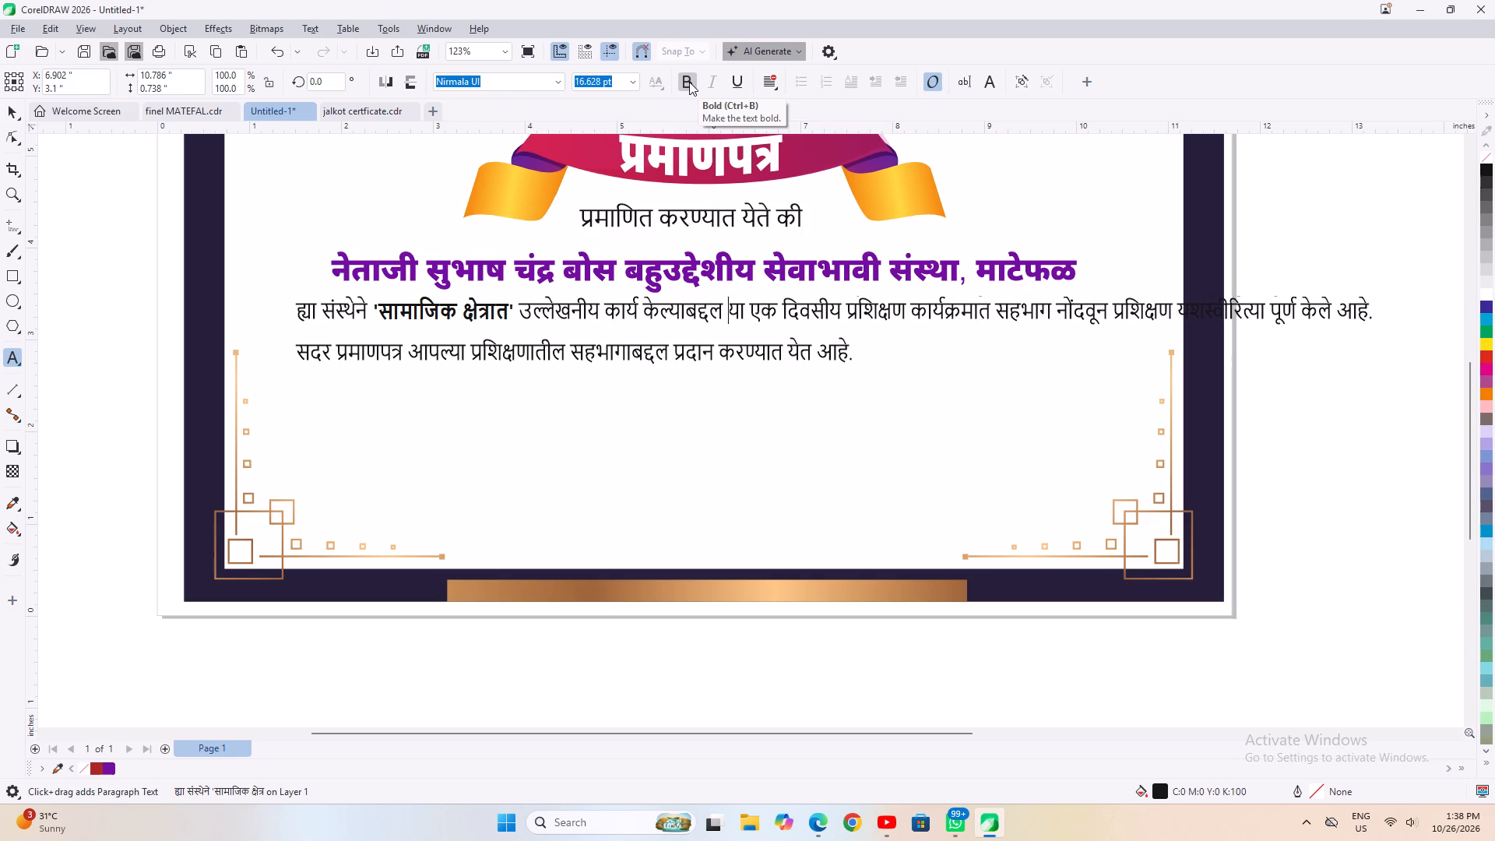
Insert त्यांना after केल्याबद्दल in the paragraph's first line, with a single space on either side.
key("space")
type("R`LJ")
key("BackSpace")
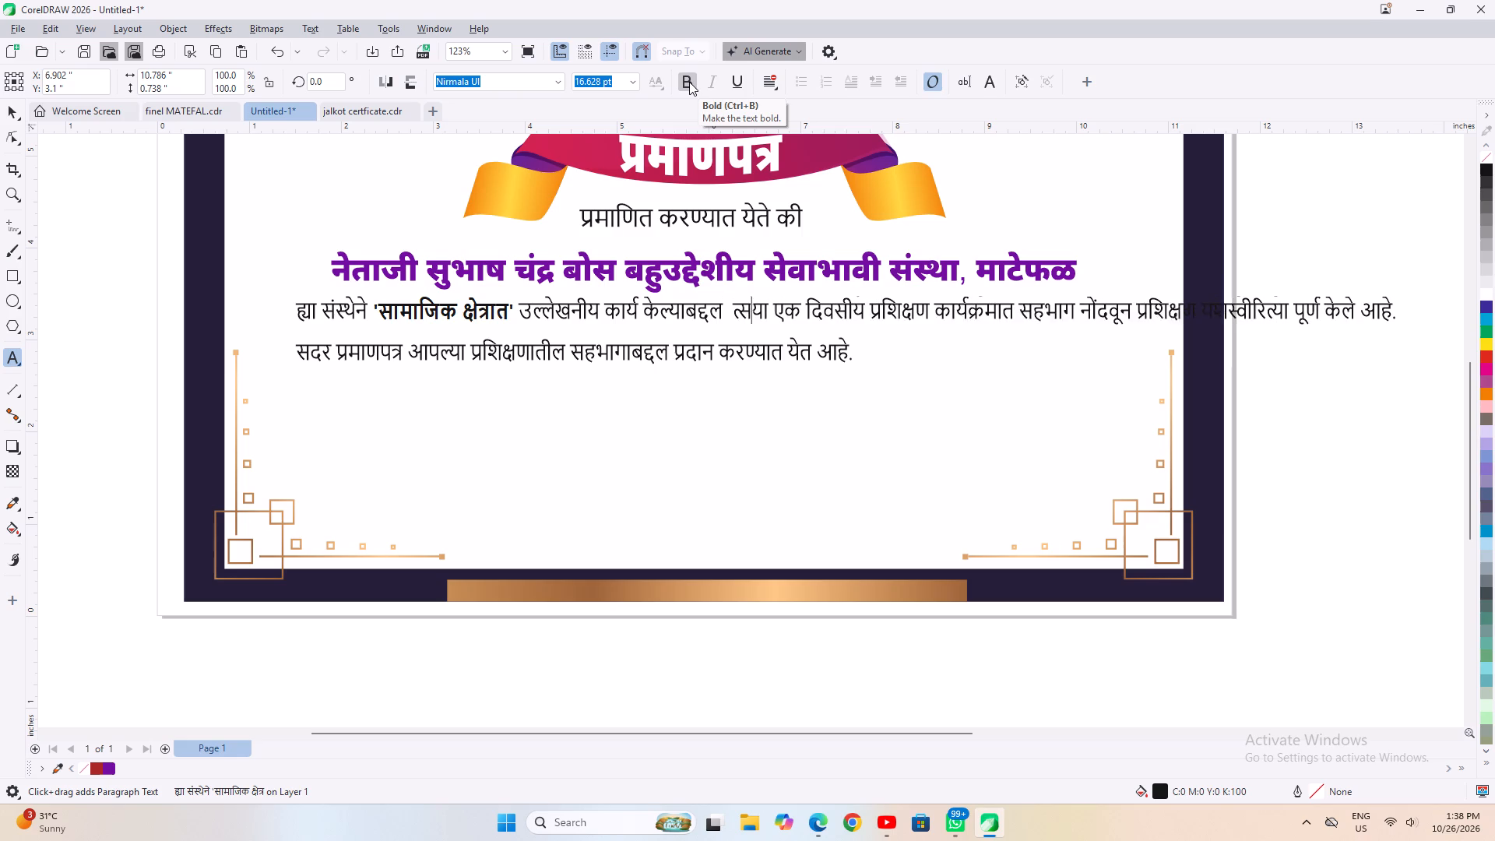
key("BackSpace")
key("BackSpace")
key("BackSpace")
key("BackSpace")
key("BackSpace")
key("space")
type("R`;KAUK")
key("space")
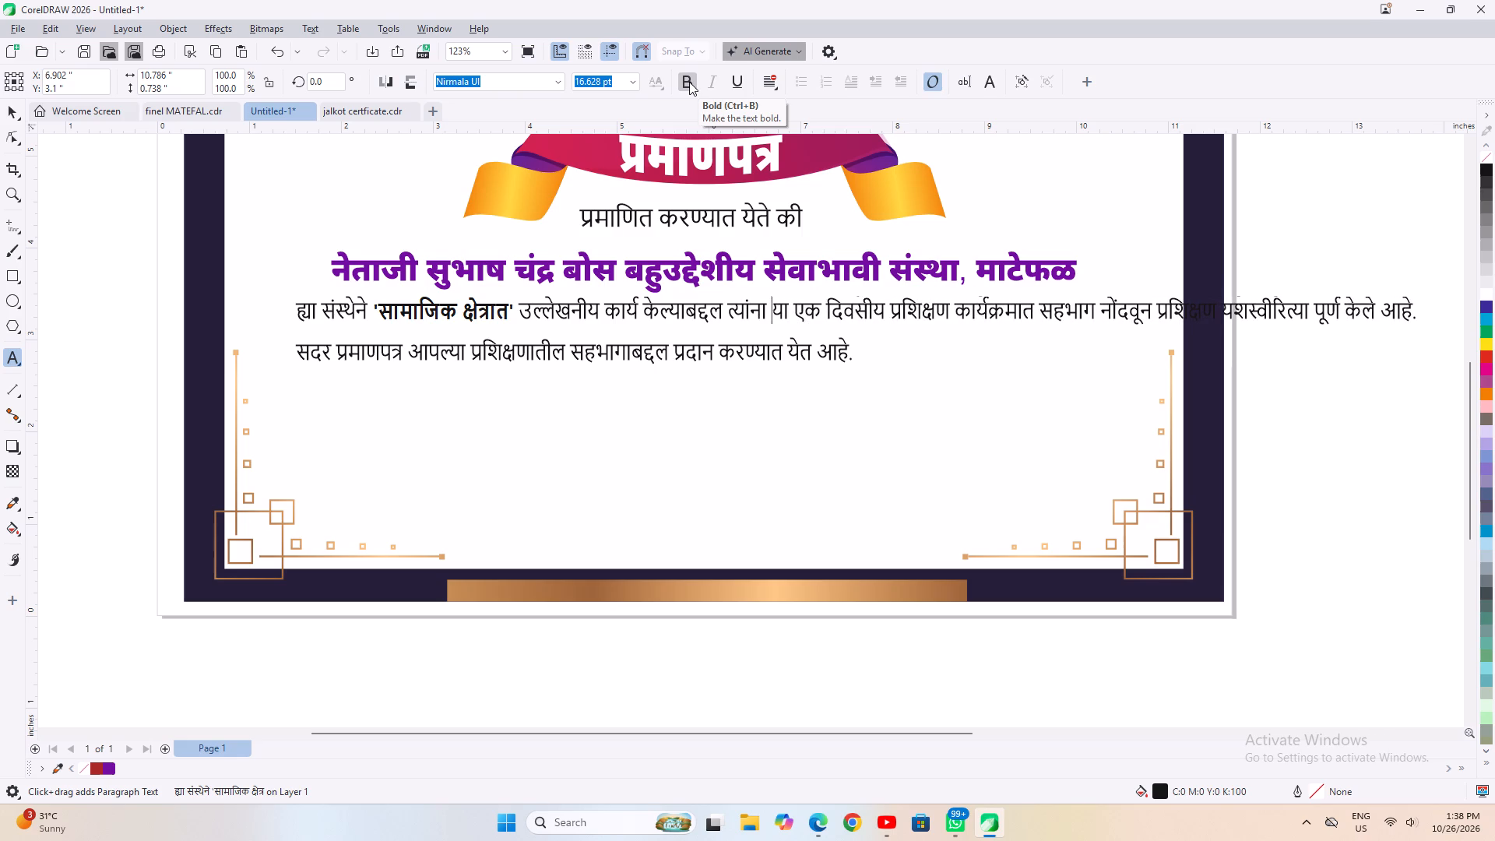
Delete the rest of the first line after त्यांना, from या एक दिवसीय प्रशिक्षण through पूर्ण केले आहे.
key("shift+Right")
key("shift+Right")
key("shift+Right")
key("shift+Right")
key("shift+Right")
key("shift+Right")
key("shift+Right")
key("shift+Right")
key("shift+Right")
key("shift+Right")
key("shift+Right")
key("shift+Right")
key("shift+Right")
key("shift+Right")
key("shift+Right")
key("shift+Right")
key("shift+Right")
key("shift+Right")
key("shift+Right")
key("shift+Right")
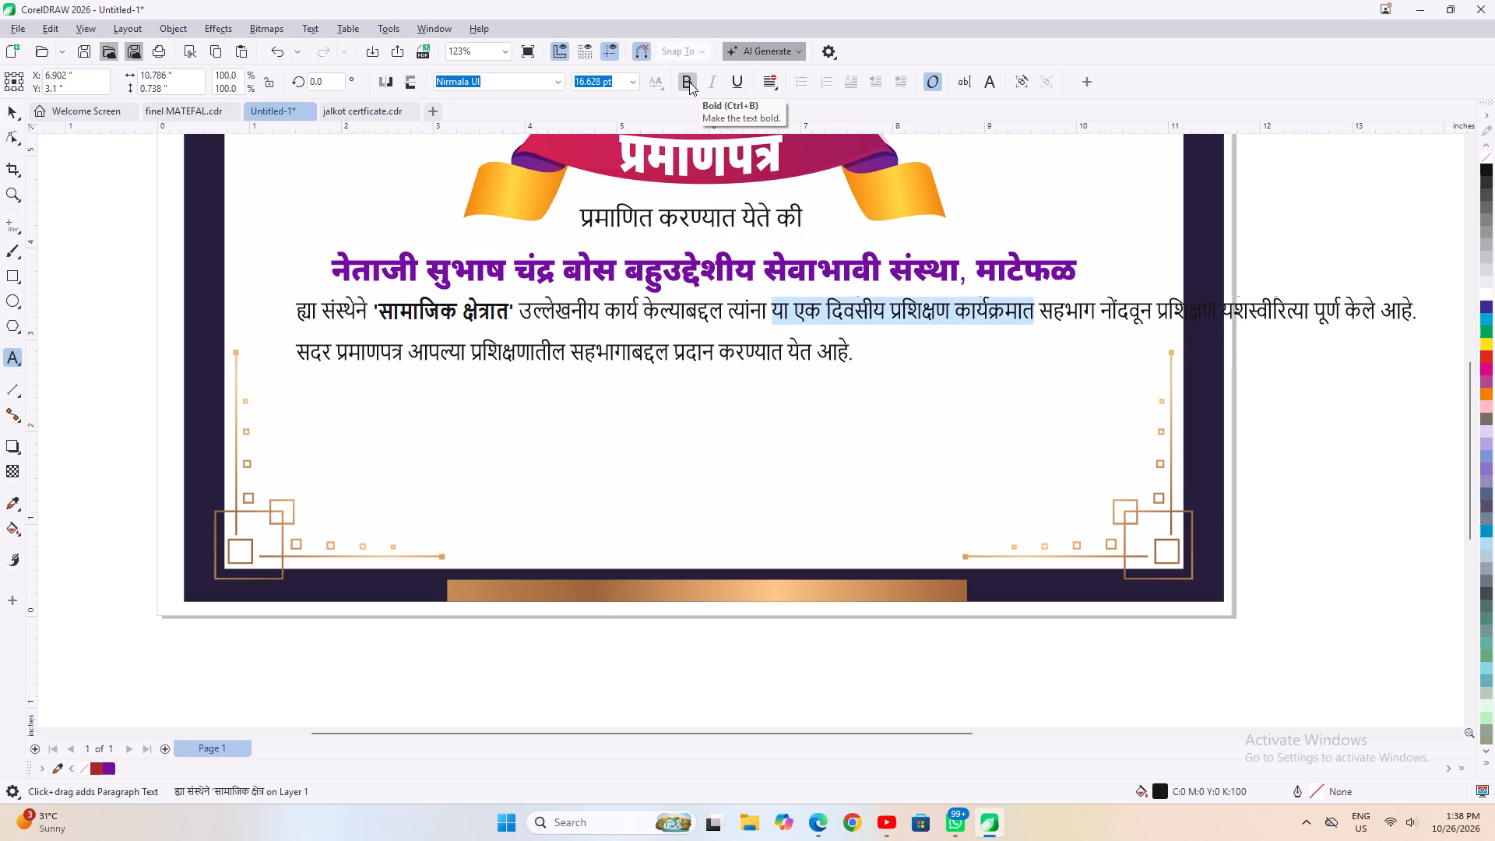
key("shift+Left")
key("shift+Left")
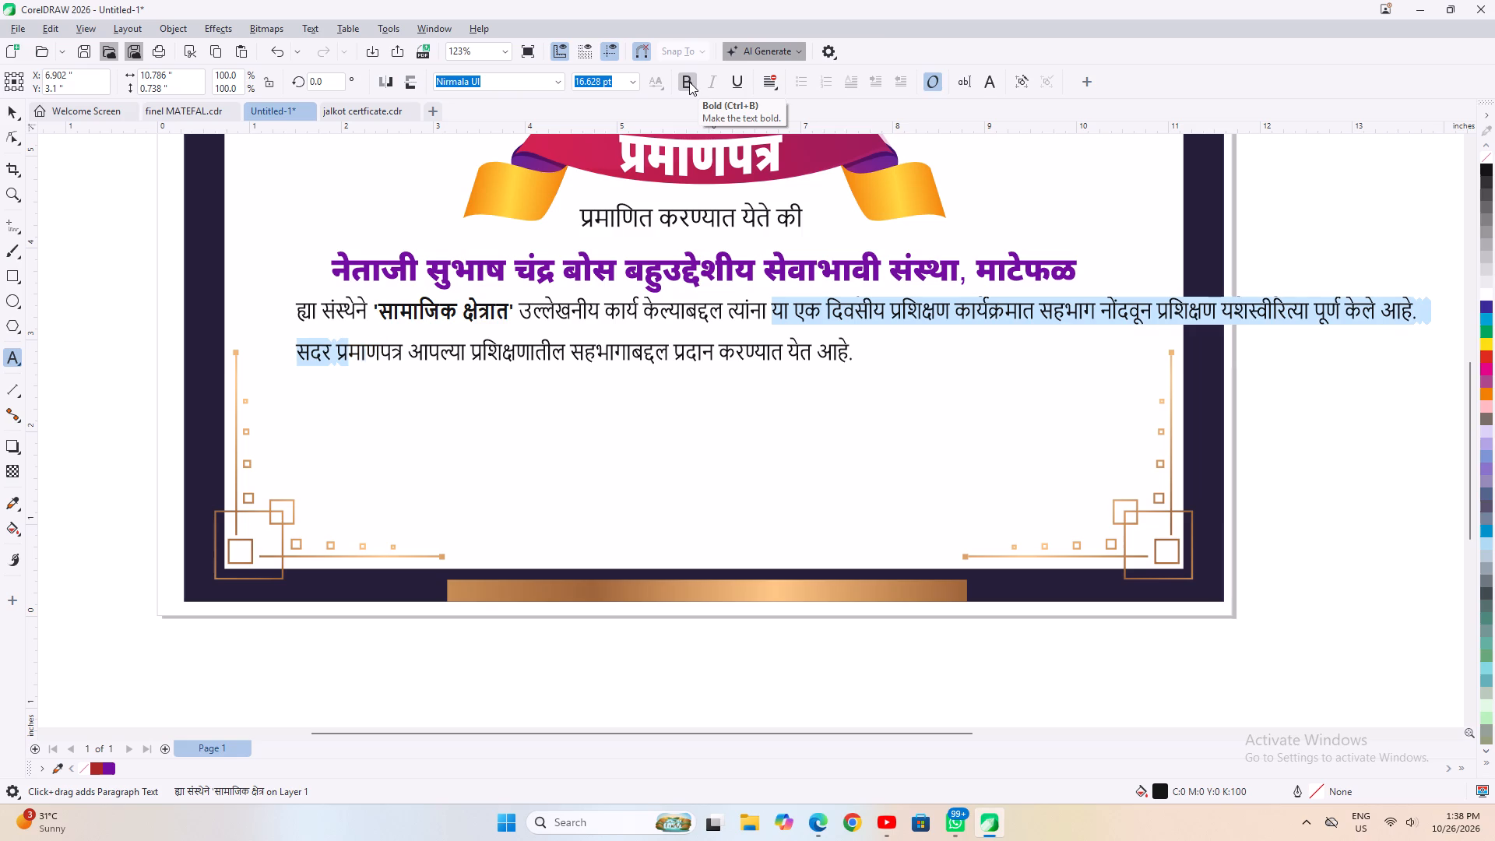
key("shift+Left")
key("shift+Left")
key("shift+Left")
key("shift+Left")
key("shift+Left")
key("shift+Left")
key("shift+Left")
key("Delete")
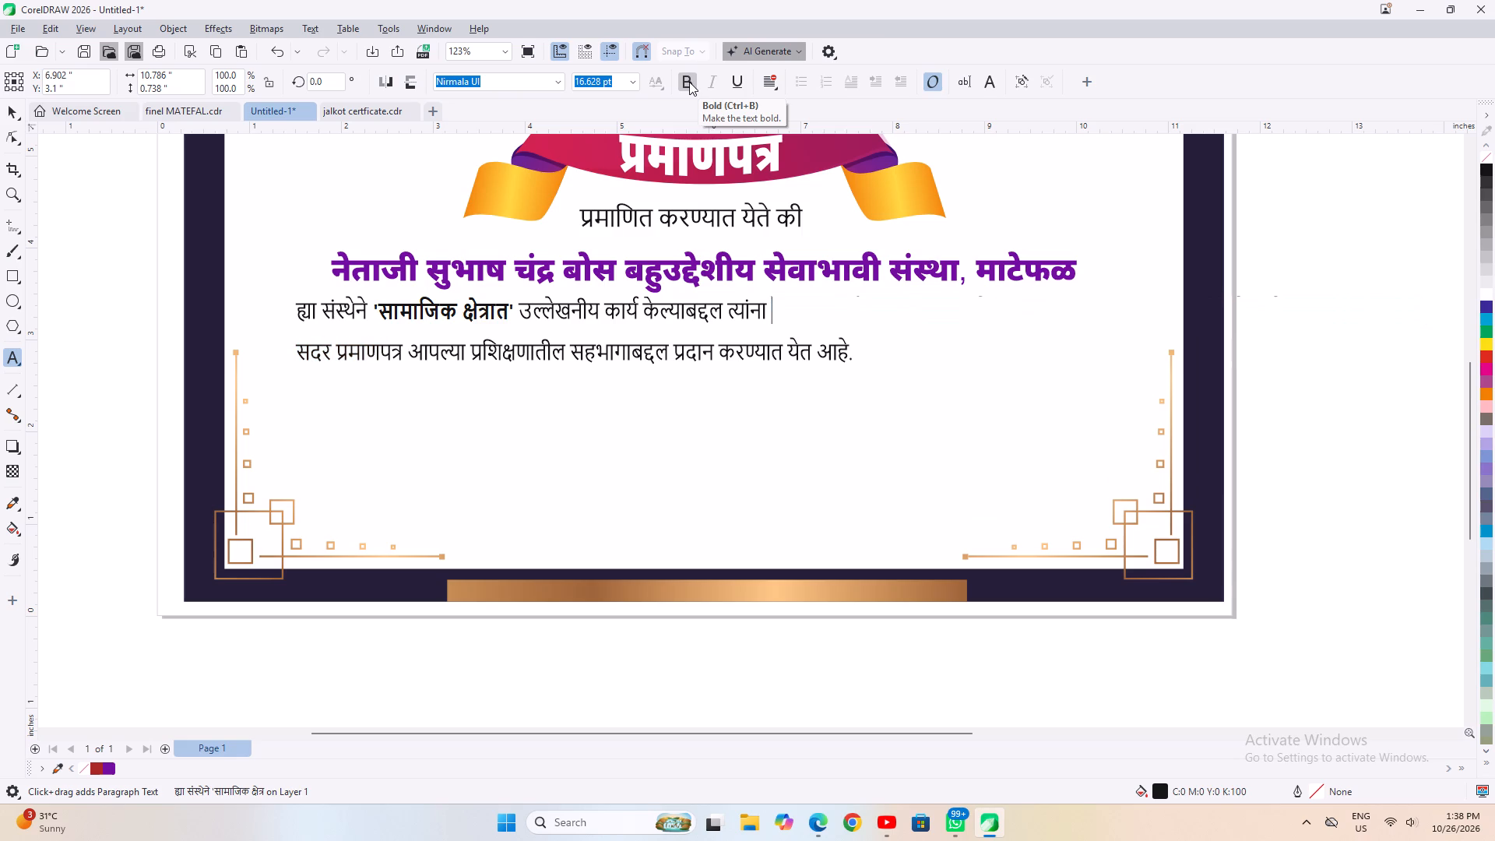
key("Delete")
Delete आपल्या प्रशिक्षणातील सहभागाबद्दल from the body paragraph's second line, between सदर प्रमाणपत्र and प्रदान.
key("Right")
key("Right")
key("Right")
key("Right")
key("Right")
key("Right")
key("Right")
key("Right")
key("Right")
key("Right")
key("Right")
key("Right")
key("Right")
key("Right")
key("Right")
key("Right")
key("Left")
key("Left")
key("Left")
key("Left")
key("Left")
key("shift+Right")
key("shift+Right")
key("shift+Right")
key("shift+Right")
key("shift+Right")
key("shift+Right")
key("shift+Right")
key("shift+Right")
key("shift+Right")
key("shift+Right")
key("shift+Right")
key("shift+Right")
key("shift+Right")
key("shift+Right")
key("shift+Right")
key("shift+Right")
key("shift+Right")
key("shift+Right")
key("shift+Right")
key("shift+Right")
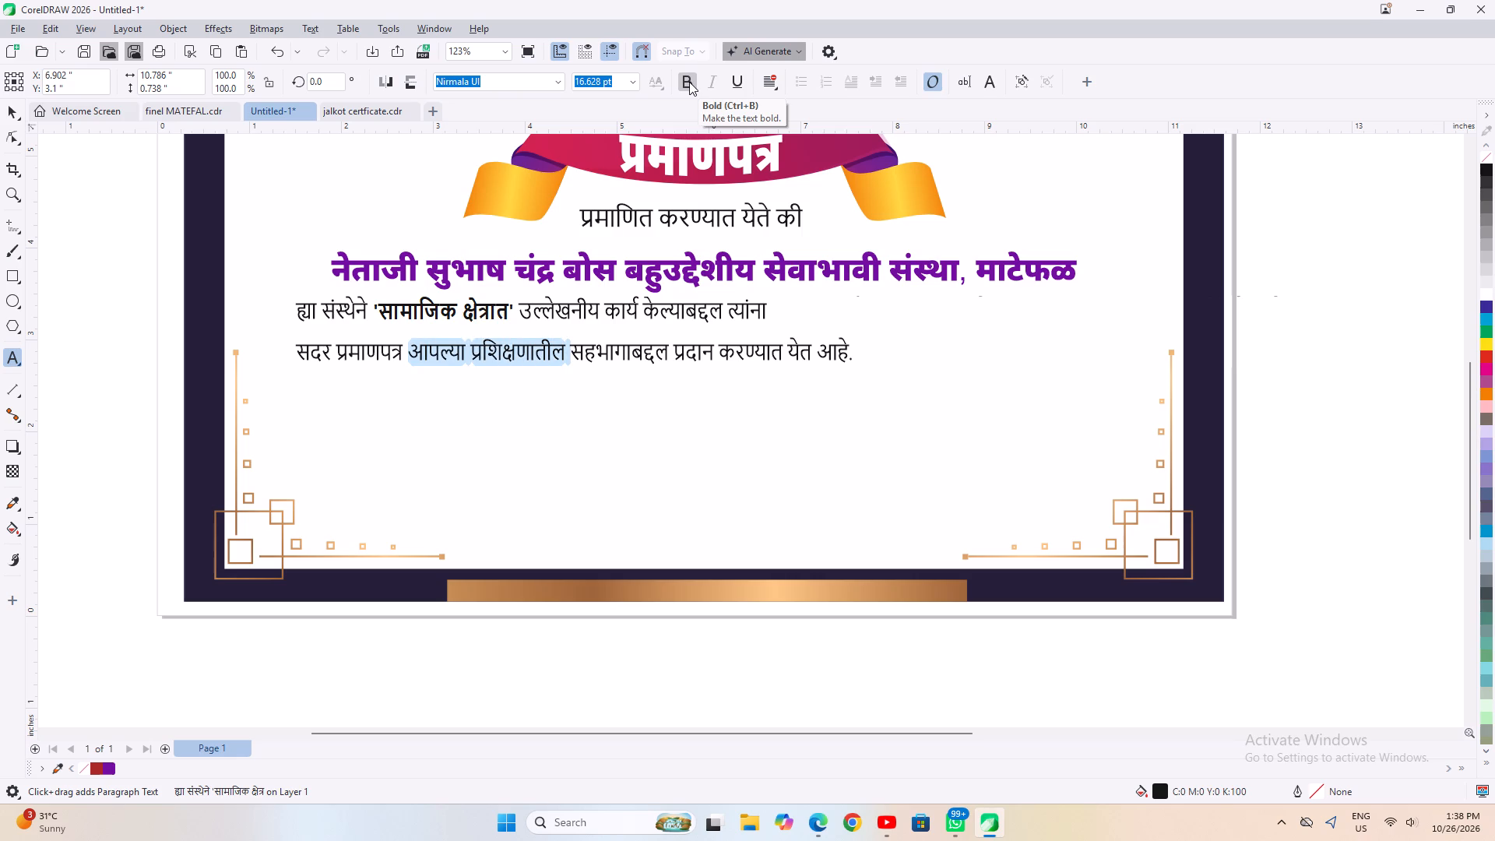
key("shift+Right")
key("shift+Right")
key("shift+Right")
key("shift+Right")
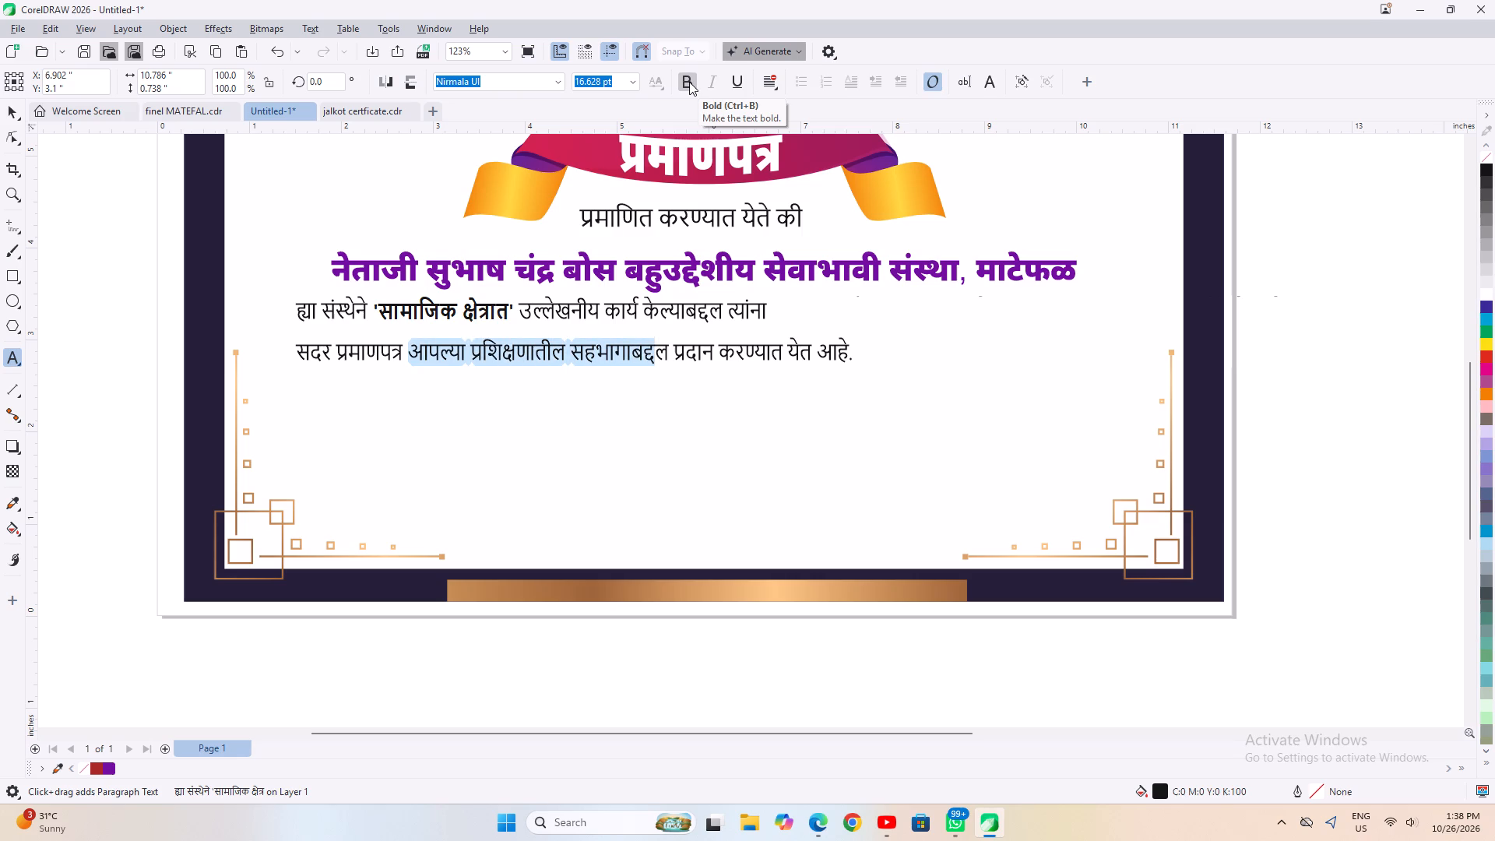
key("BackSpace")
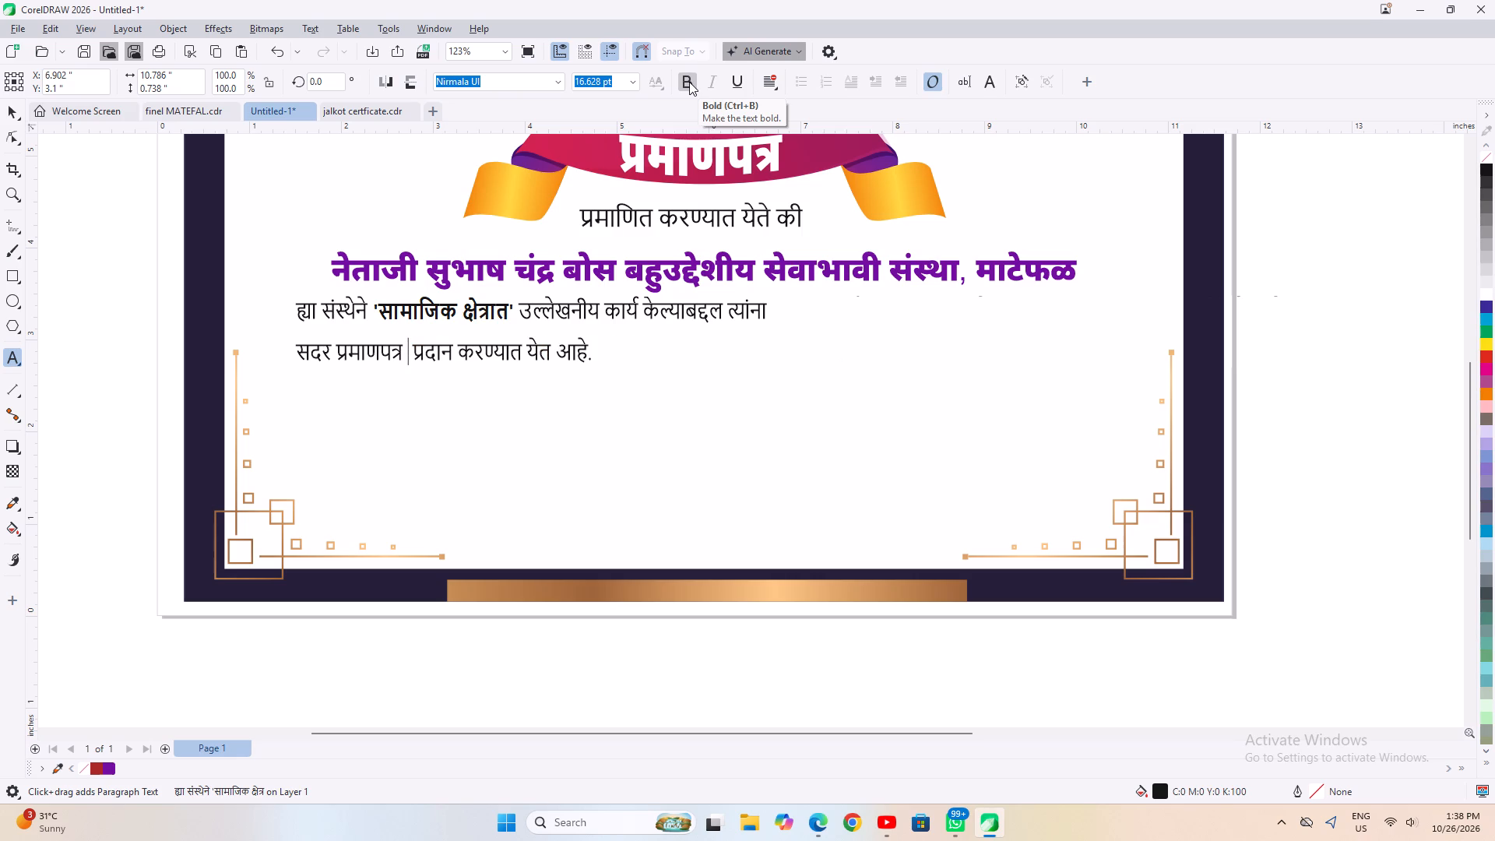
Centre-align all the text of the two-line body paragraph.
key("ctrl+a")
key("ctrl+e")
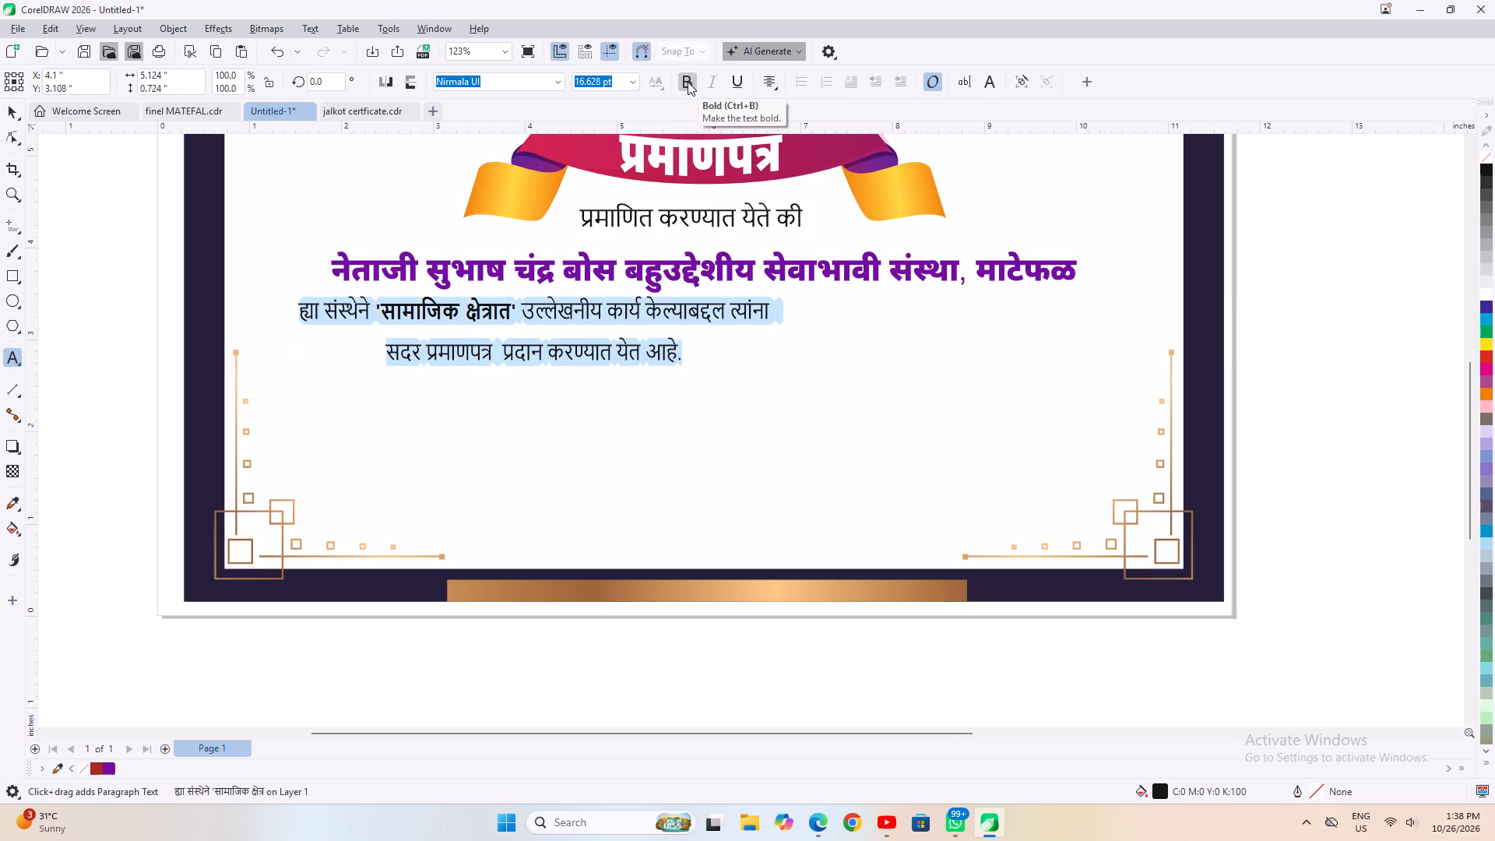
Tighten the line spacing of the body paragraph slightly so its second line sits closer to the first.
left_click(8, 140)
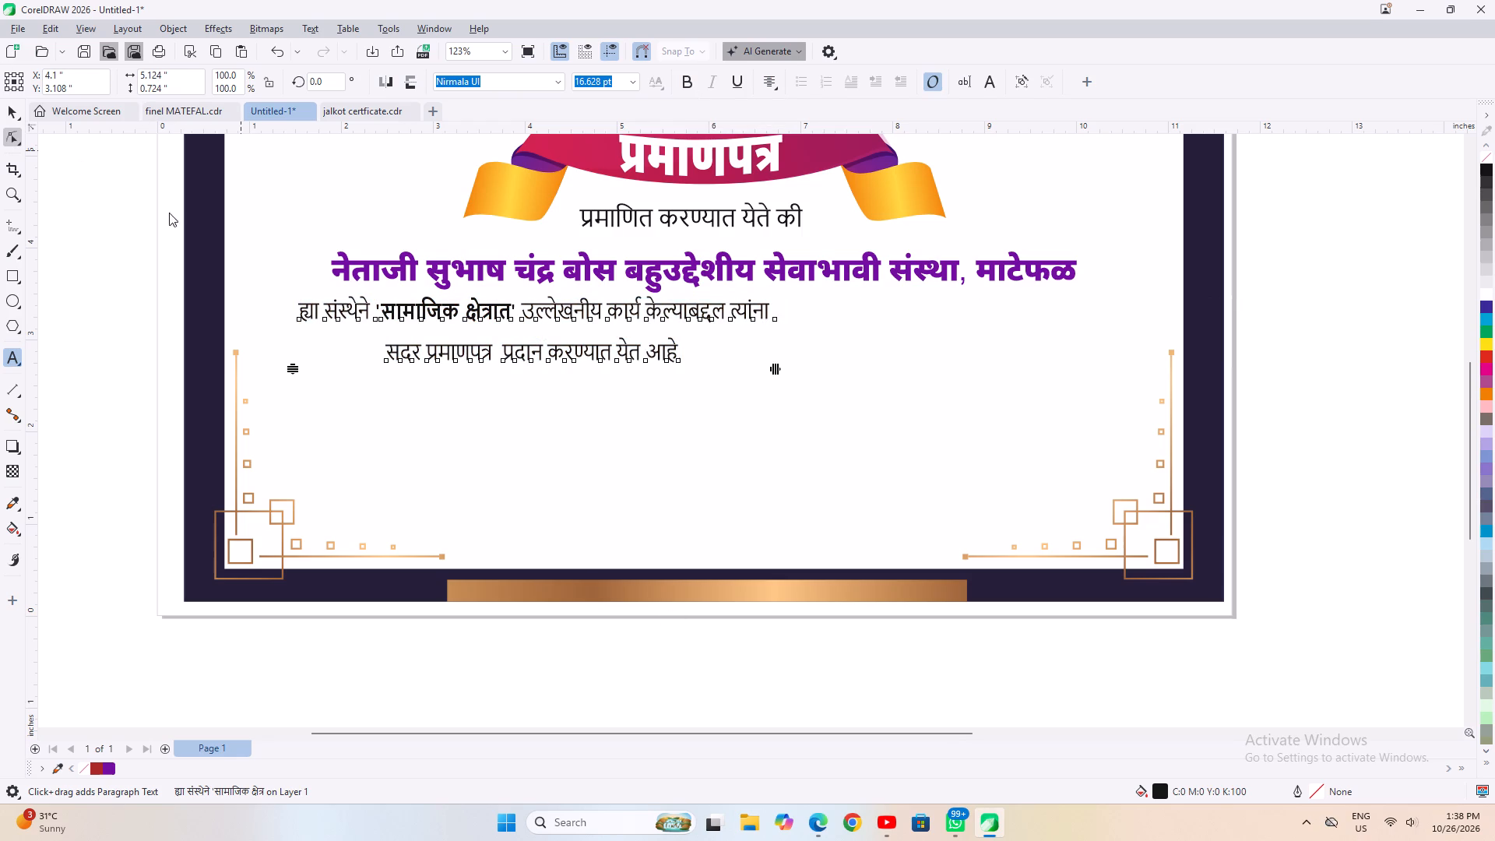
left_click_drag(294, 369, 294, 350)
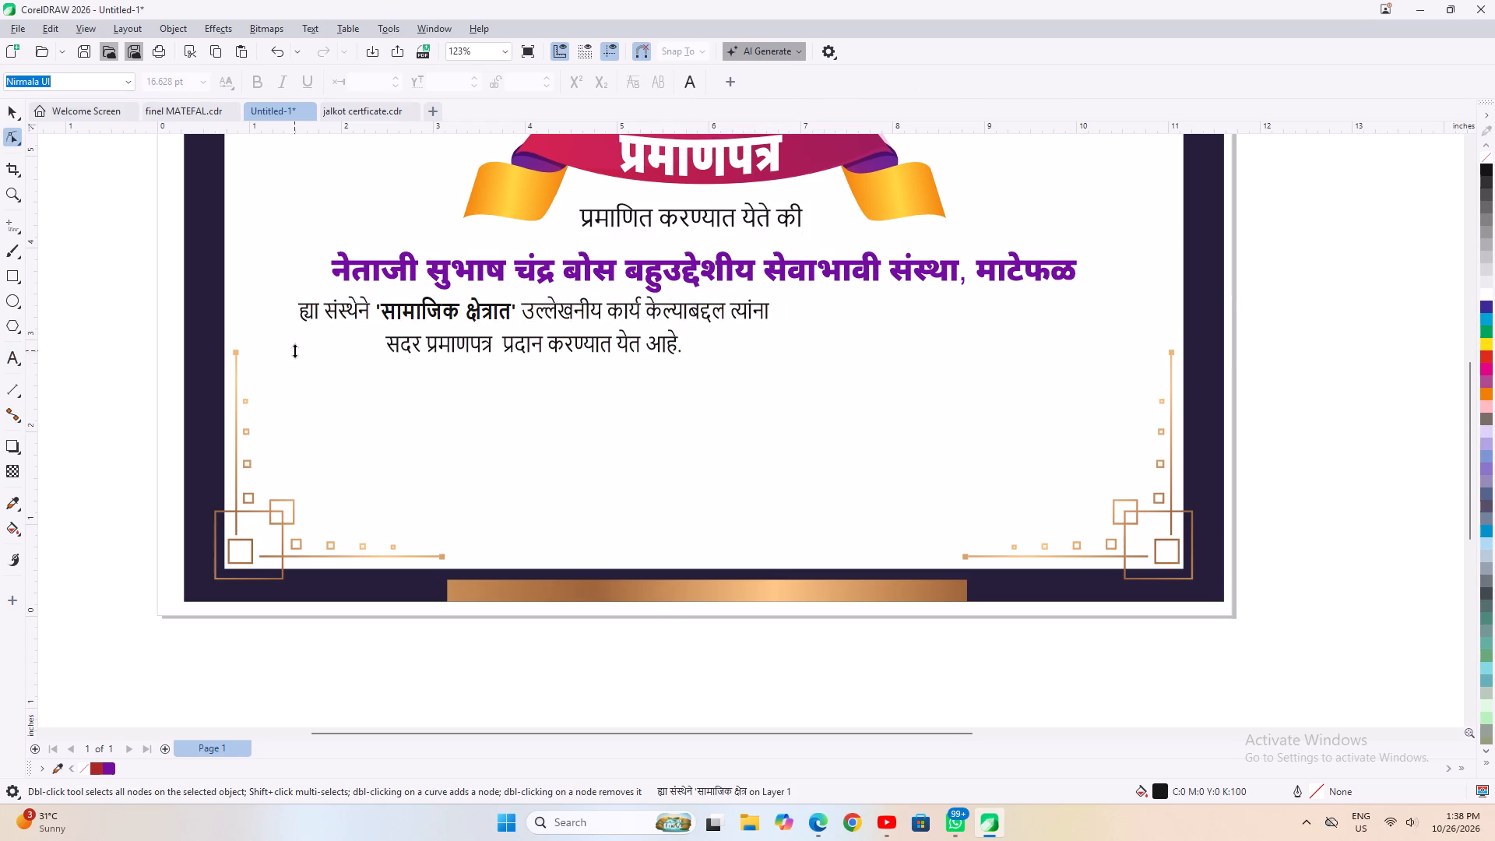
Centre the body paragraph horizontally under the purple organisation name line.
left_click(12, 115)
left_click(535, 272, "shift")
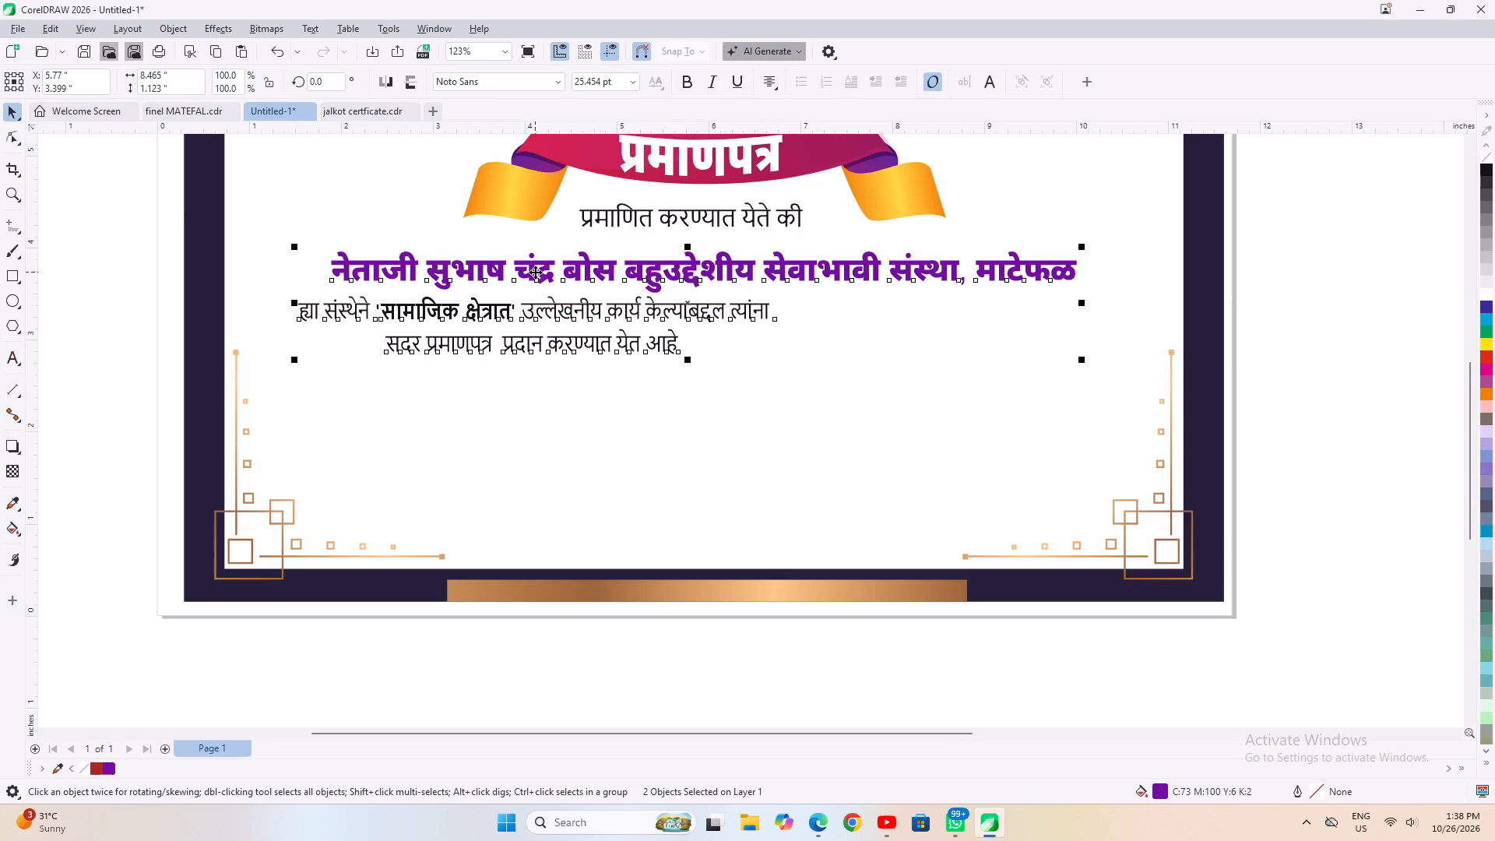
key("c")
key("c")
left_click(1273, 376)
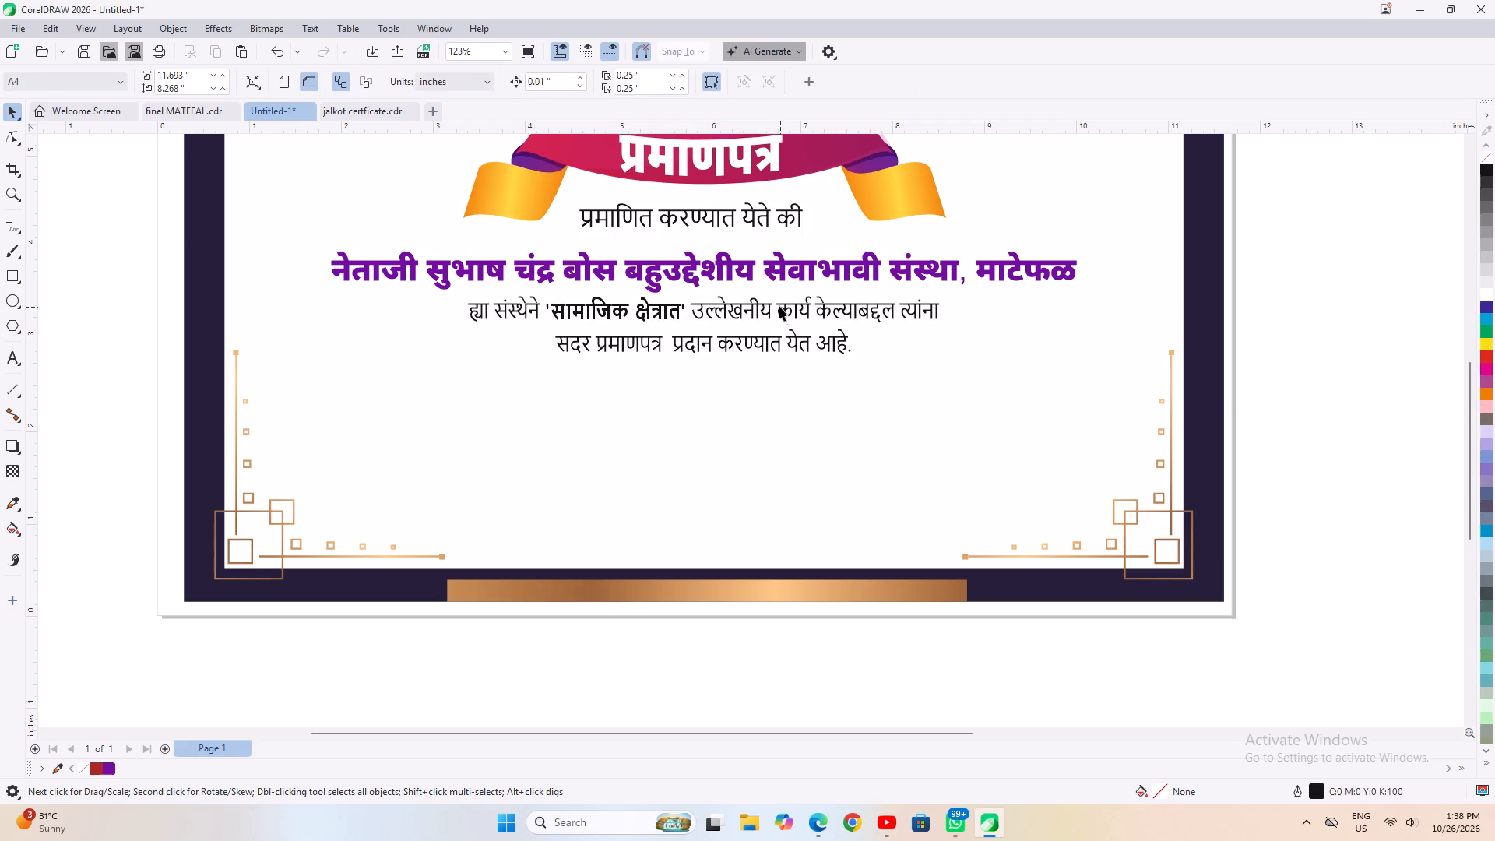
Stretch the body paragraph symmetrically to about 5.72 in wide and move it slightly down from the organisation name.
left_click(779, 306)
scroll(779, 306, "up", 1)
left_click_drag(969, 329, 1001, 337, "shift")
left_click_drag(693, 325, 693, 336)
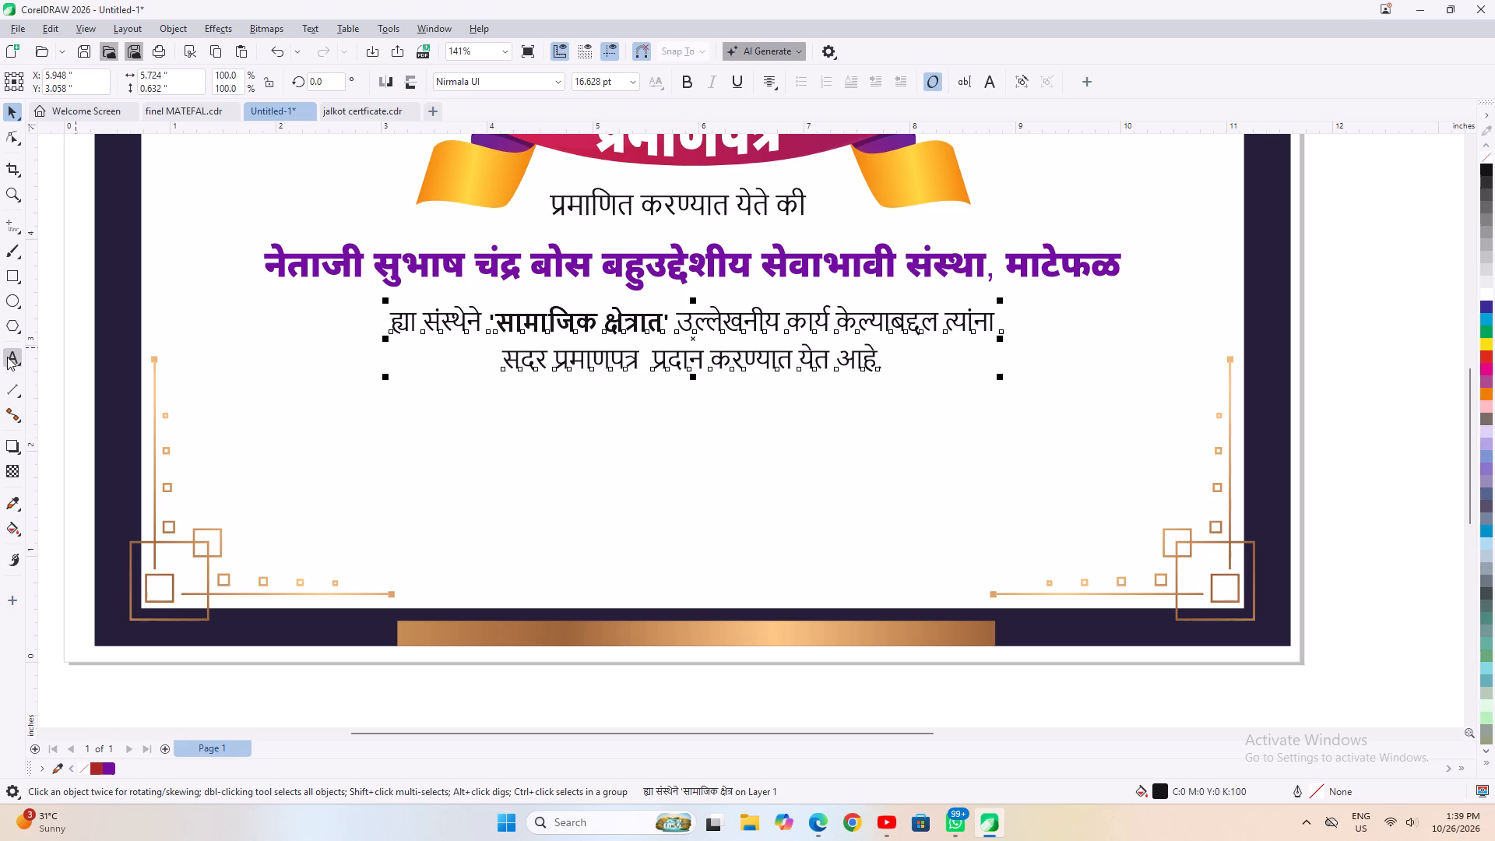
Remove the extra space before the word 'प्रदान' in the second line of the body paragraph.
left_click_drag(7, 357, 18, 361)
left_click(653, 358)
key("BackSpace")
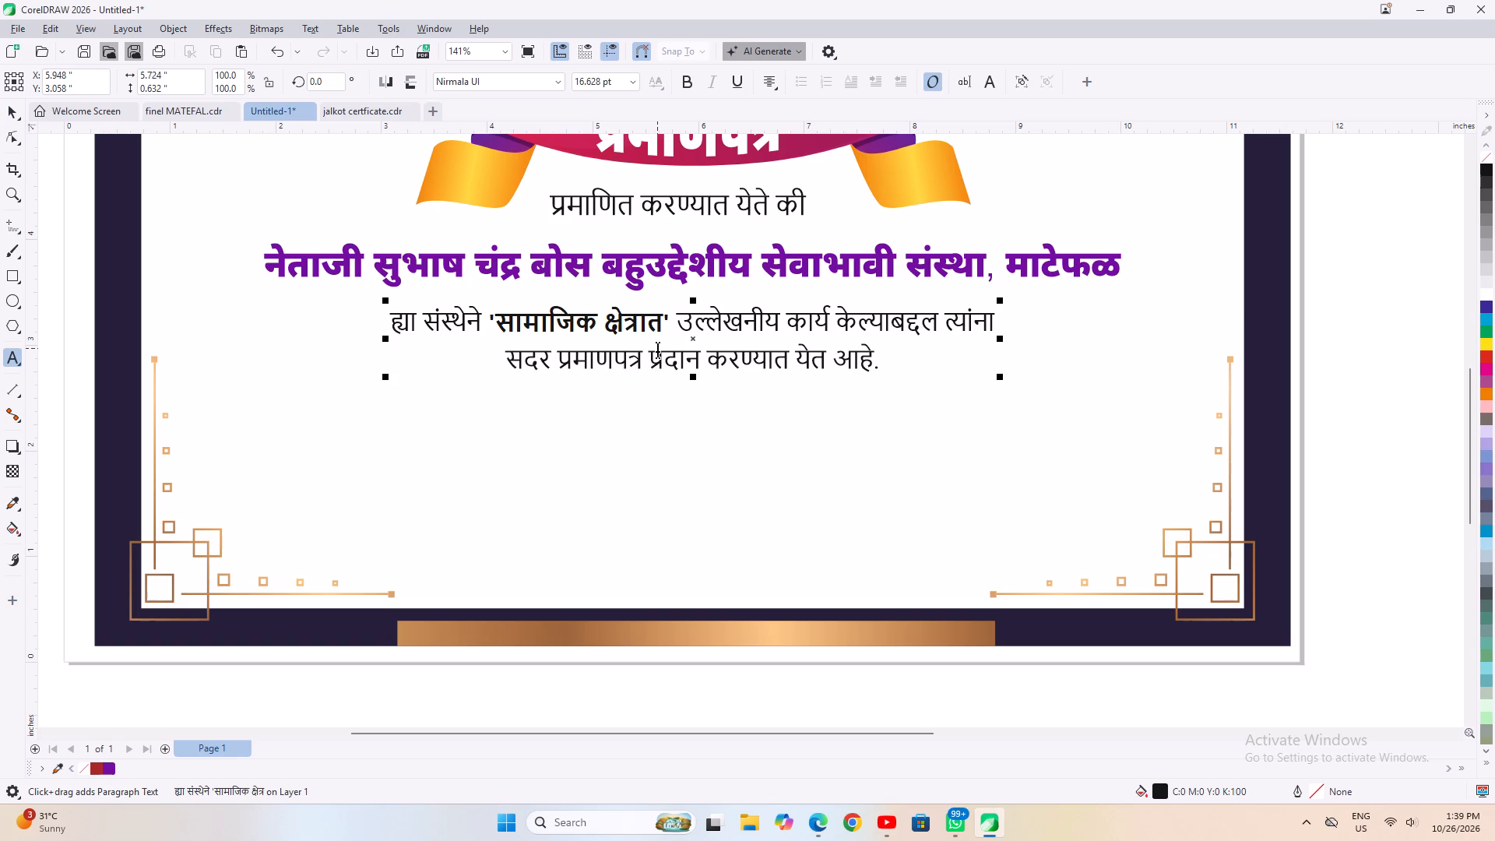
left_click(657, 348)
Copy the entire text of the two-line body paragraph and switch to a new Chrome window.
left_click(483, 318)
key("ctrl+a")
key("ctrl+c")
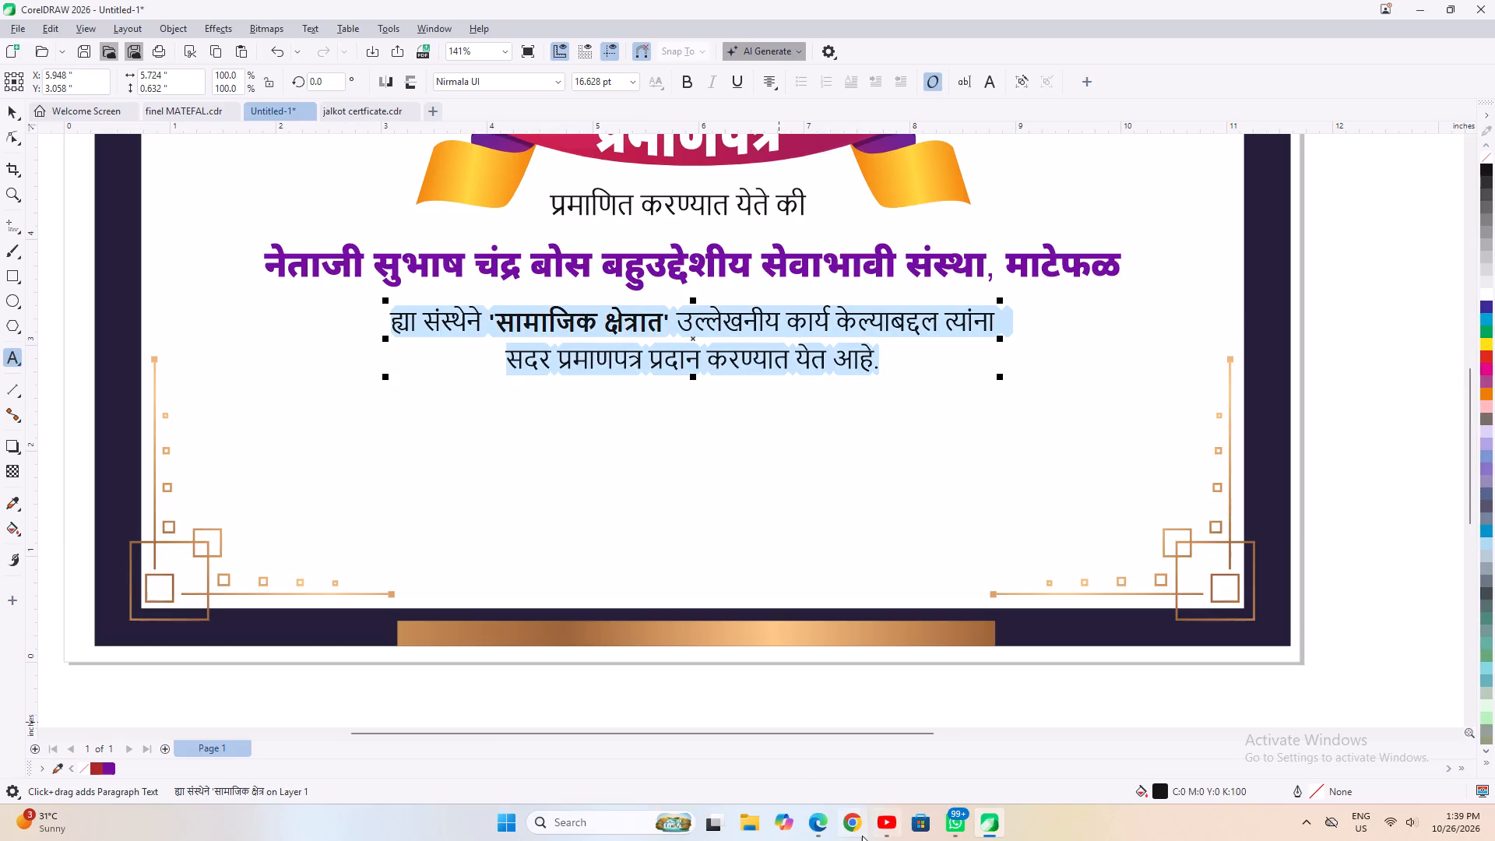
left_click(861, 836)
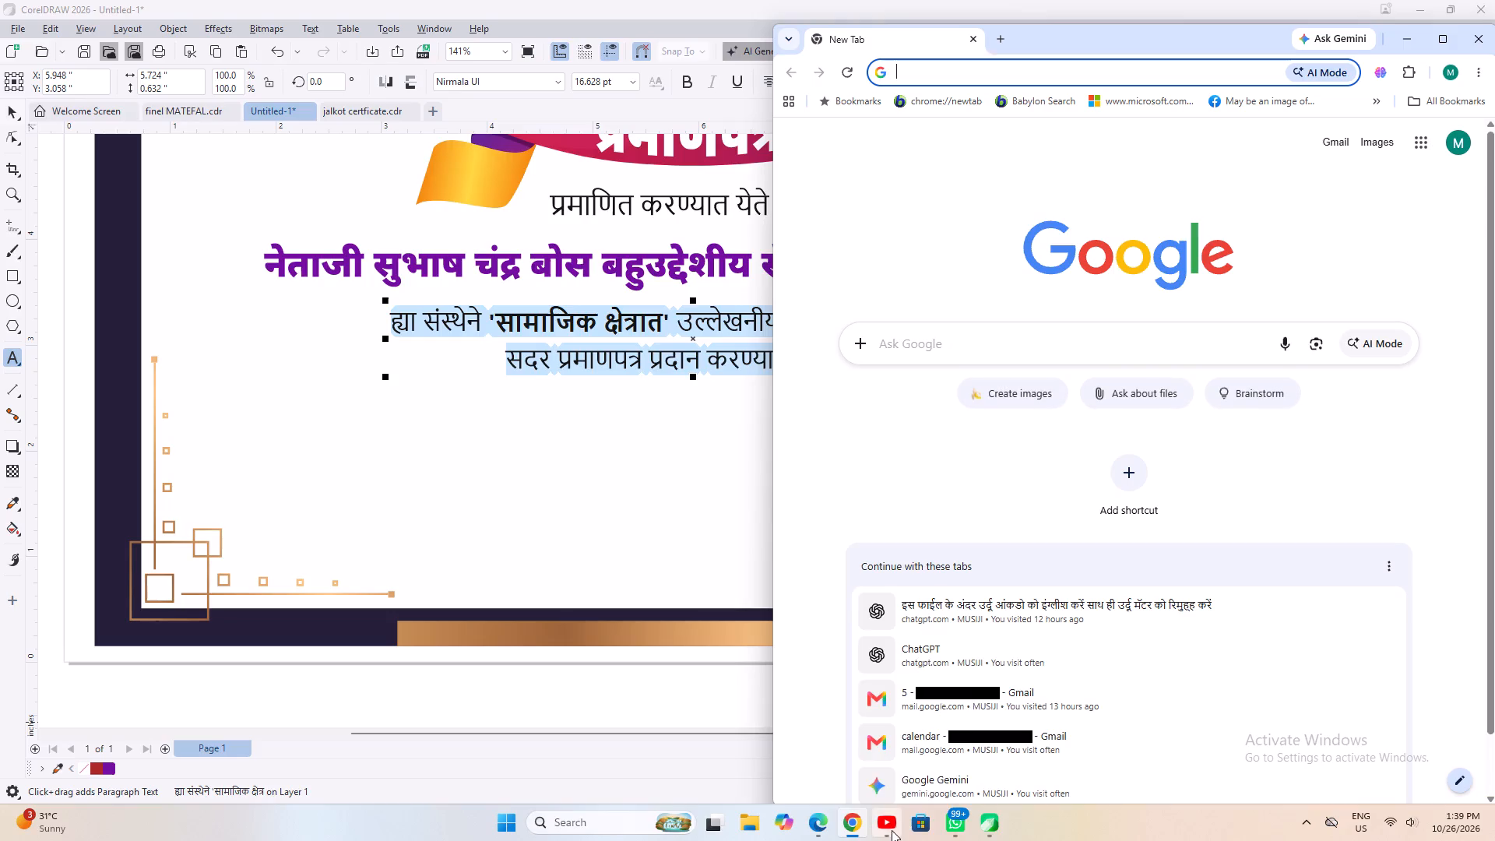
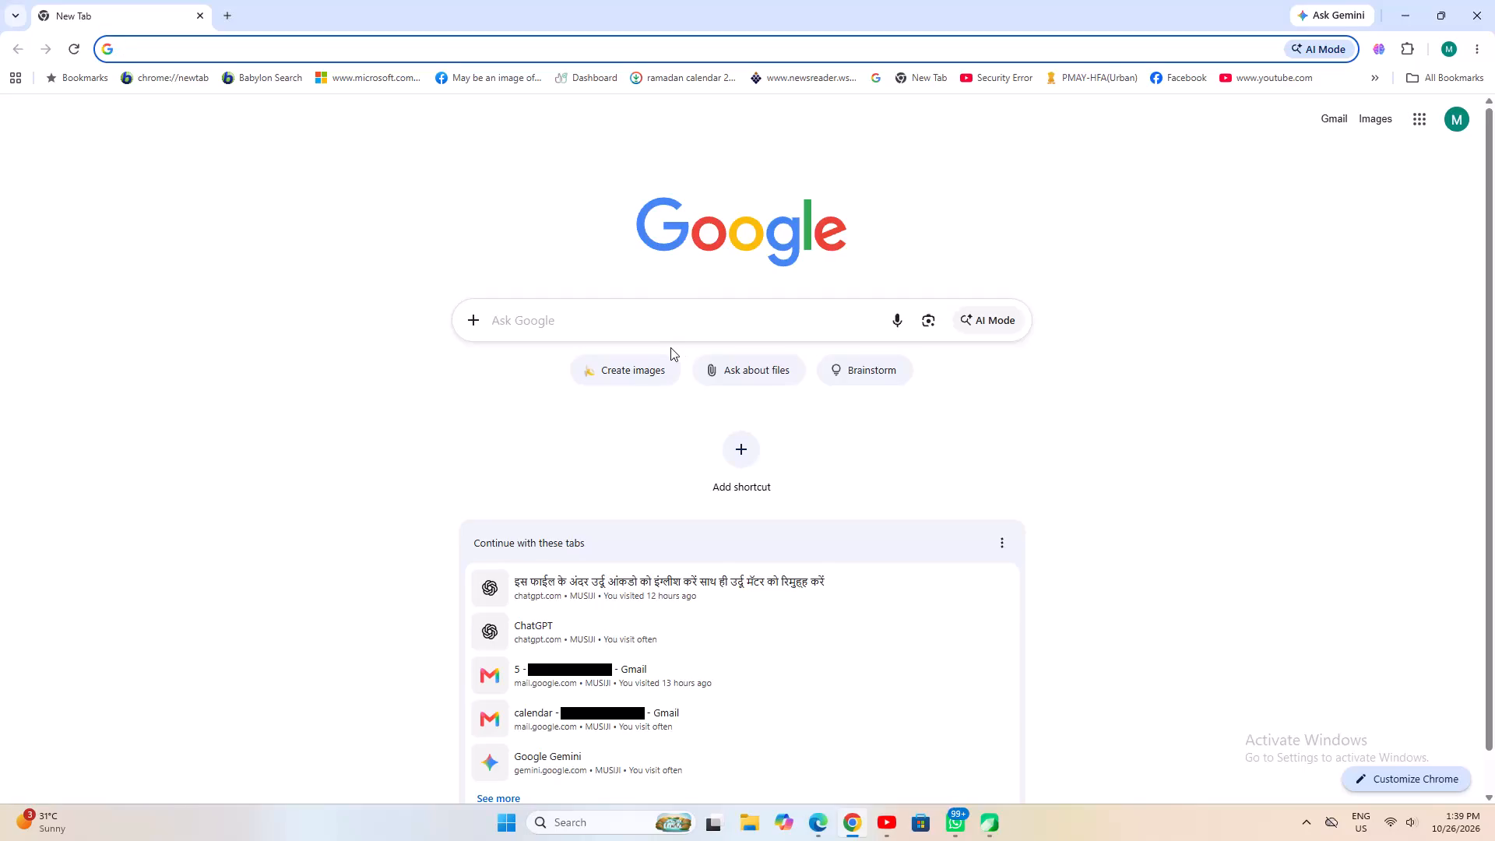
Paste the copied text as a Google query in Chrome, followed by a space.
left_click(637, 314)
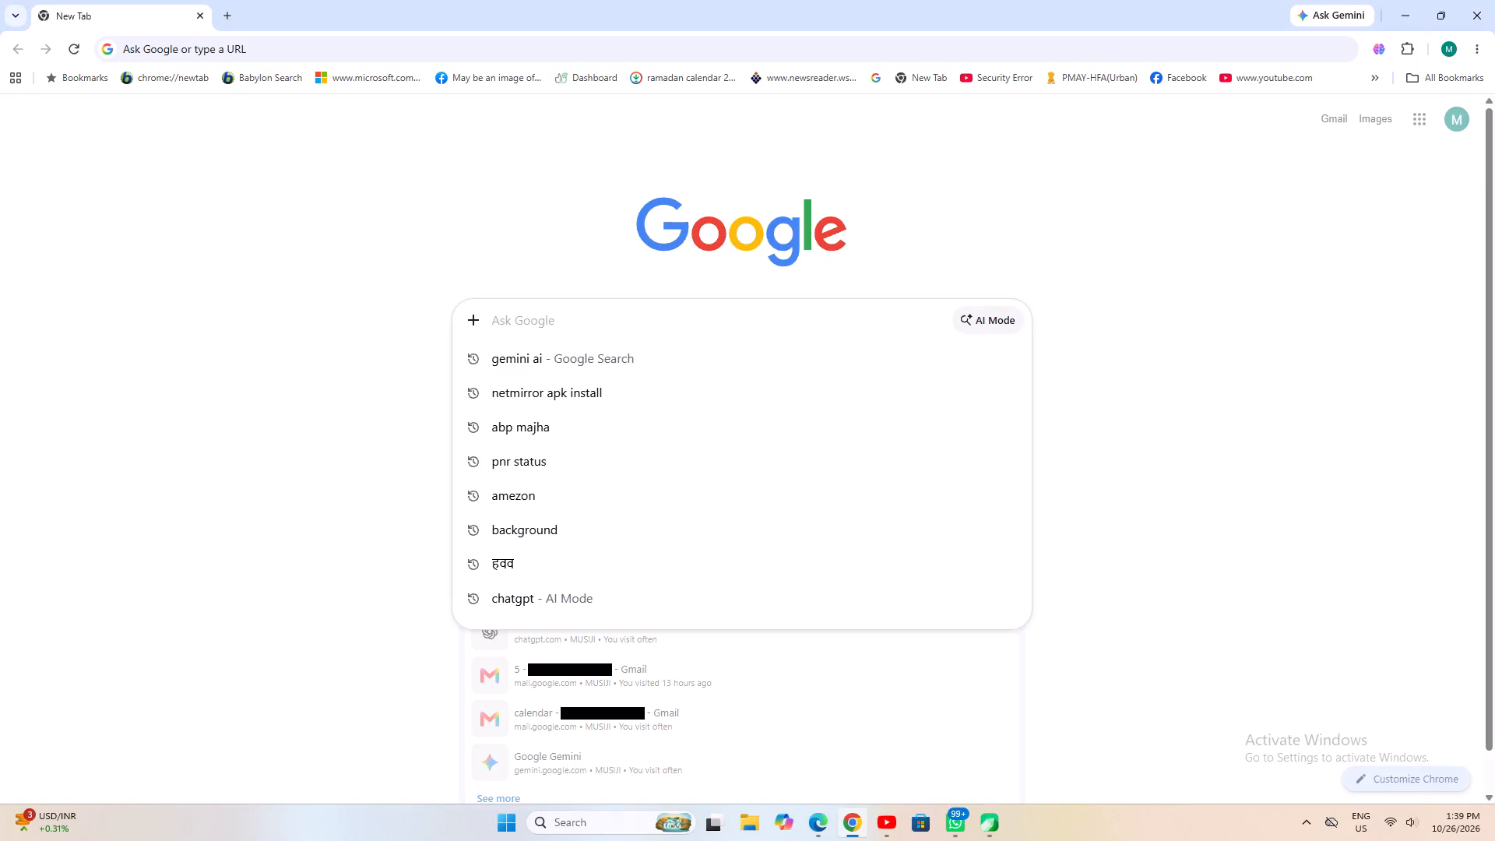
key("ctrl+v")
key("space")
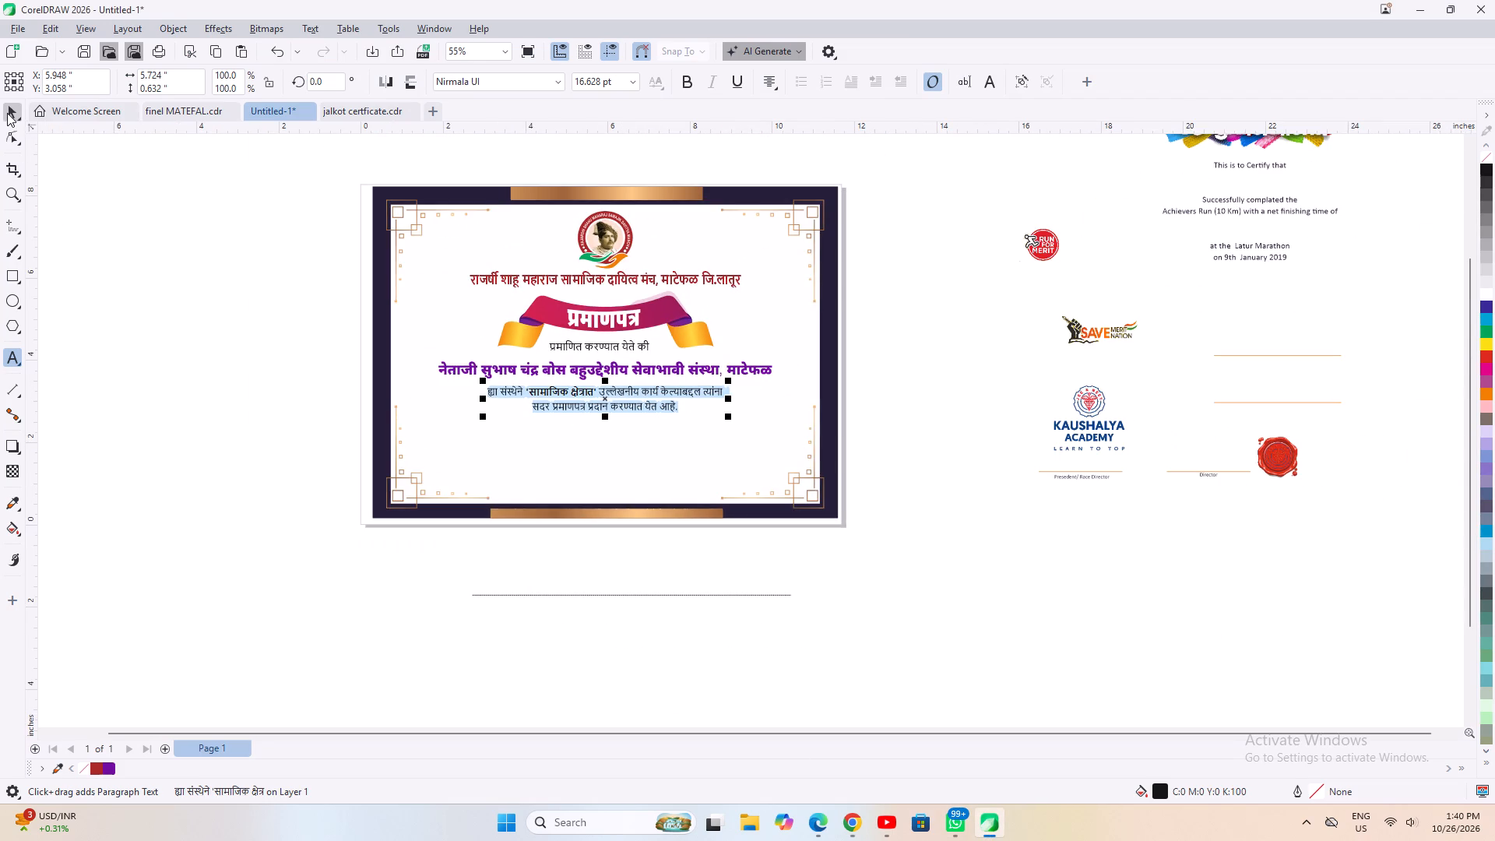
left_click(195, 385)
left_click(356, 114)
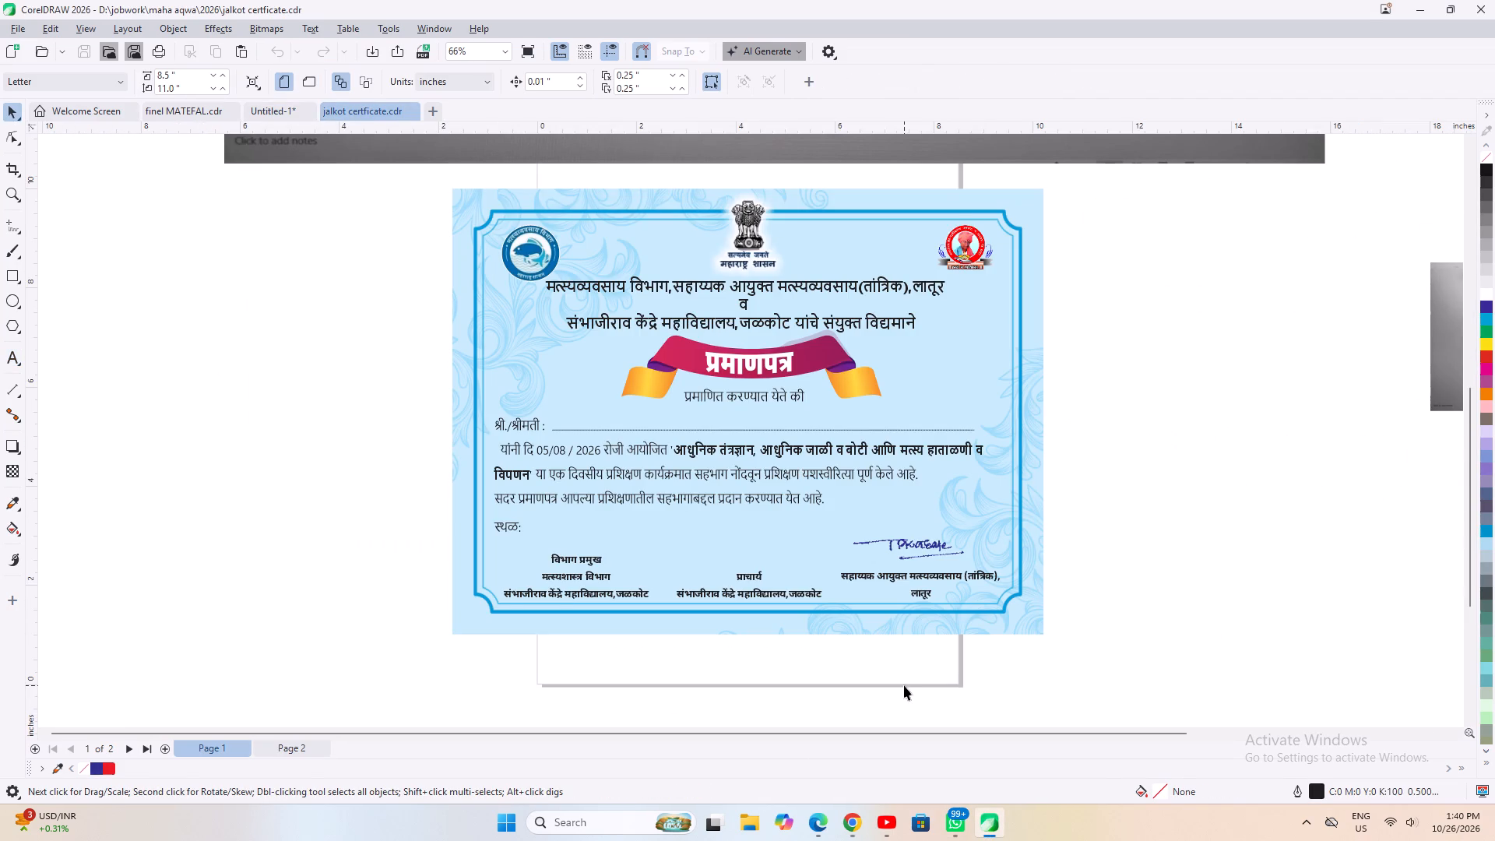
left_click_drag(1110, 509, 813, 607)
left_click(1167, 614)
left_click(37, 50)
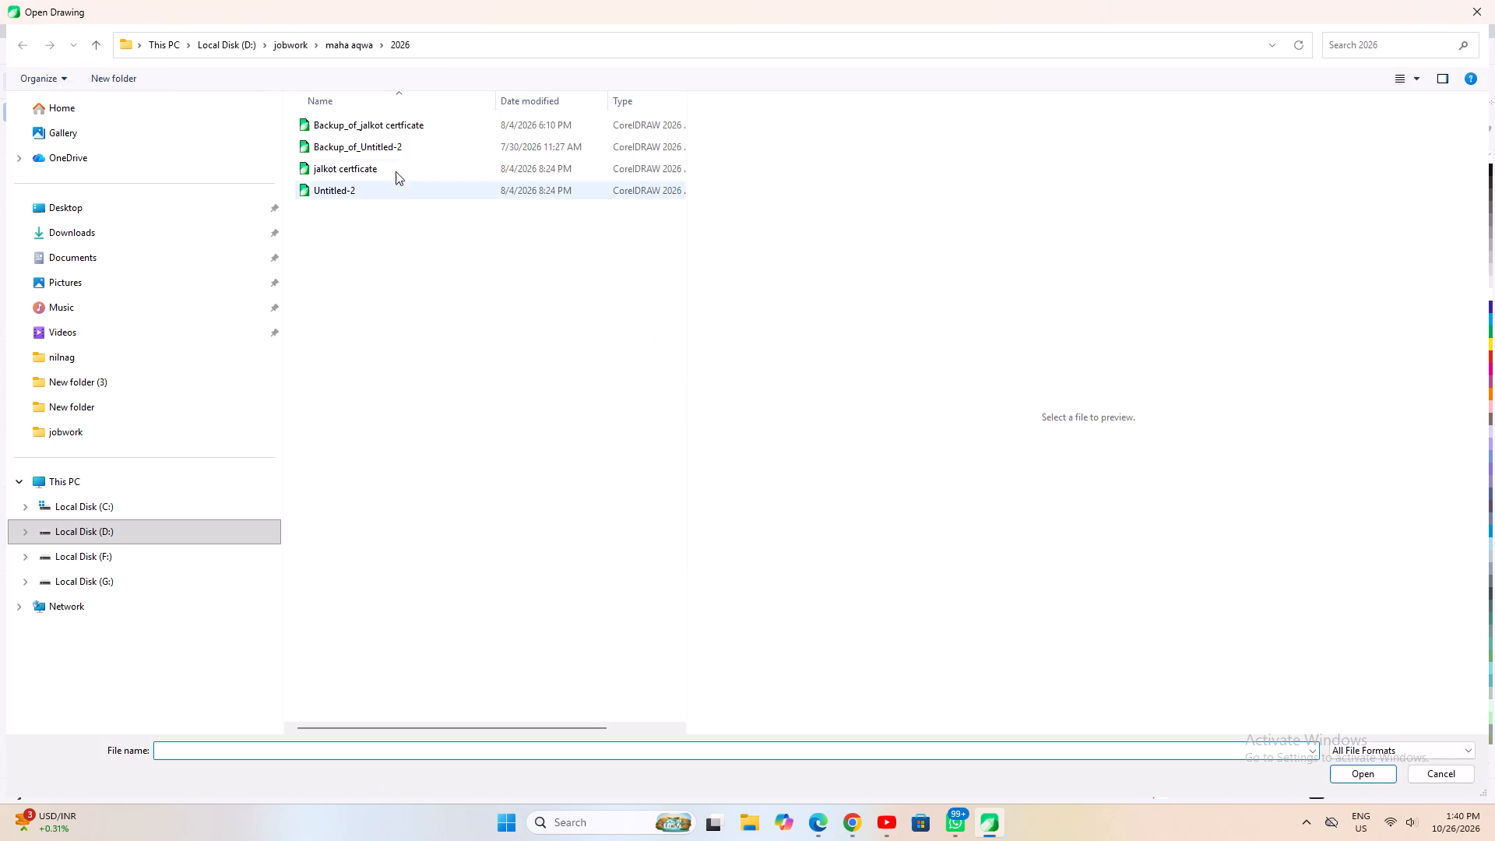
left_click(389, 167)
left_click(382, 145)
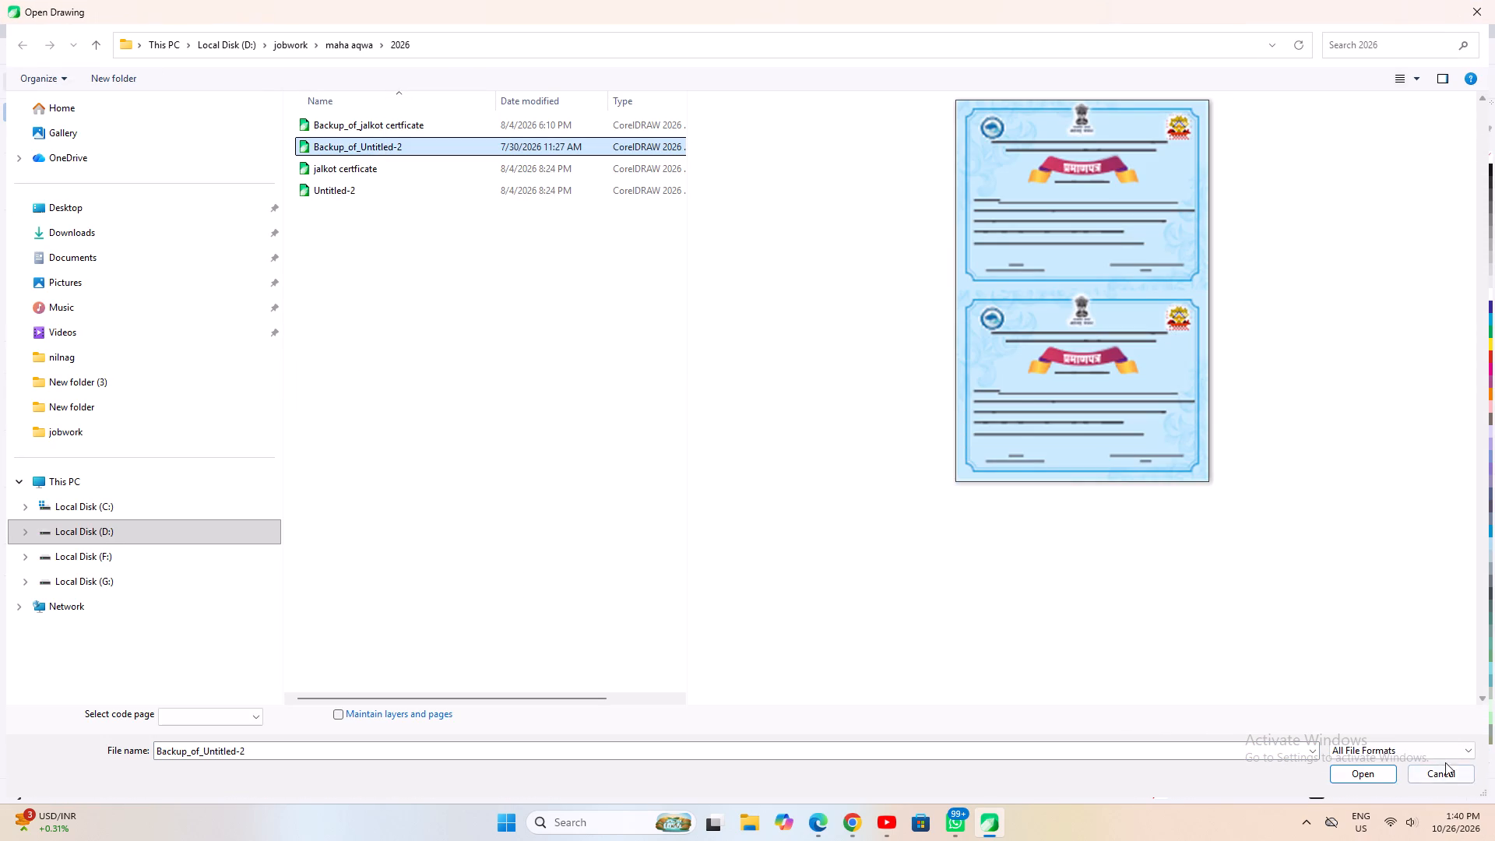
left_click(1443, 772)
left_click(1216, 567)
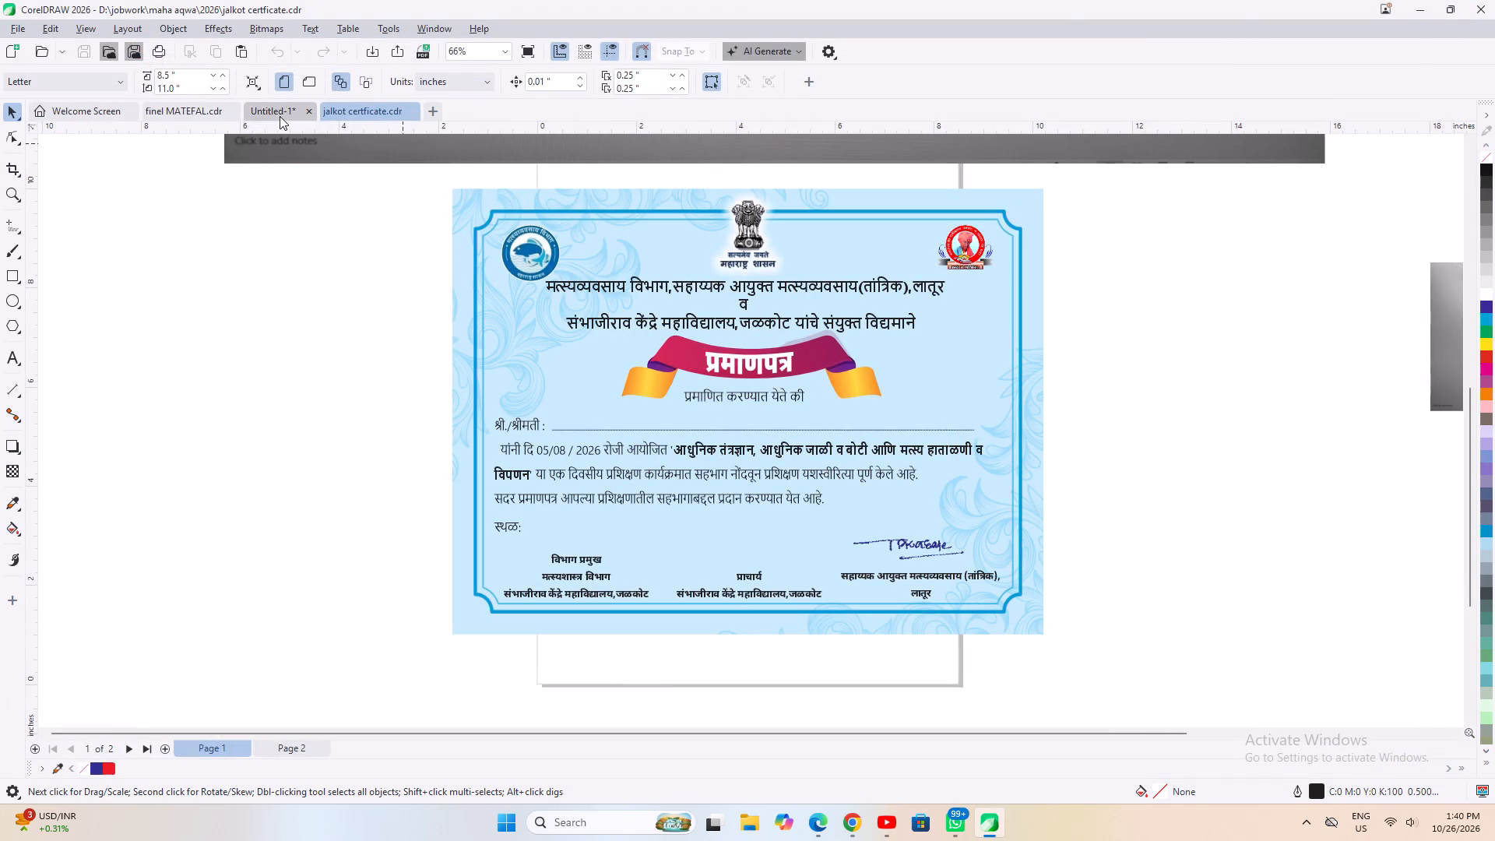
Return to Untitled-1, move the Director signature line and label onto the certificate below the body paragraph, and bring them to the front.
left_click(279, 116)
scroll(617, 424, "up", 2)
left_click(575, 384)
scroll(575, 384, "up", 2)
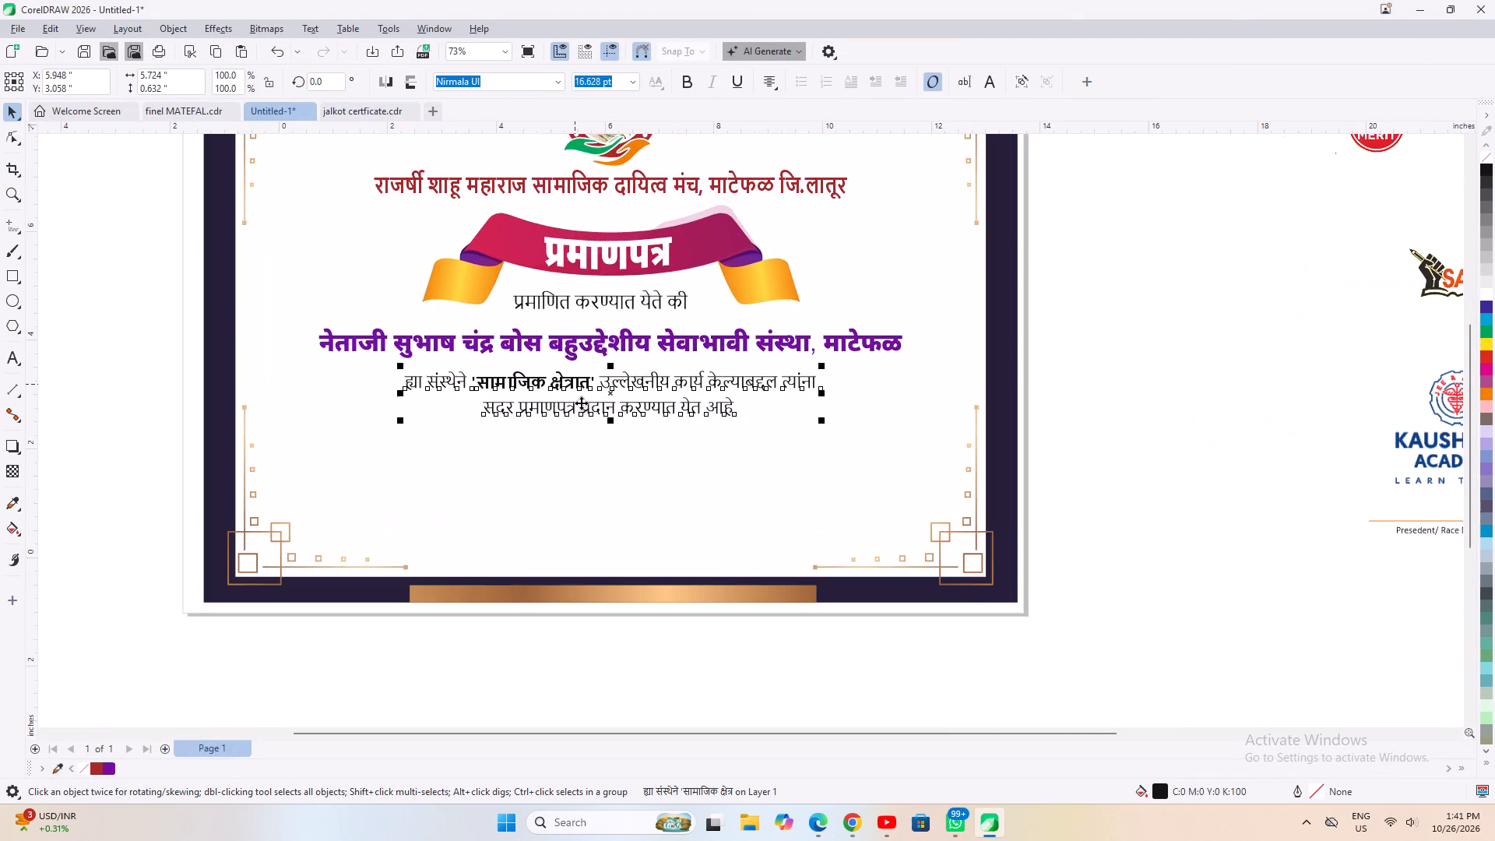
scroll(593, 428, "up", 1)
scroll(586, 414, "down", 3)
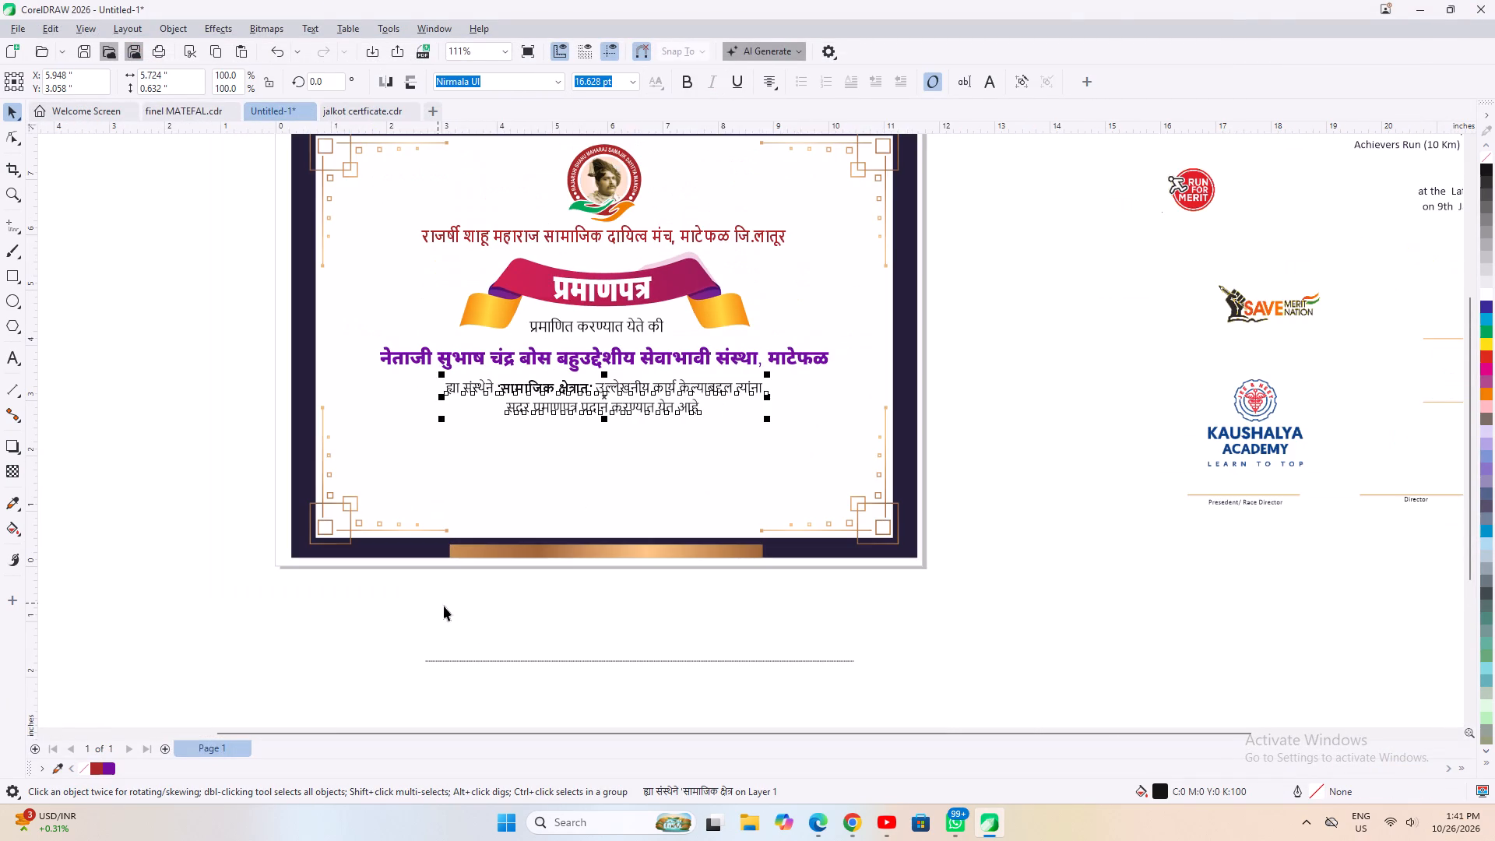
scroll(642, 611, "down", 1)
scroll(1254, 570, "up", 1)
left_click(971, 590)
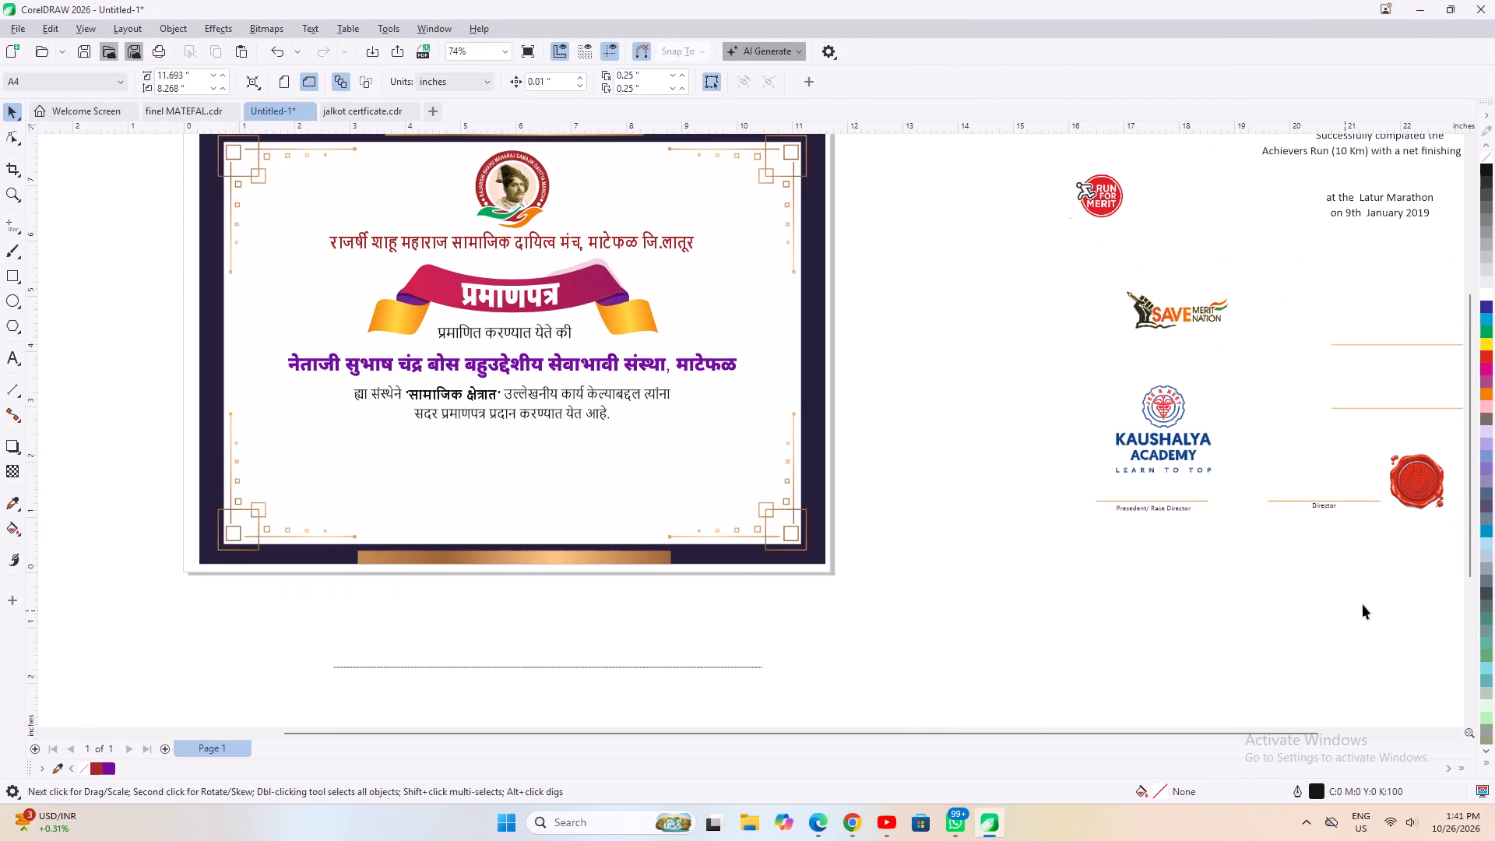
left_click_drag(1222, 571, 1411, 472)
left_click_drag(1334, 505, 491, 513)
scroll(517, 533, "up", 3)
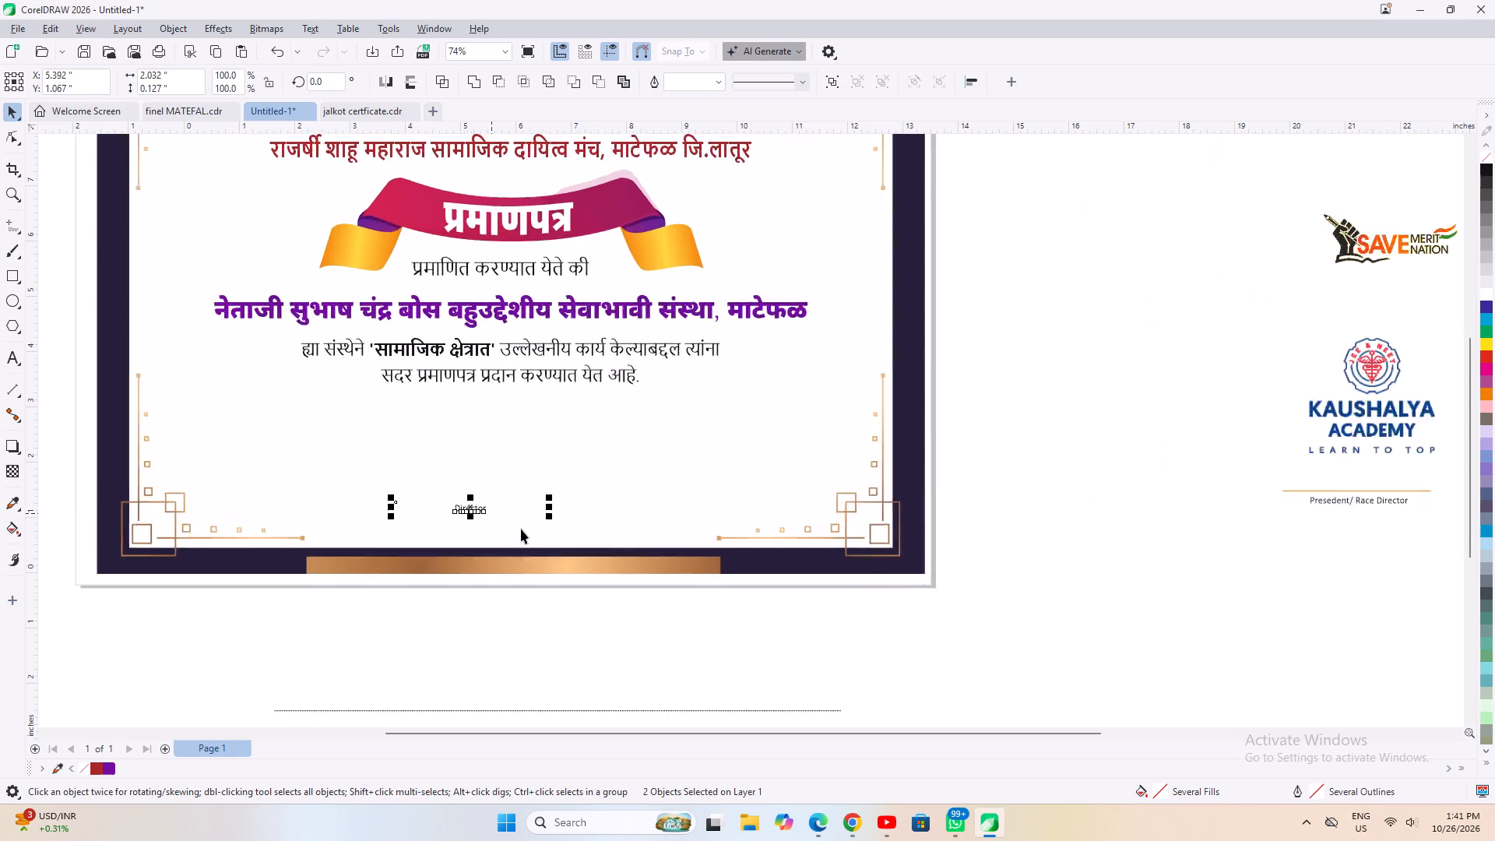
scroll(521, 529, "up", 4)
key("shift+Page_Up")
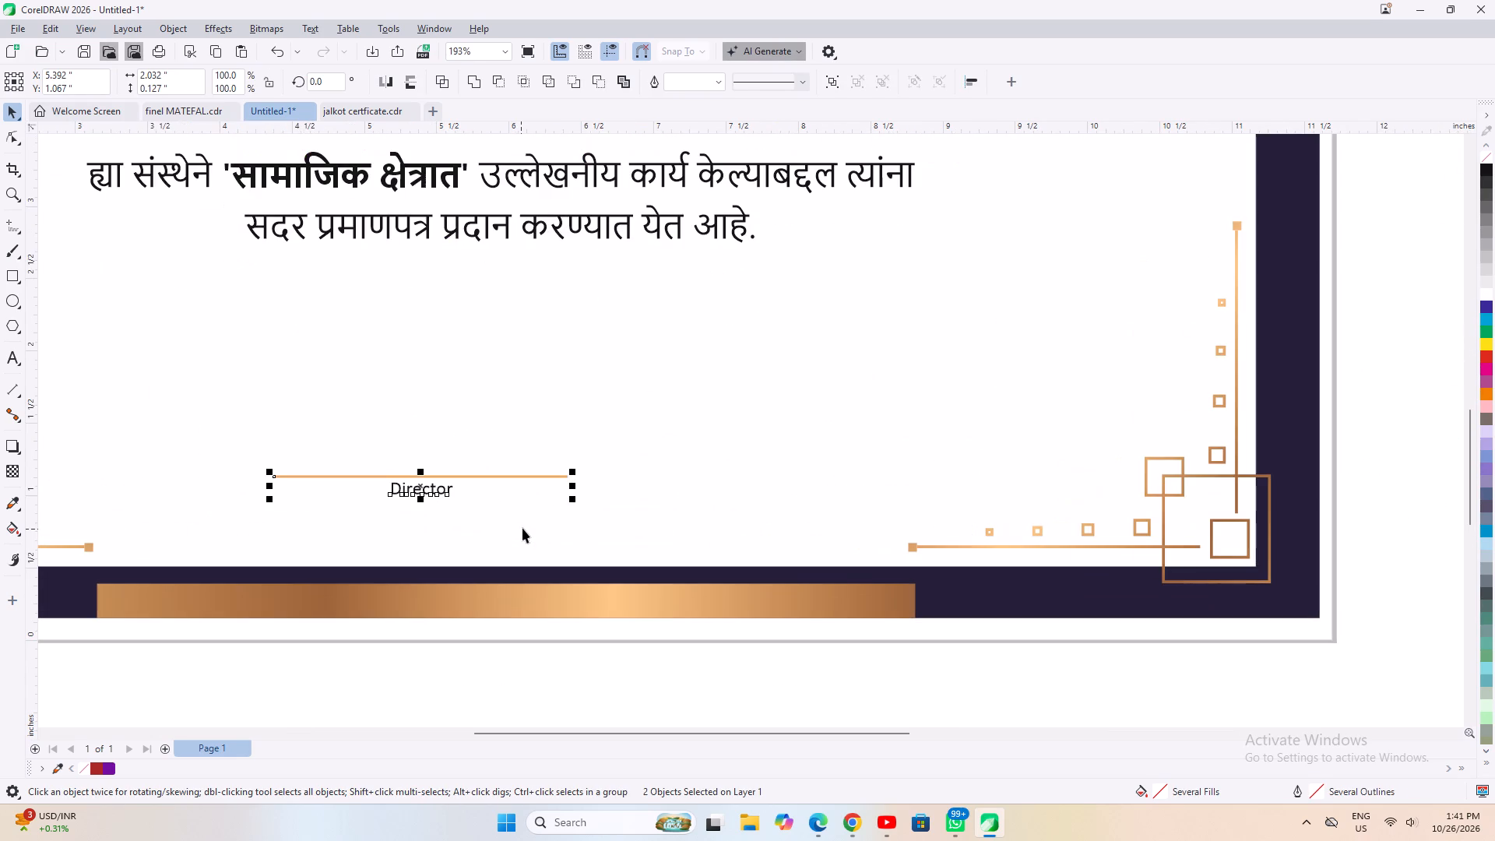
Enlarge the Director signature line and label to about 2.96 in wide and centre them near the certificate's bottom edge.
left_click_drag(574, 498, 649, 549, "shift")
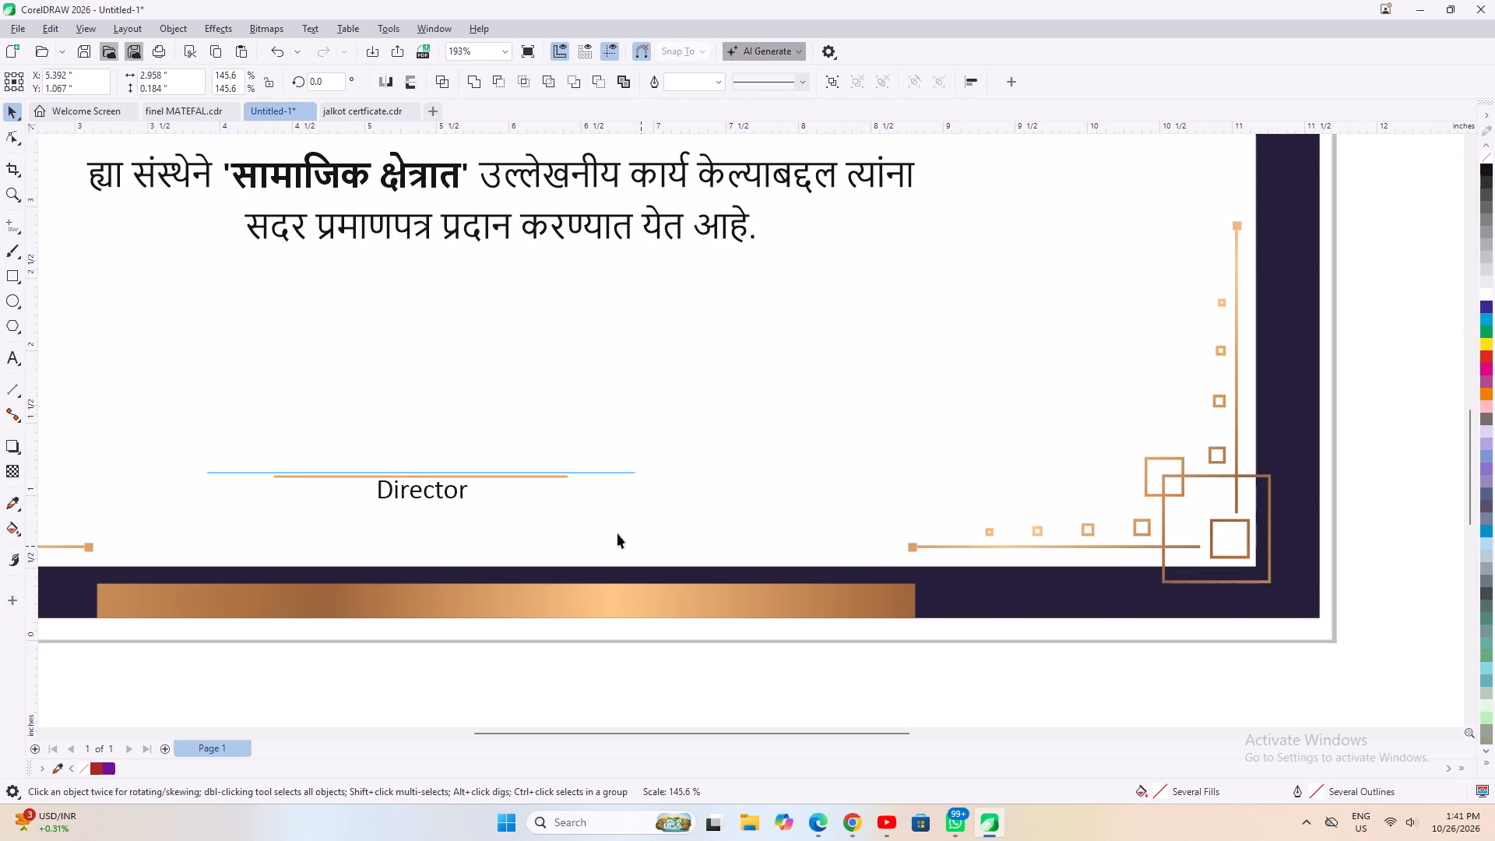
left_click_drag(423, 473, 486, 481)
scroll(527, 420, "down", 6)
left_click(499, 578)
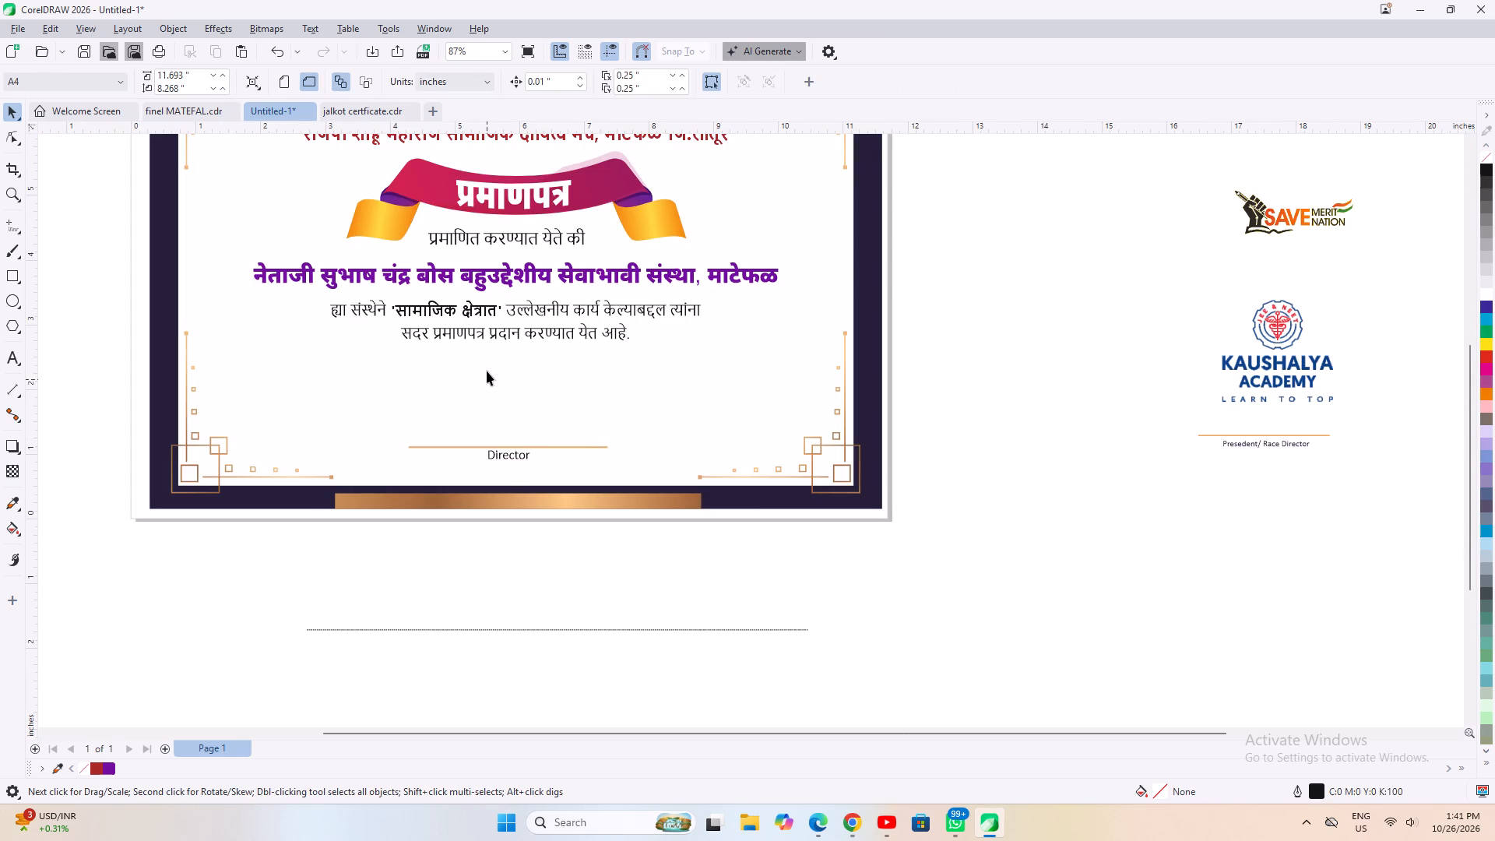
Create a separate text object reading अध्यक्ष below the page, using the body paragraph's Nirmala UI formatting.
left_click(484, 337)
key("space")
left_click_drag(441, 333, 575, 332)
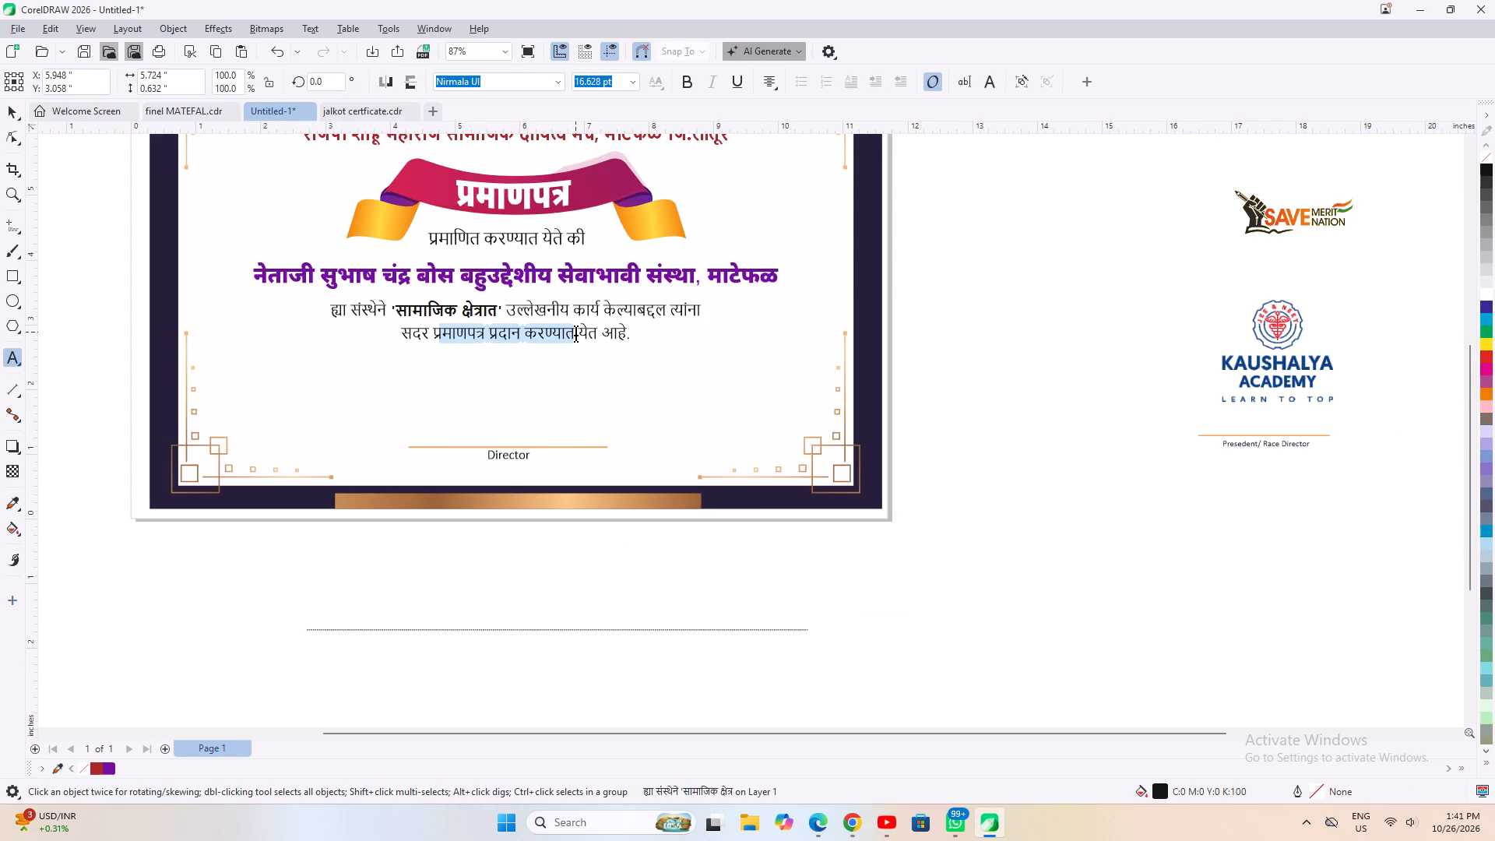
key("ctrl+c")
left_click(402, 586)
key("ctrl+v")
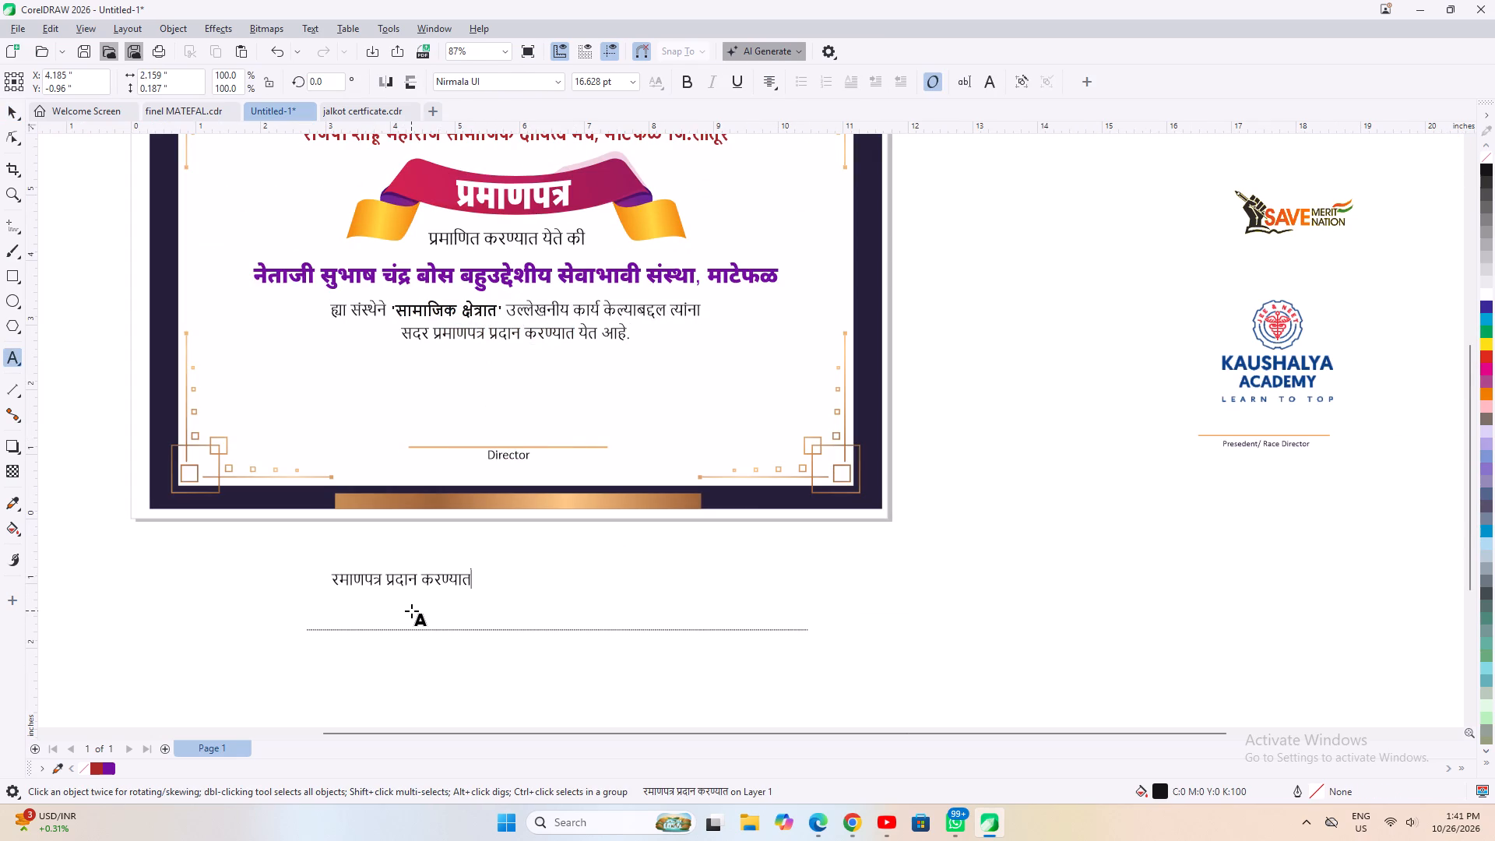
key("ctrl+a")
type("V/`;{")
key("space")
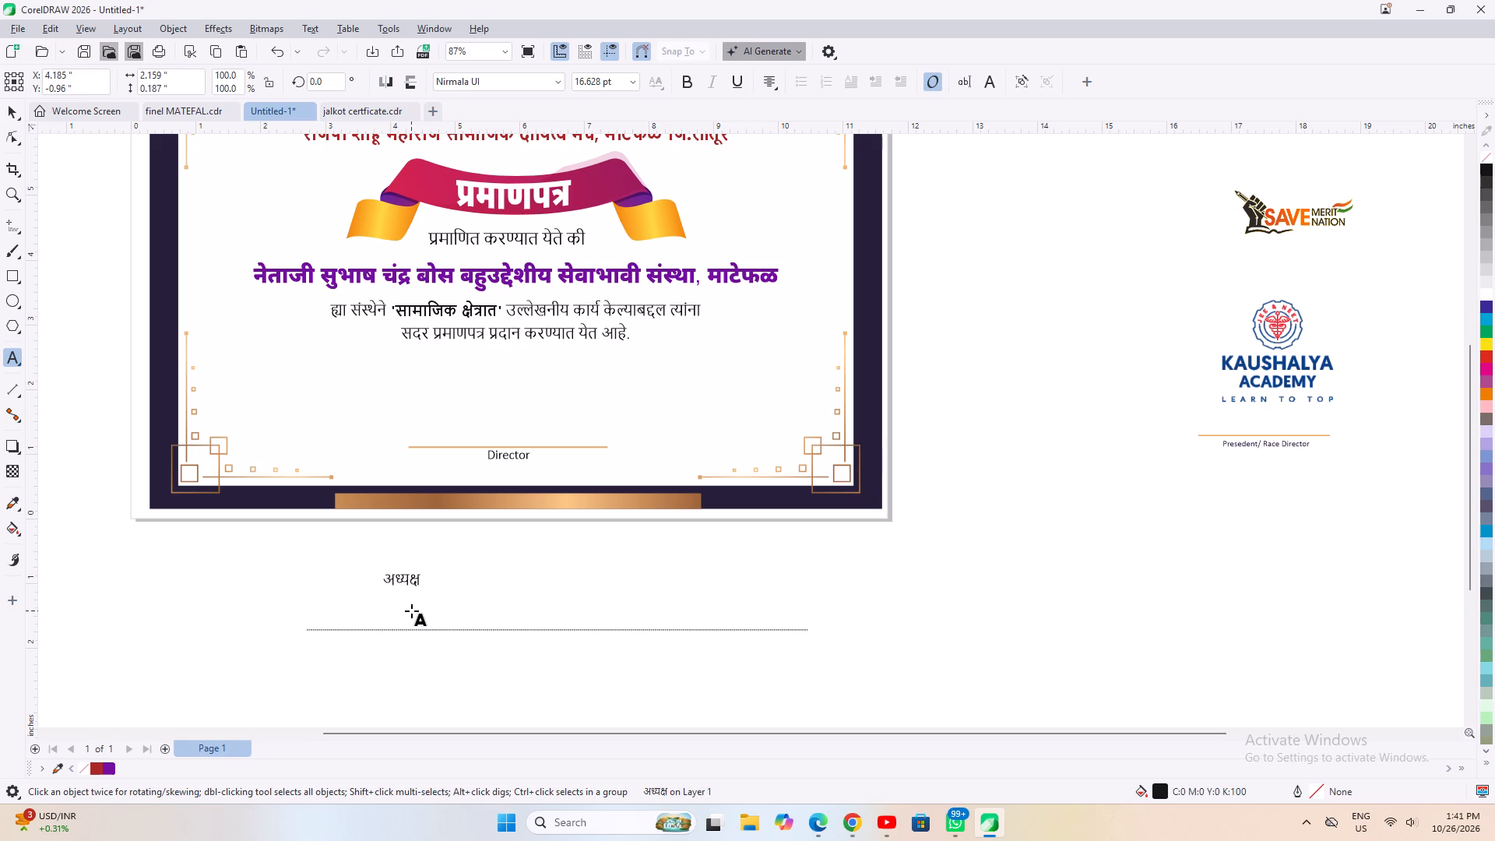
Replace the Director label with the अध्यक्ष text, centring it beneath the signature line.
left_click(5, 114)
left_click(518, 459, "ctrl")
key("Delete")
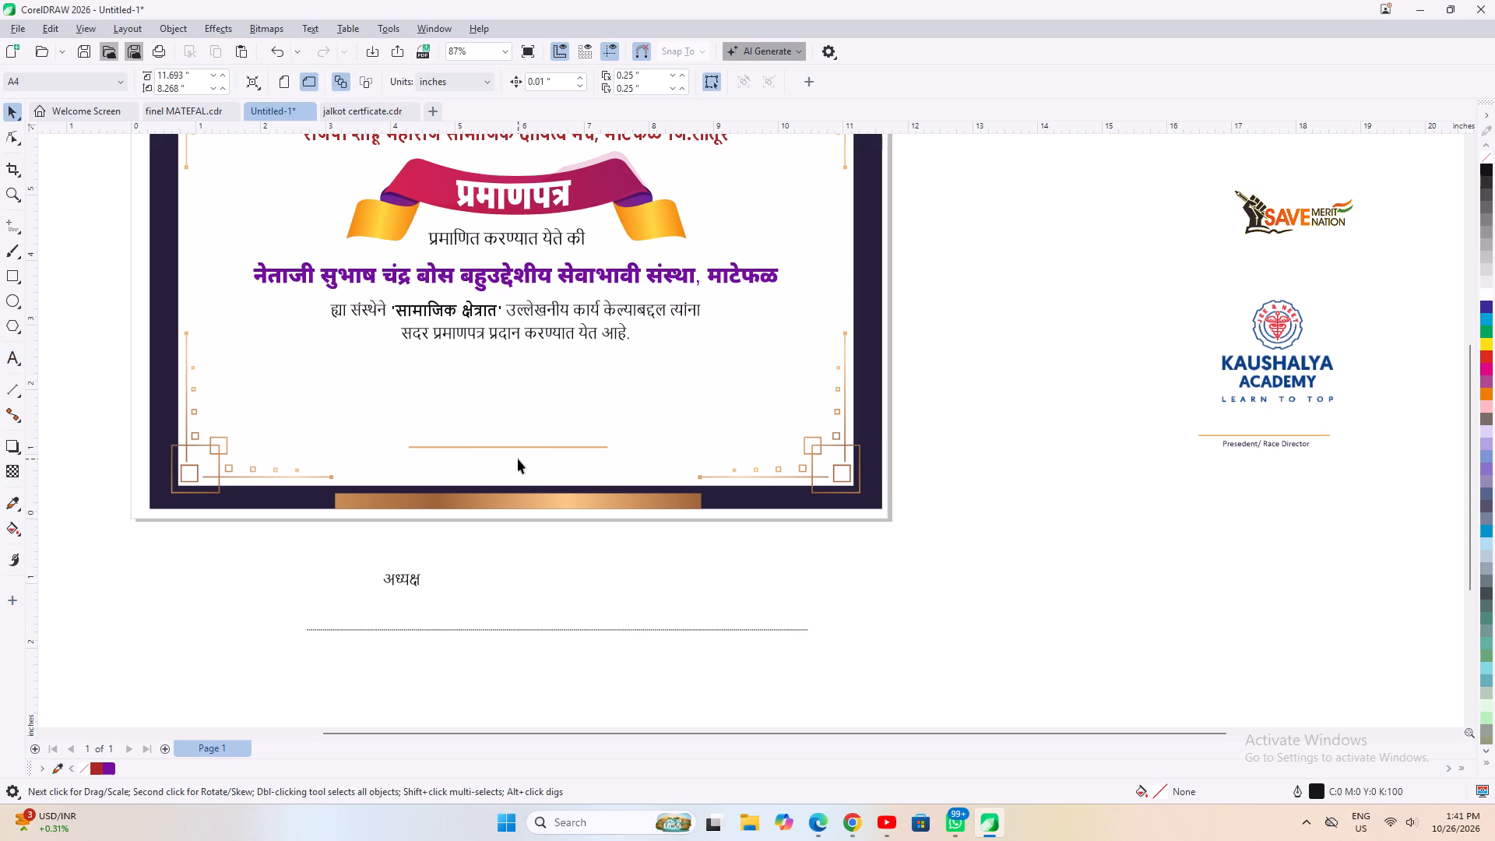
left_click_drag(235, 544, 678, 607)
left_click_drag(404, 579, 505, 470)
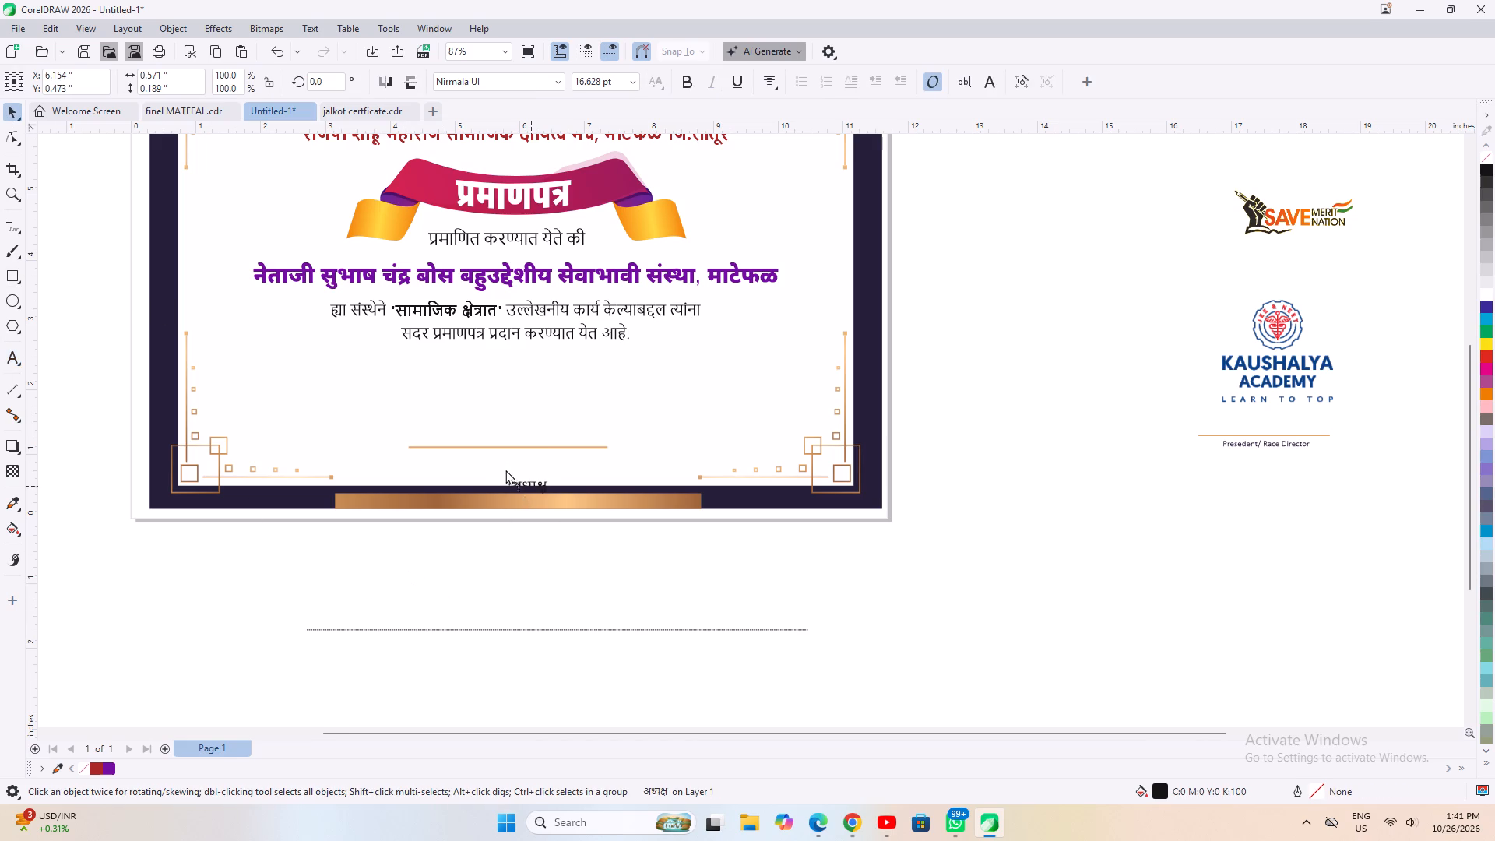
left_click_drag(505, 470, 511, 459)
Enlarge the अध्यक्ष label to about 21.5 pt and make it bold.
scroll(511, 459, "up", 7)
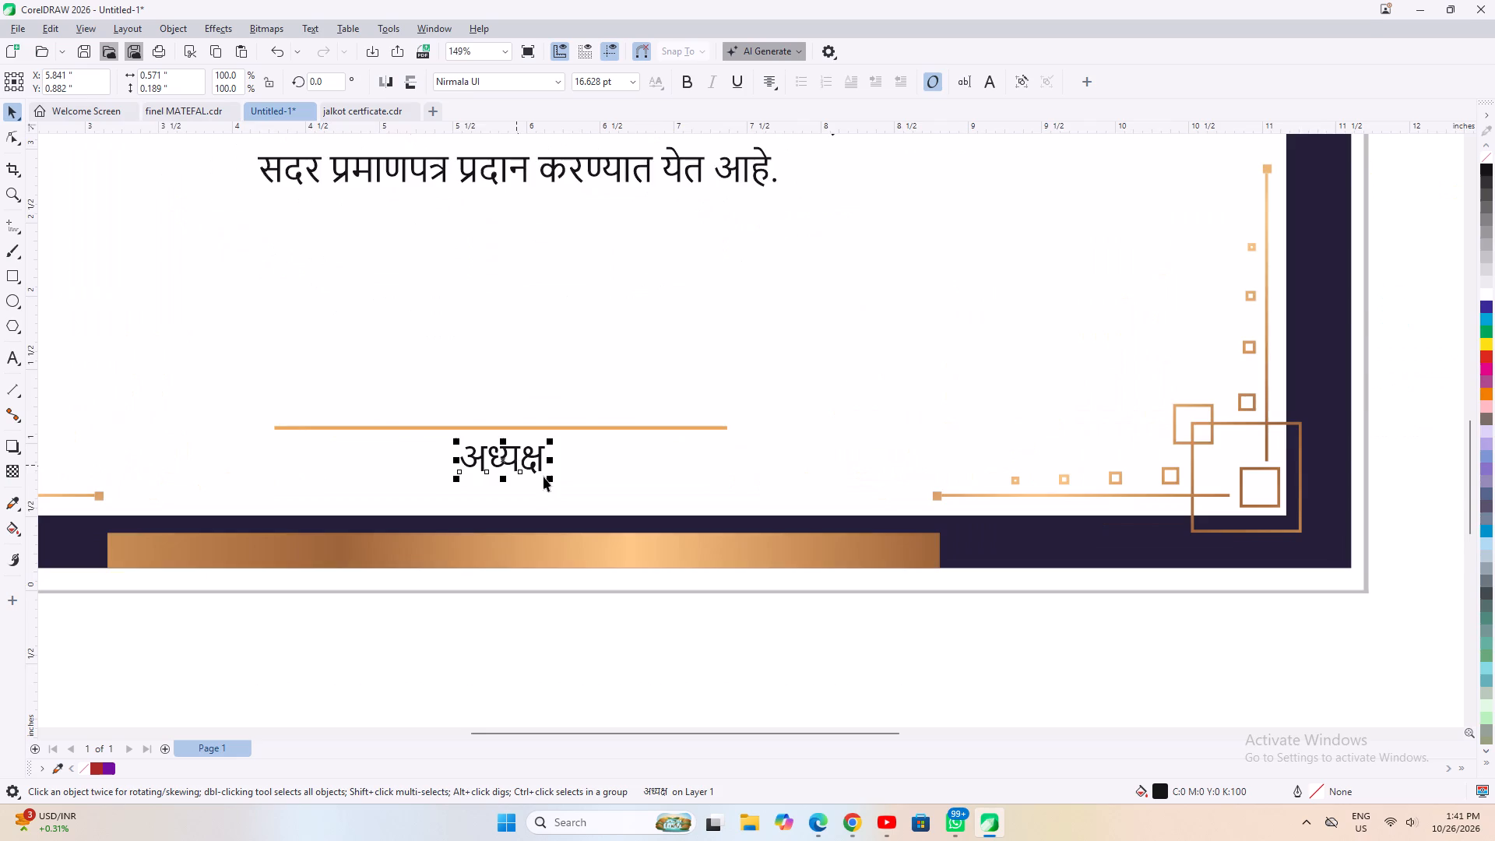
left_click_drag(554, 480, 568, 497, "shift")
left_click(682, 88)
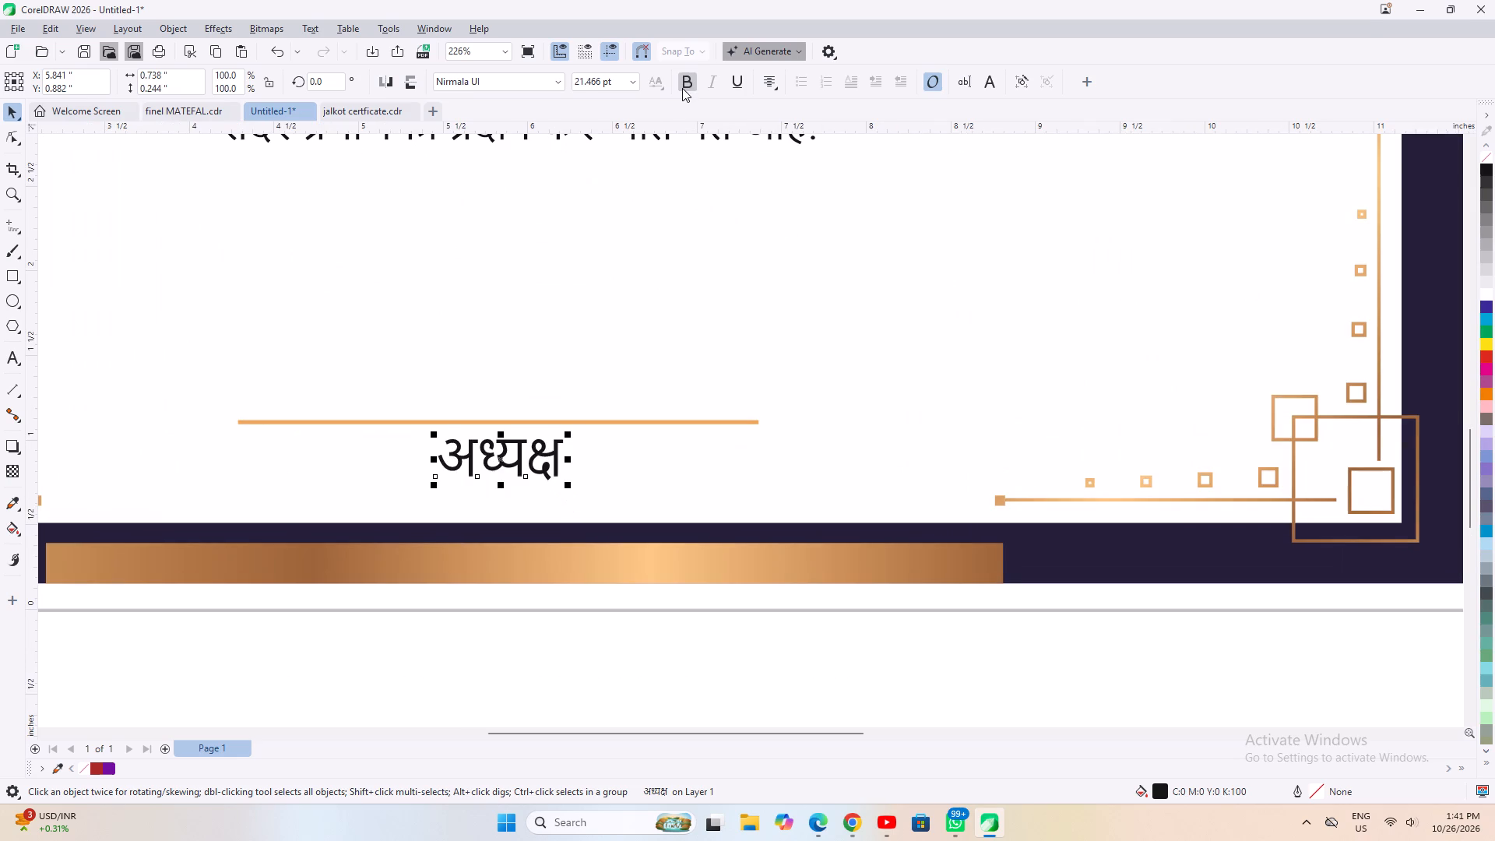
scroll(460, 554, "down", 8)
left_click(968, 561)
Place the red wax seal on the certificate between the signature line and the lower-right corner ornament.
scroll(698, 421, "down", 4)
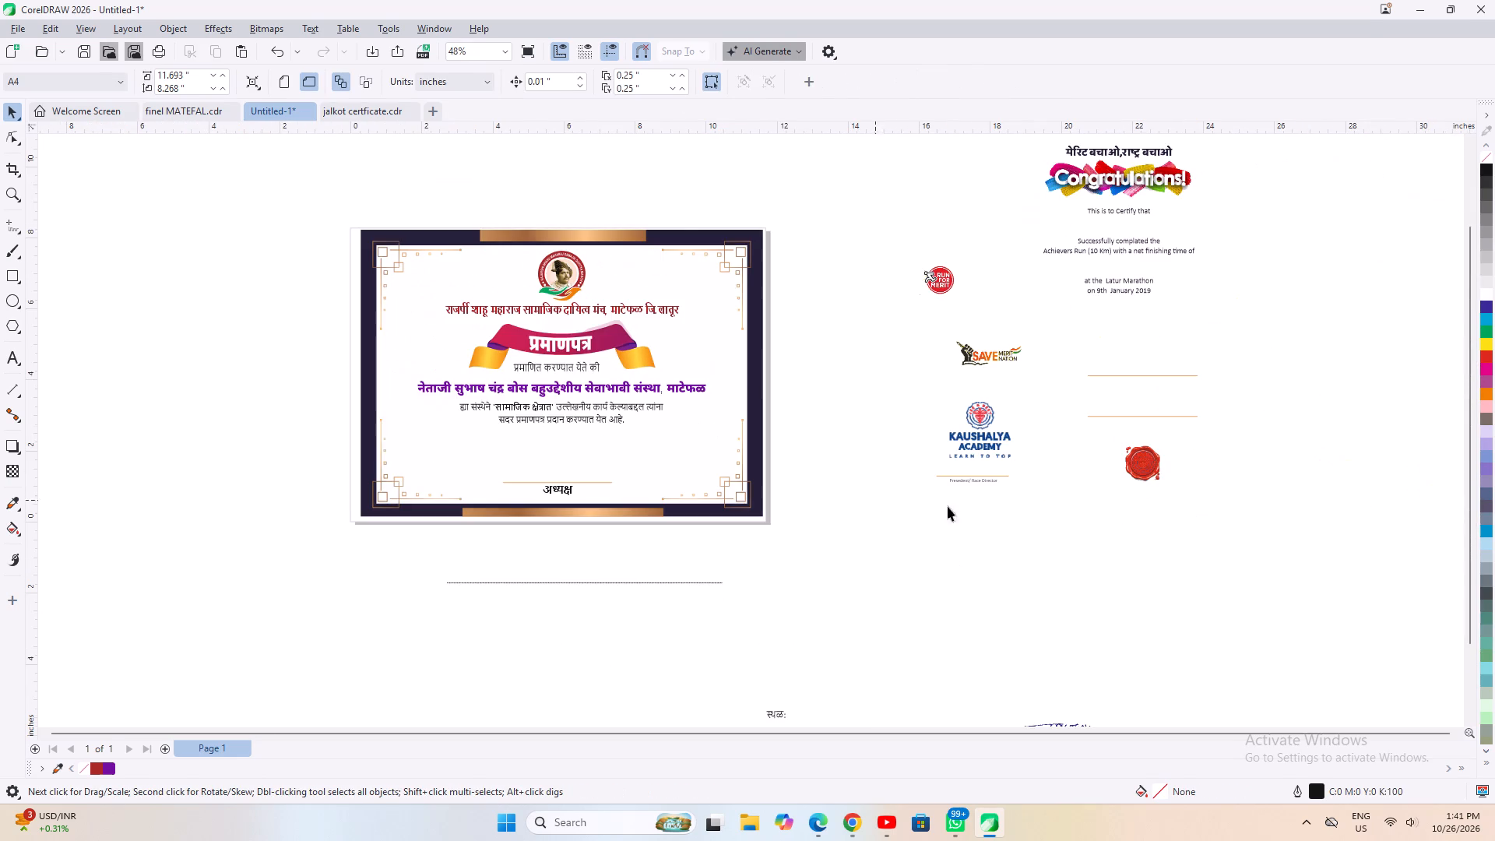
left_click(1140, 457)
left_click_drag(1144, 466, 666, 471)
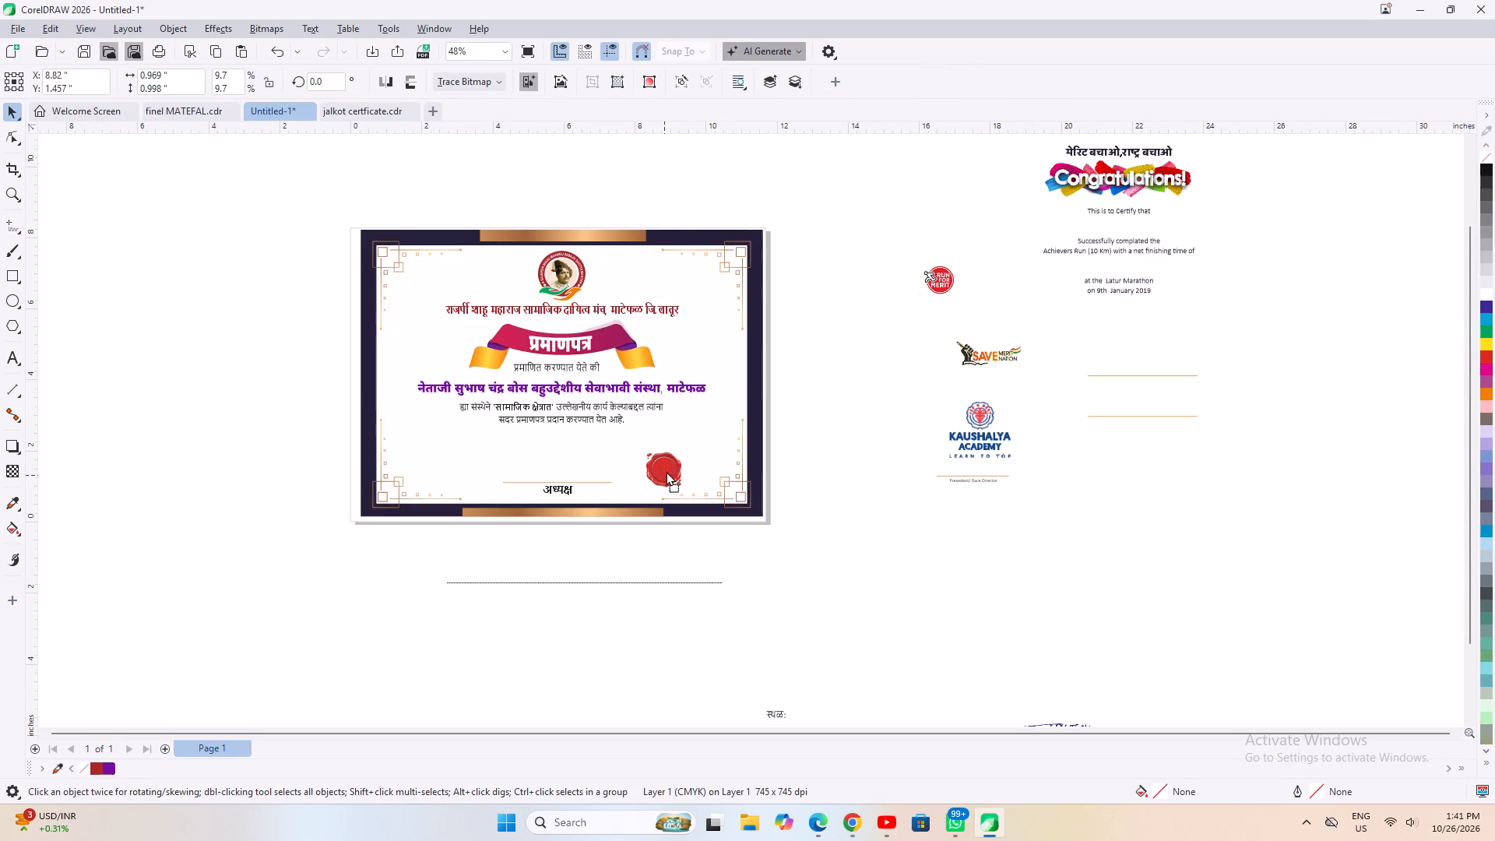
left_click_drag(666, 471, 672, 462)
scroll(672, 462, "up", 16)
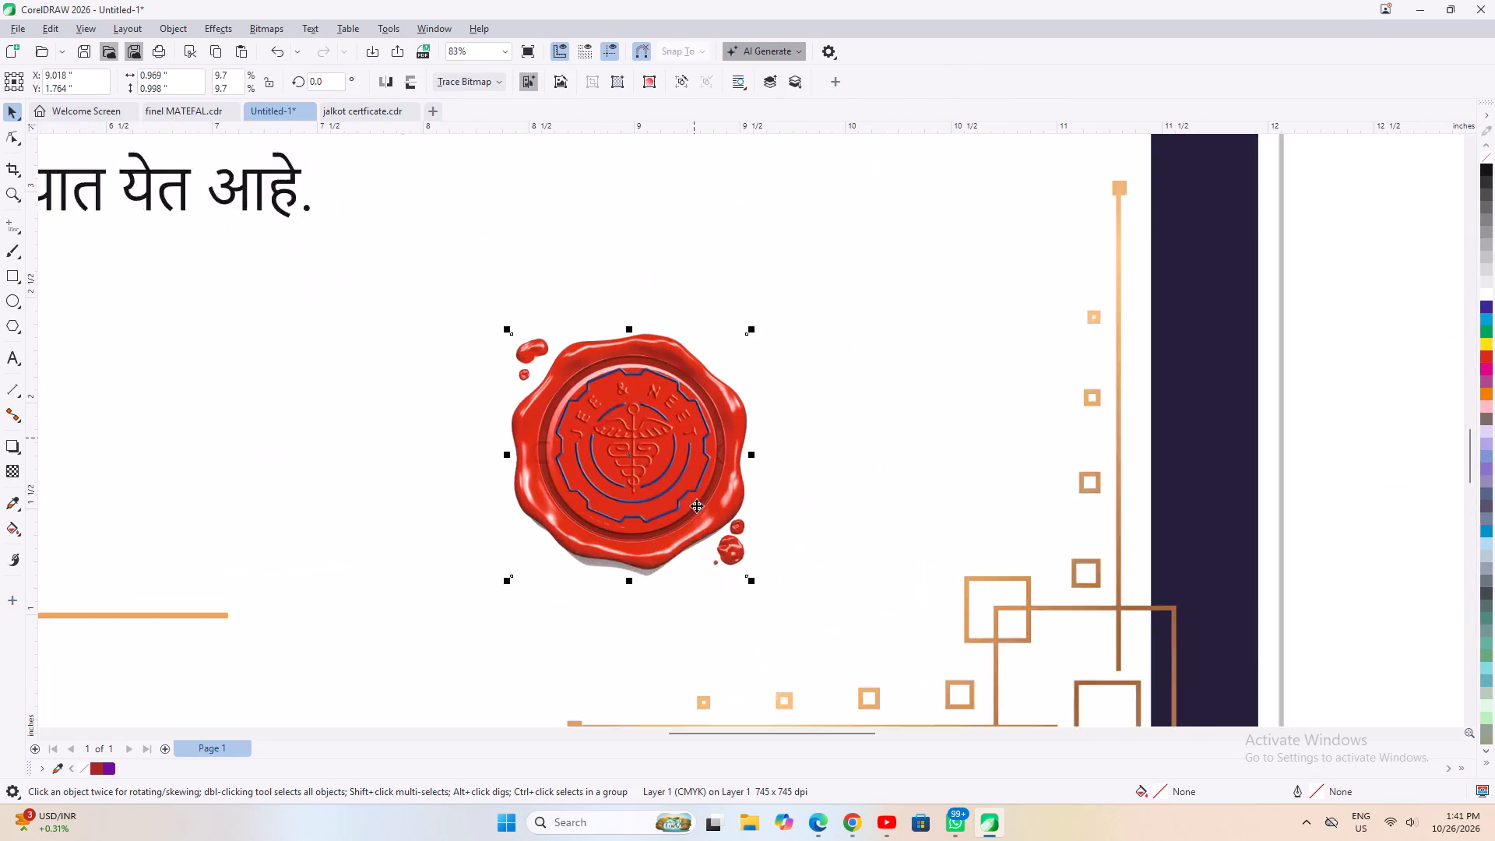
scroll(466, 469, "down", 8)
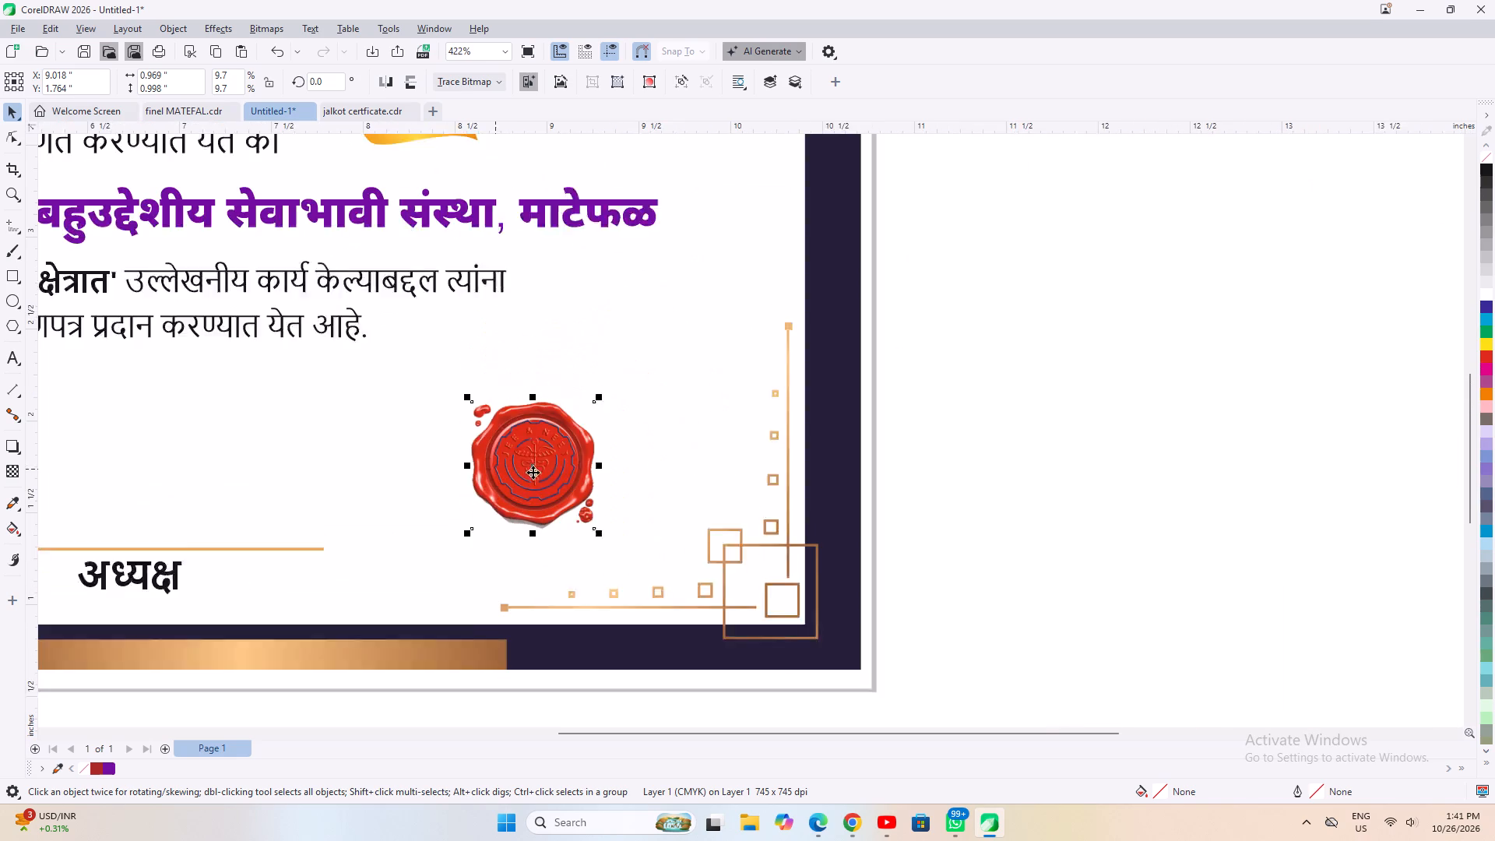
Move the red wax seal off the certificate into the blank area between the page and the Kaushalya Academy logo.
left_click_drag(518, 467, 1085, 443)
left_click(1086, 546)
double_click(1097, 452)
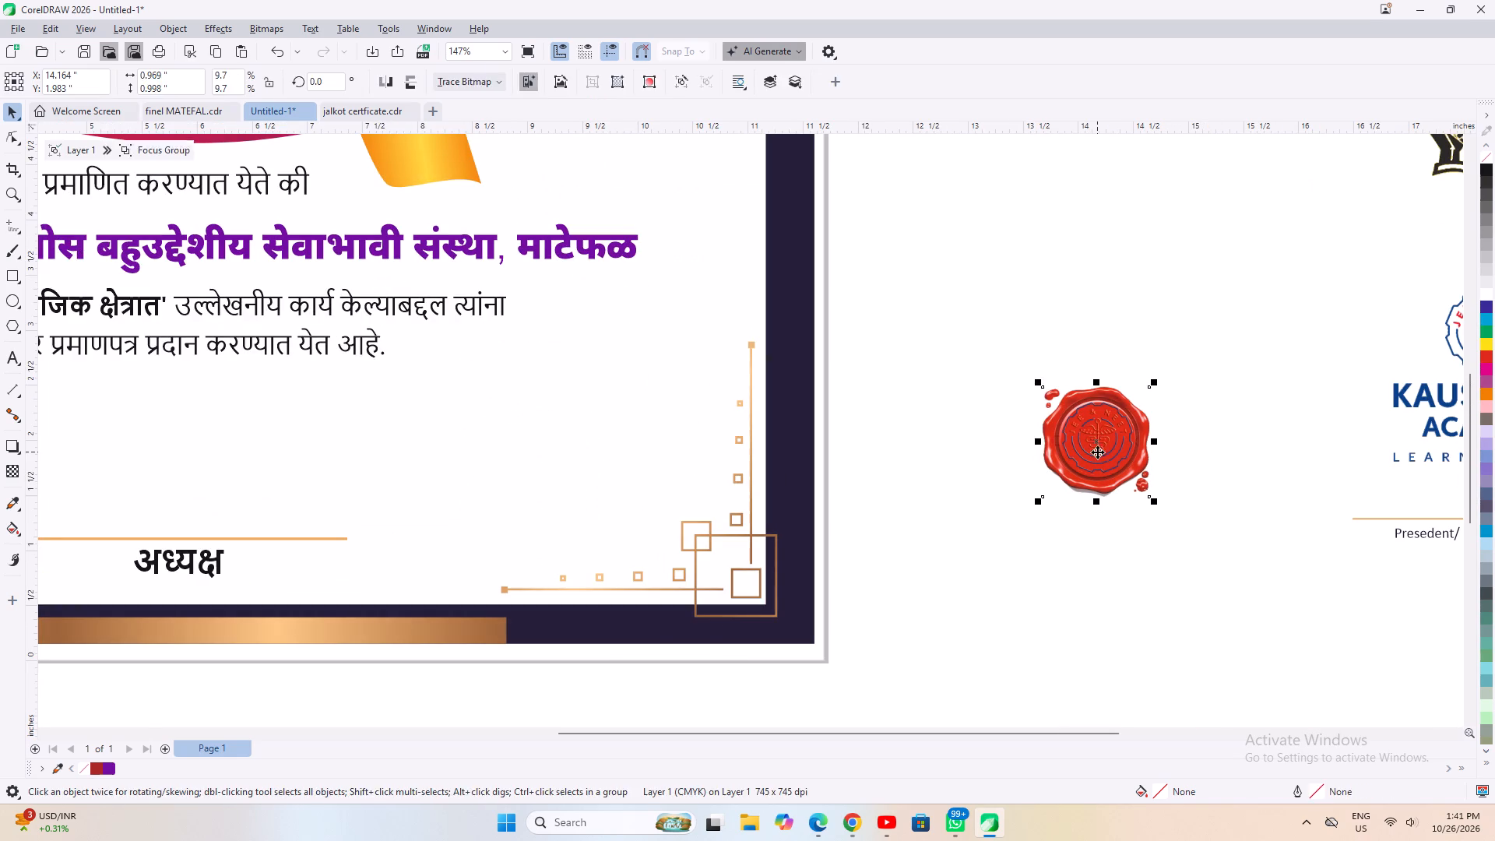
key("ctrl+z")
left_click(1048, 559, "ctrl")
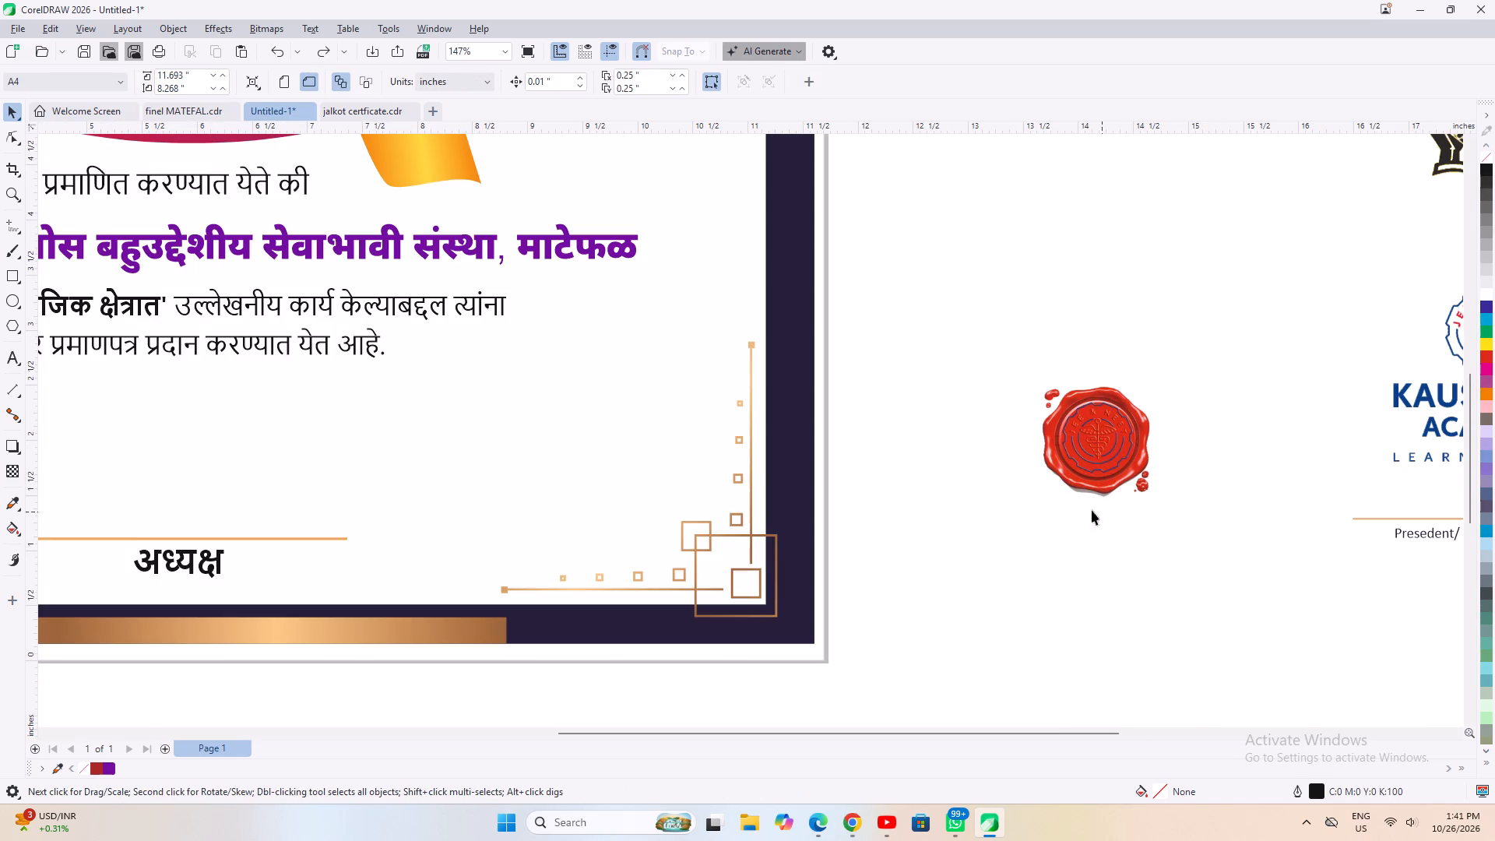
Reposition the red wax seal in the blank area just beside the Kaushalya Academy logo, at about X 14.88 in, Y 2.25 in.
left_click_drag(1059, 476, 987, 544)
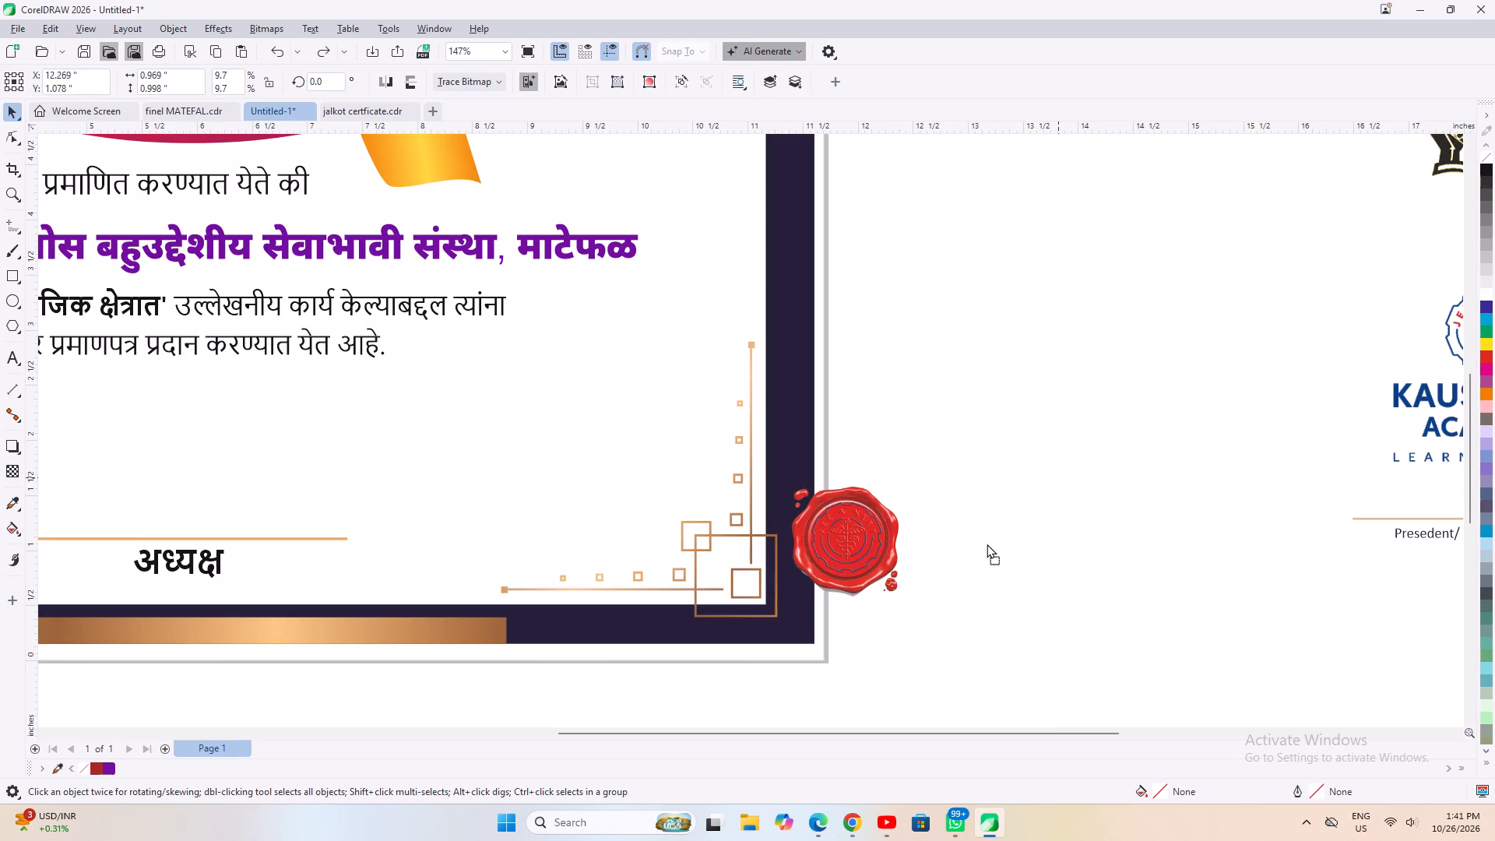
left_click_drag(987, 544, 993, 534)
left_click(1025, 501)
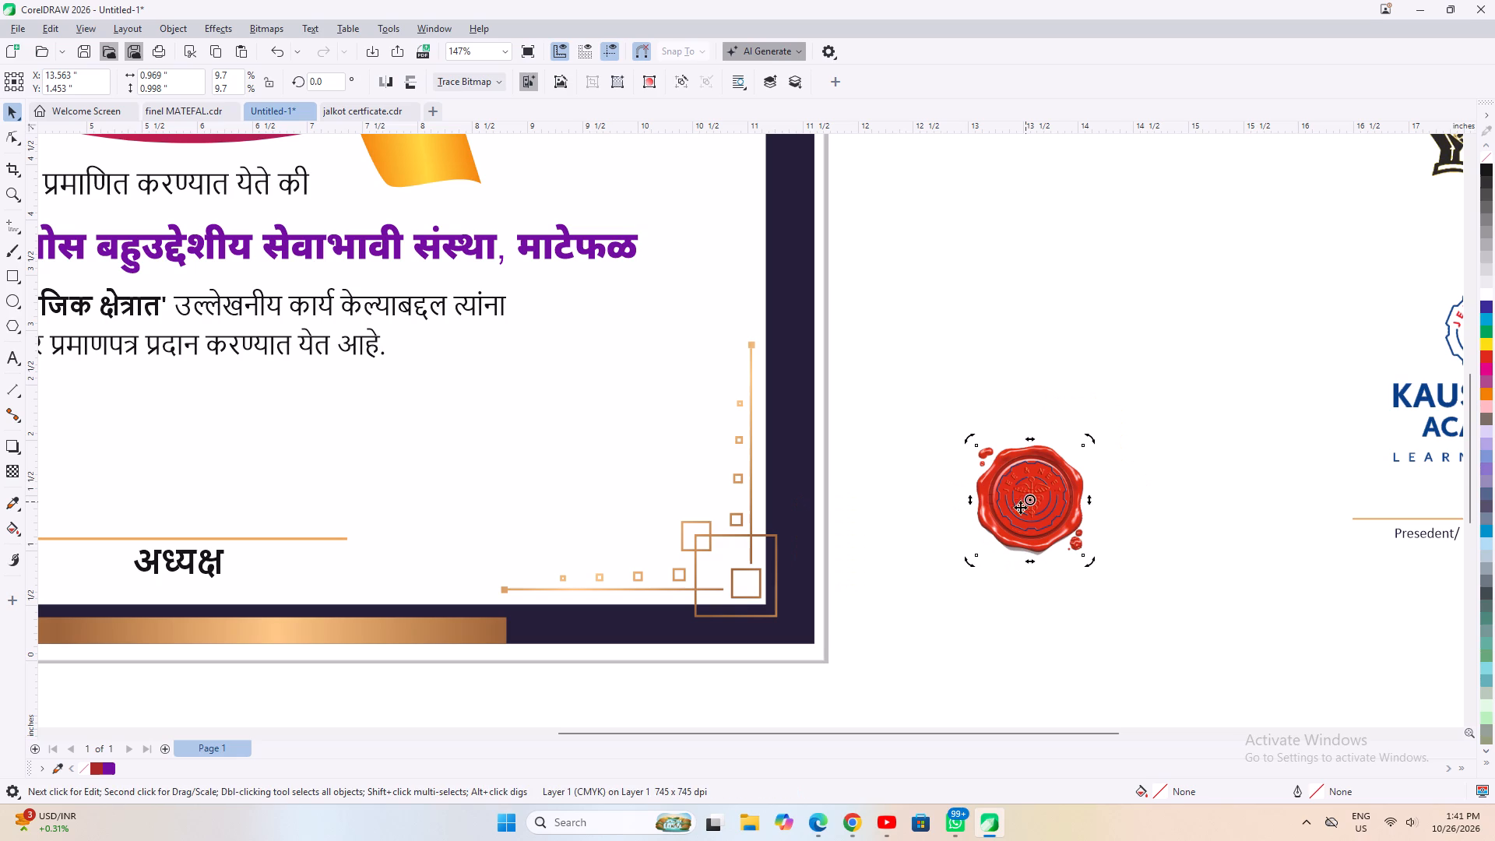
left_click(979, 593)
left_click(1031, 513)
scroll(1072, 452, "up", 11)
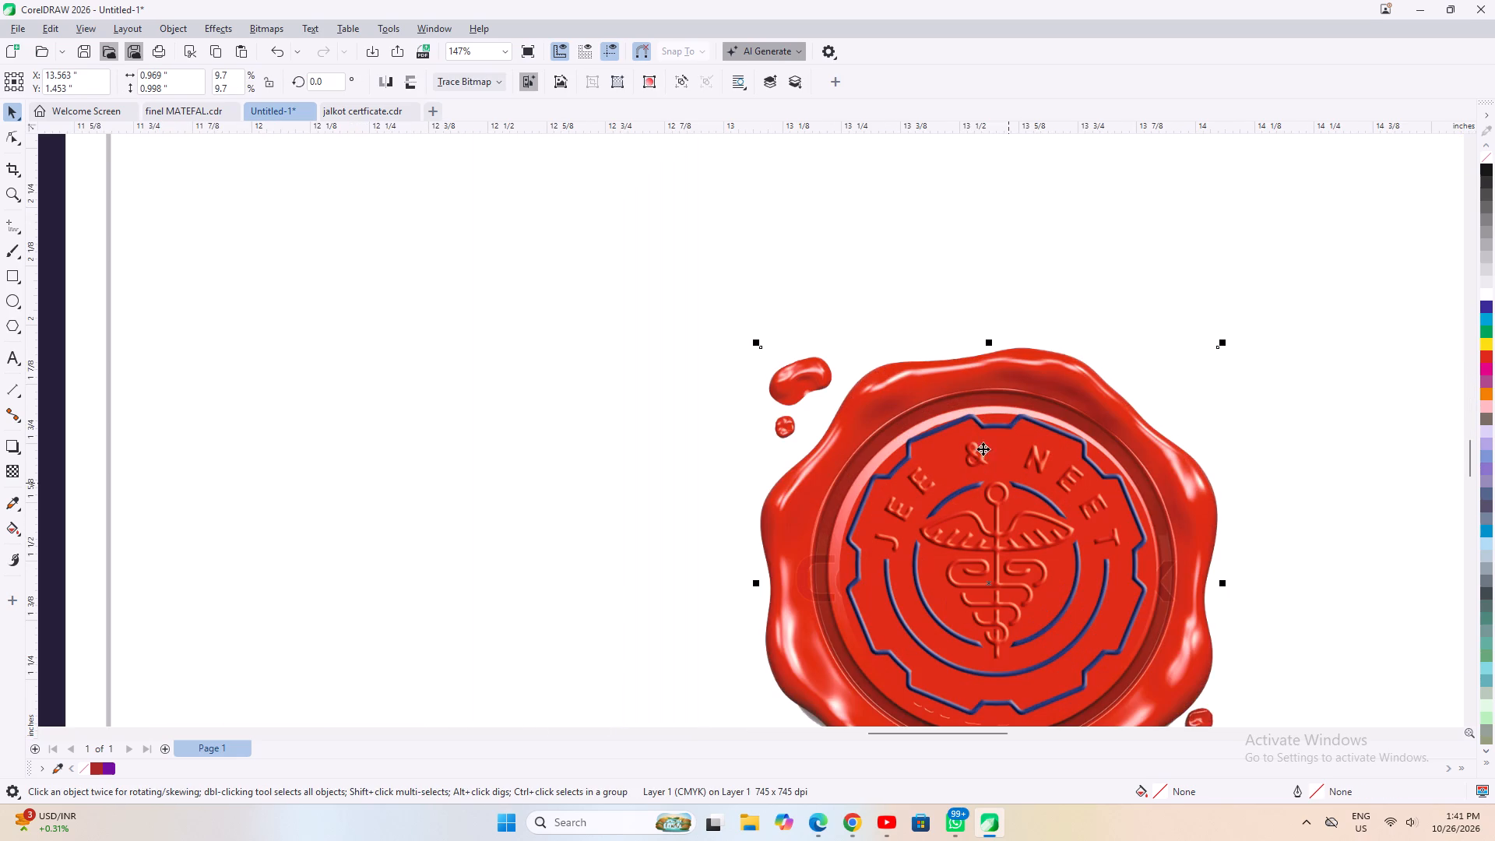
left_click_drag(951, 452, 963, 467, "ctrl")
left_click_drag(851, 561, 873, 455)
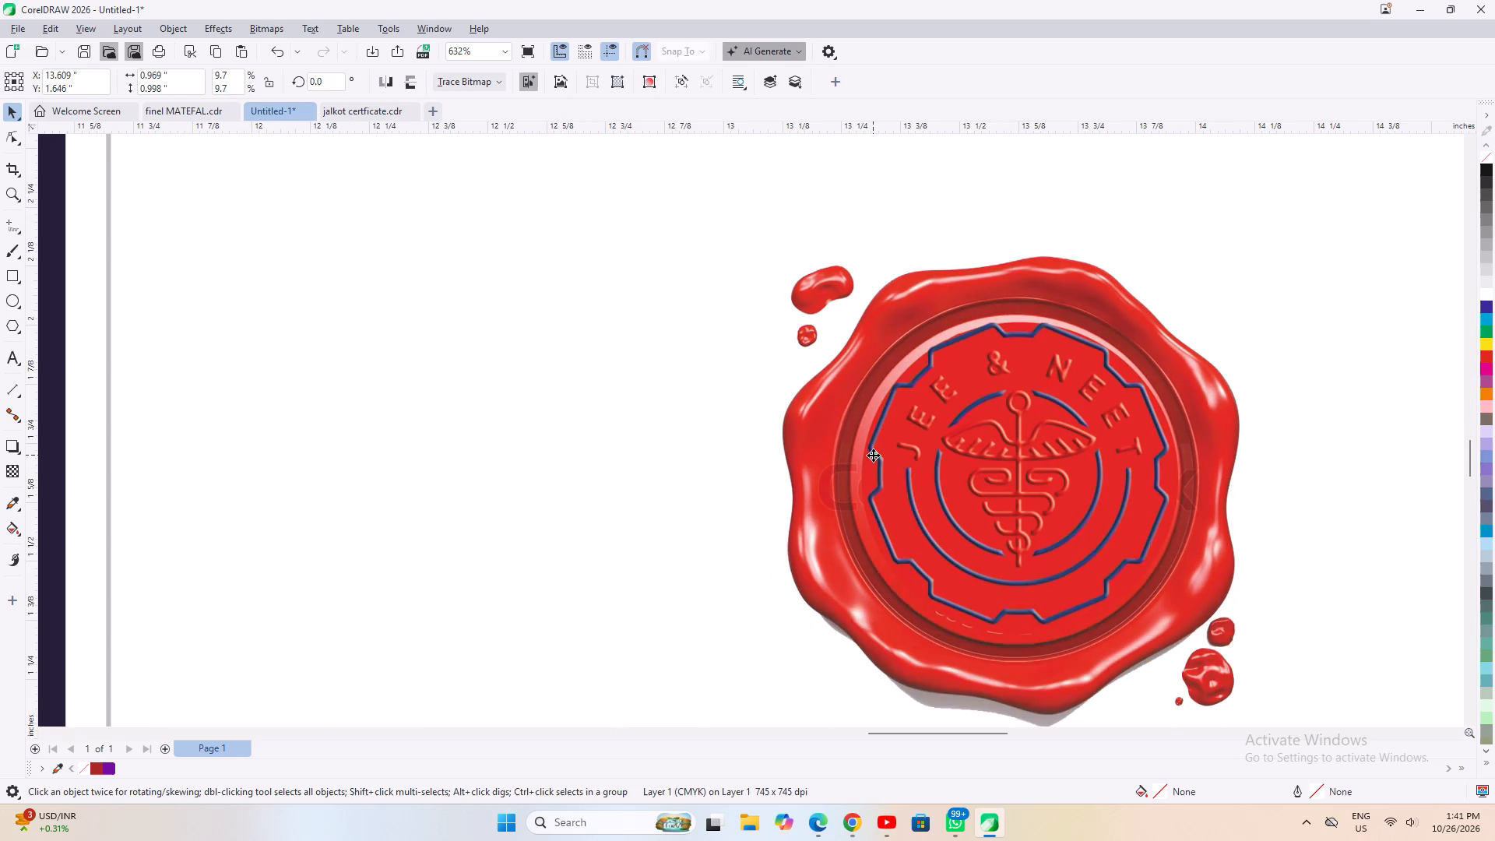
scroll(873, 455, "down", 3)
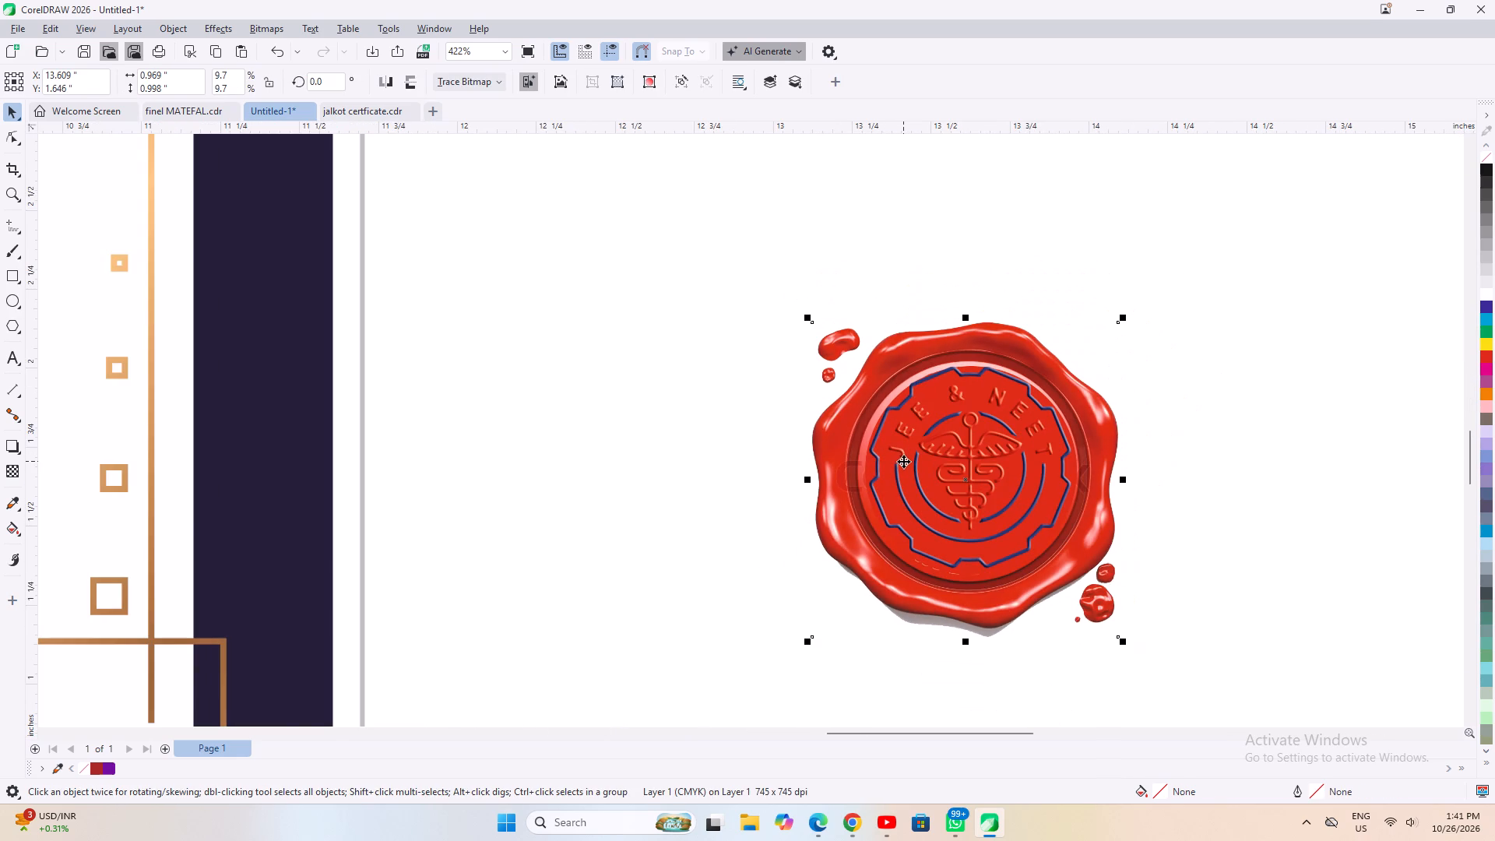
scroll(903, 461, "down", 14)
left_click_drag(888, 614, 892, 606)
left_click_drag(1030, 582, 880, 370)
left_click_drag(923, 464, 983, 388)
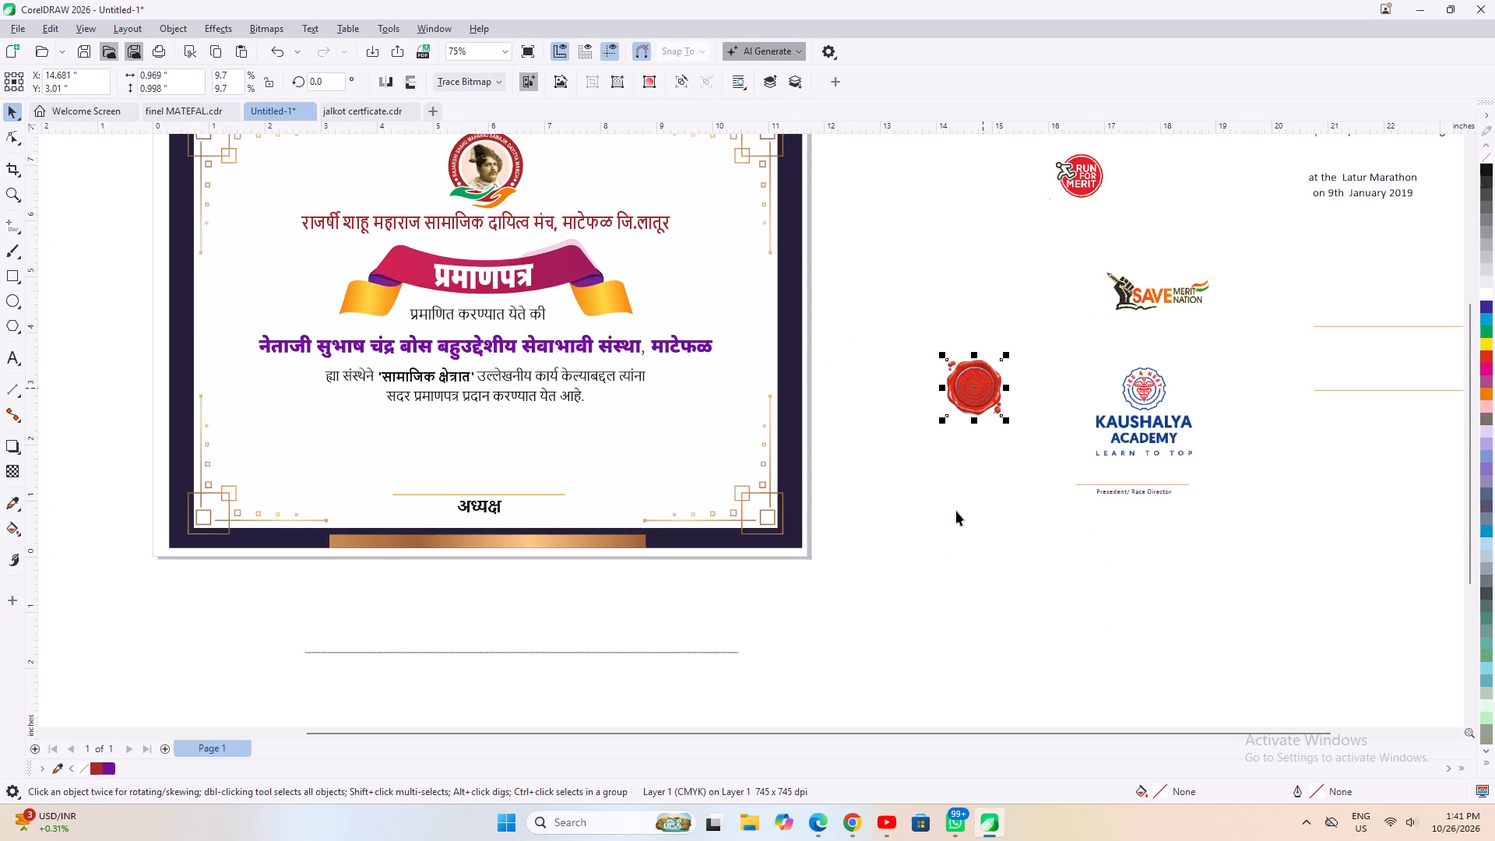
left_click_drag(986, 396, 997, 438)
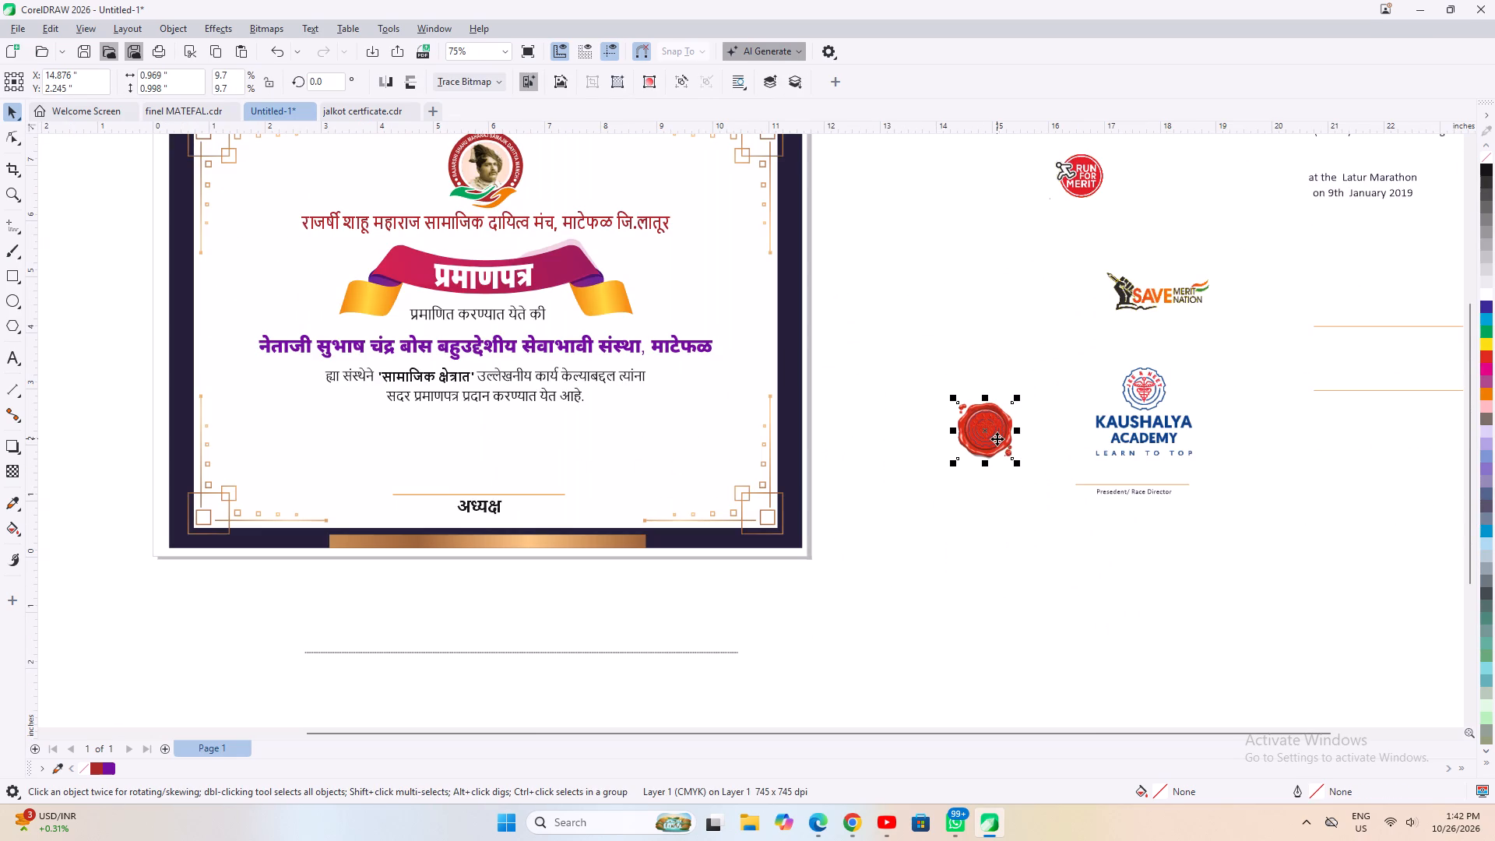
left_click(996, 567)
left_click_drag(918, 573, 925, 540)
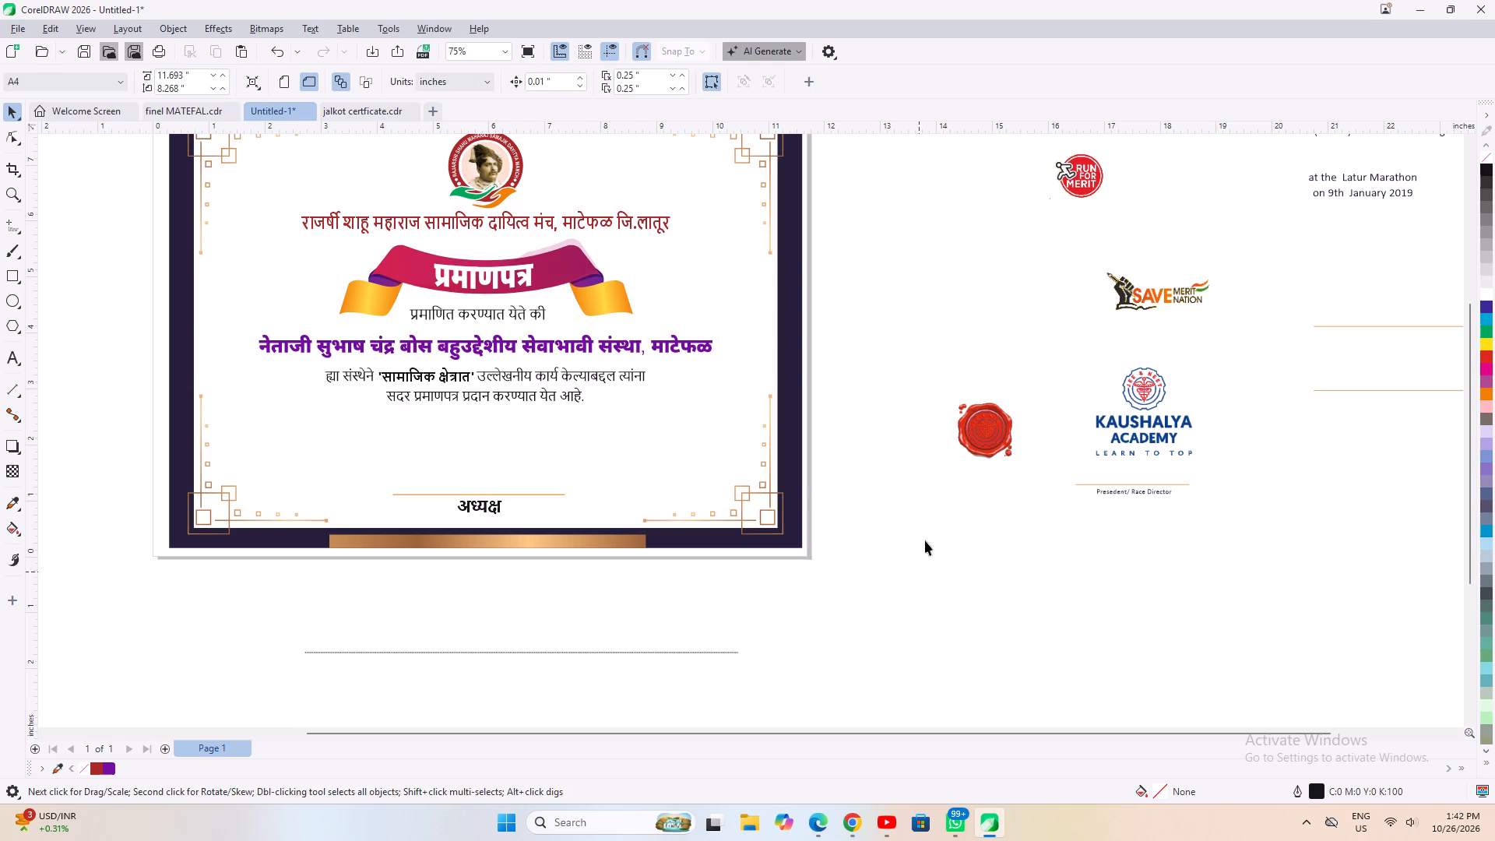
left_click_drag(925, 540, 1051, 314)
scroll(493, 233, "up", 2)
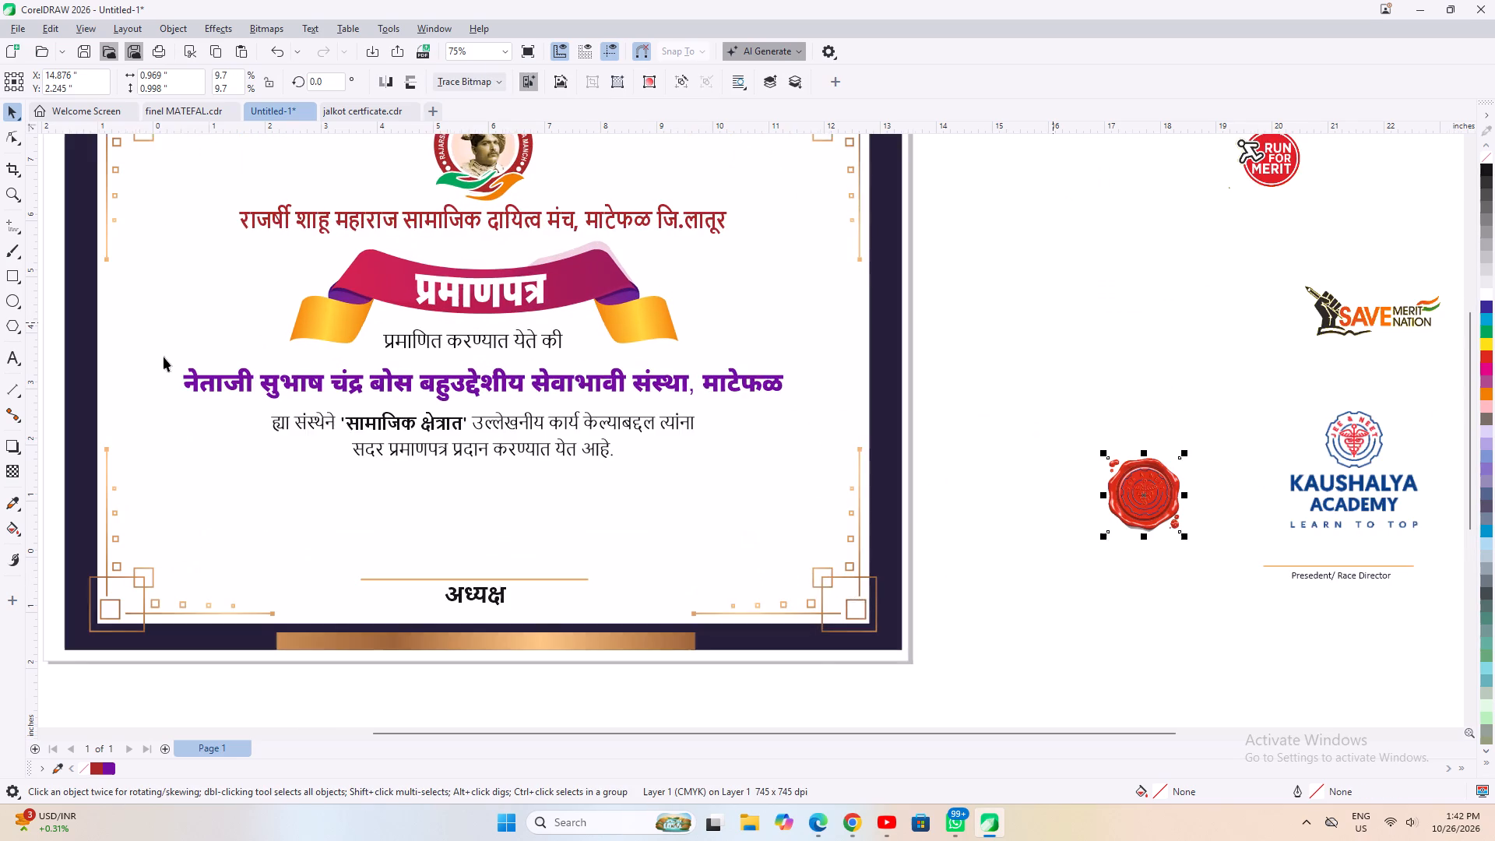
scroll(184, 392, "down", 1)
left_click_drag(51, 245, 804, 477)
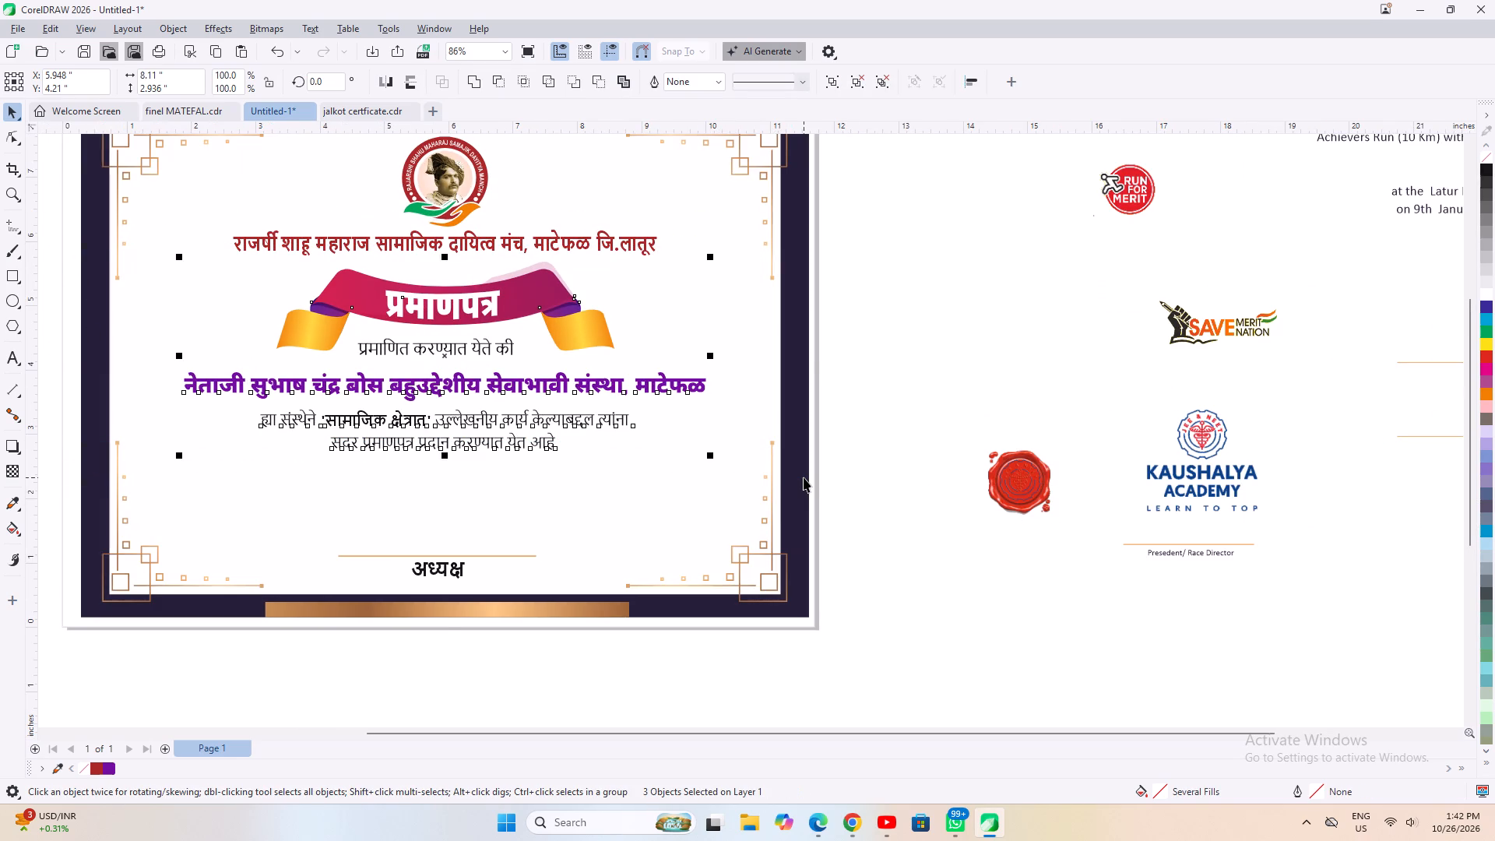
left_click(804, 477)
Move the प्रमाणपत्र ribbon group slightly up, closer to the organisation heading above it.
scroll(807, 481, "down", 2)
left_click(214, 309)
left_click_drag(195, 296, 786, 433)
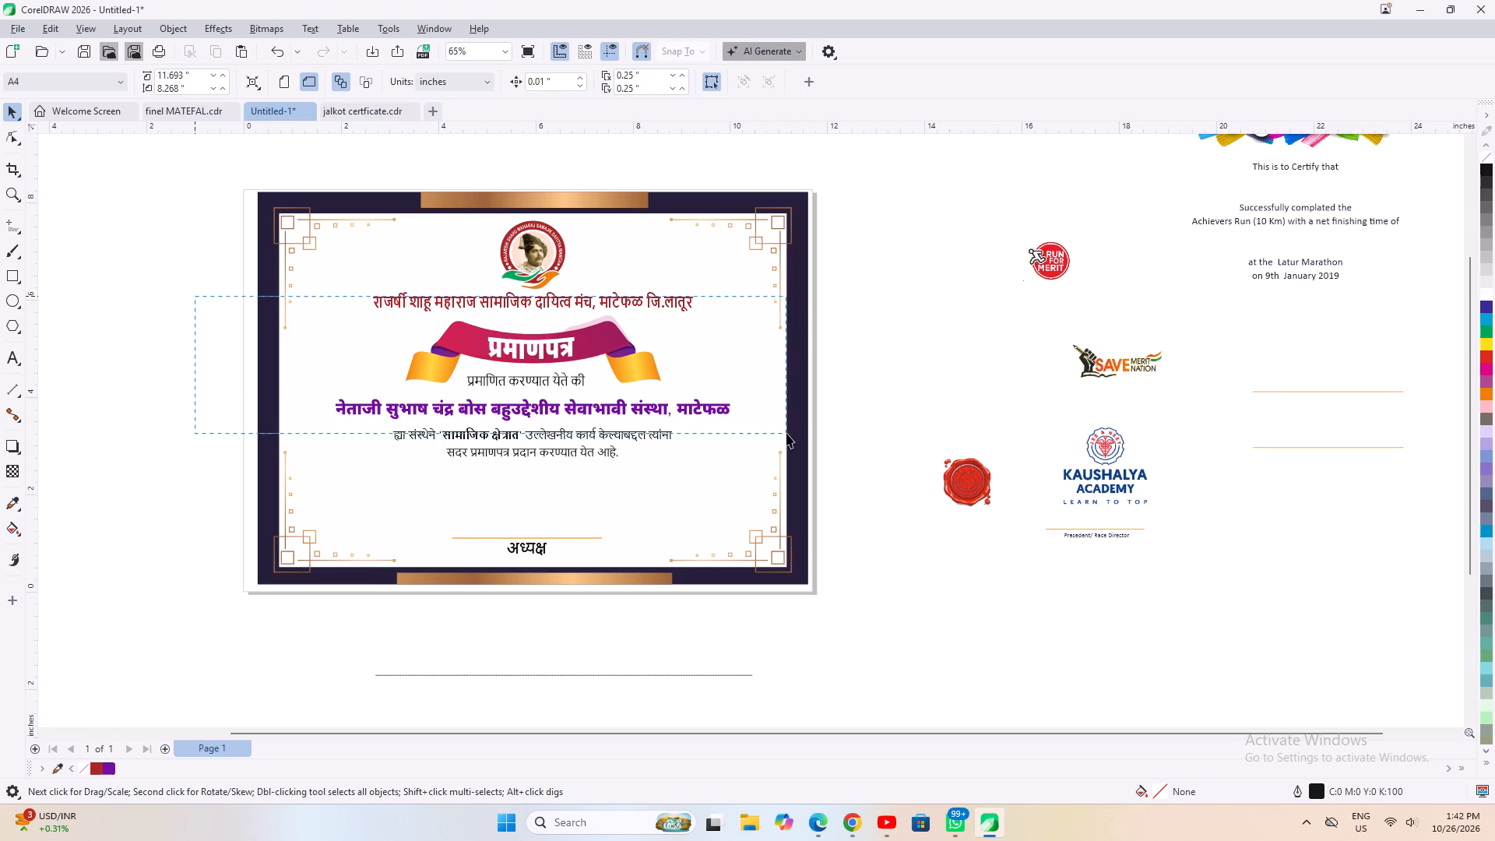
left_click_drag(786, 433, 747, 399)
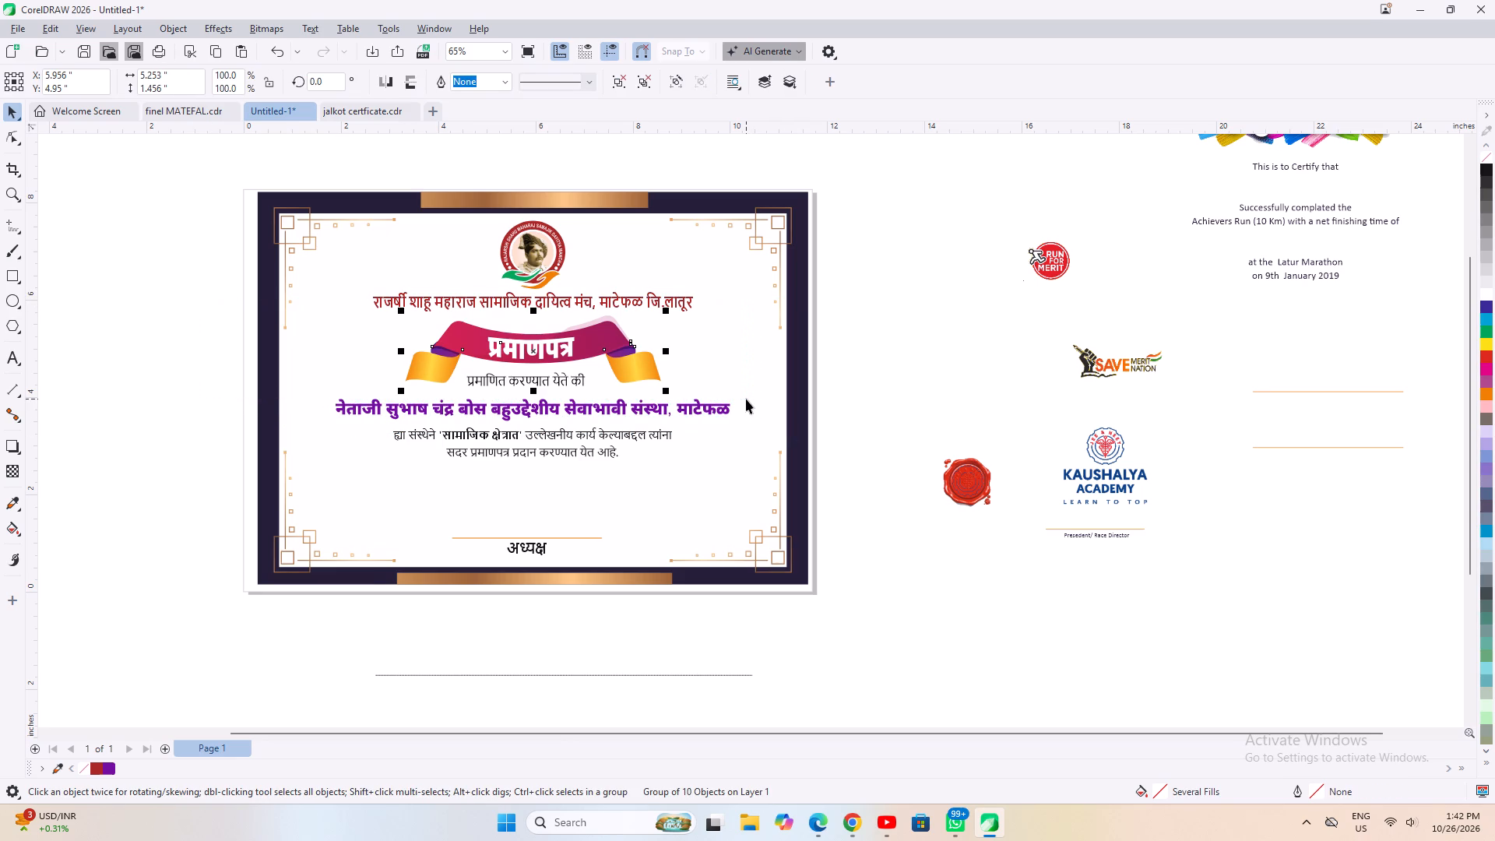
key("ctrl+g")
scroll(571, 341, "up", 7)
left_click_drag(526, 343, 526, 336)
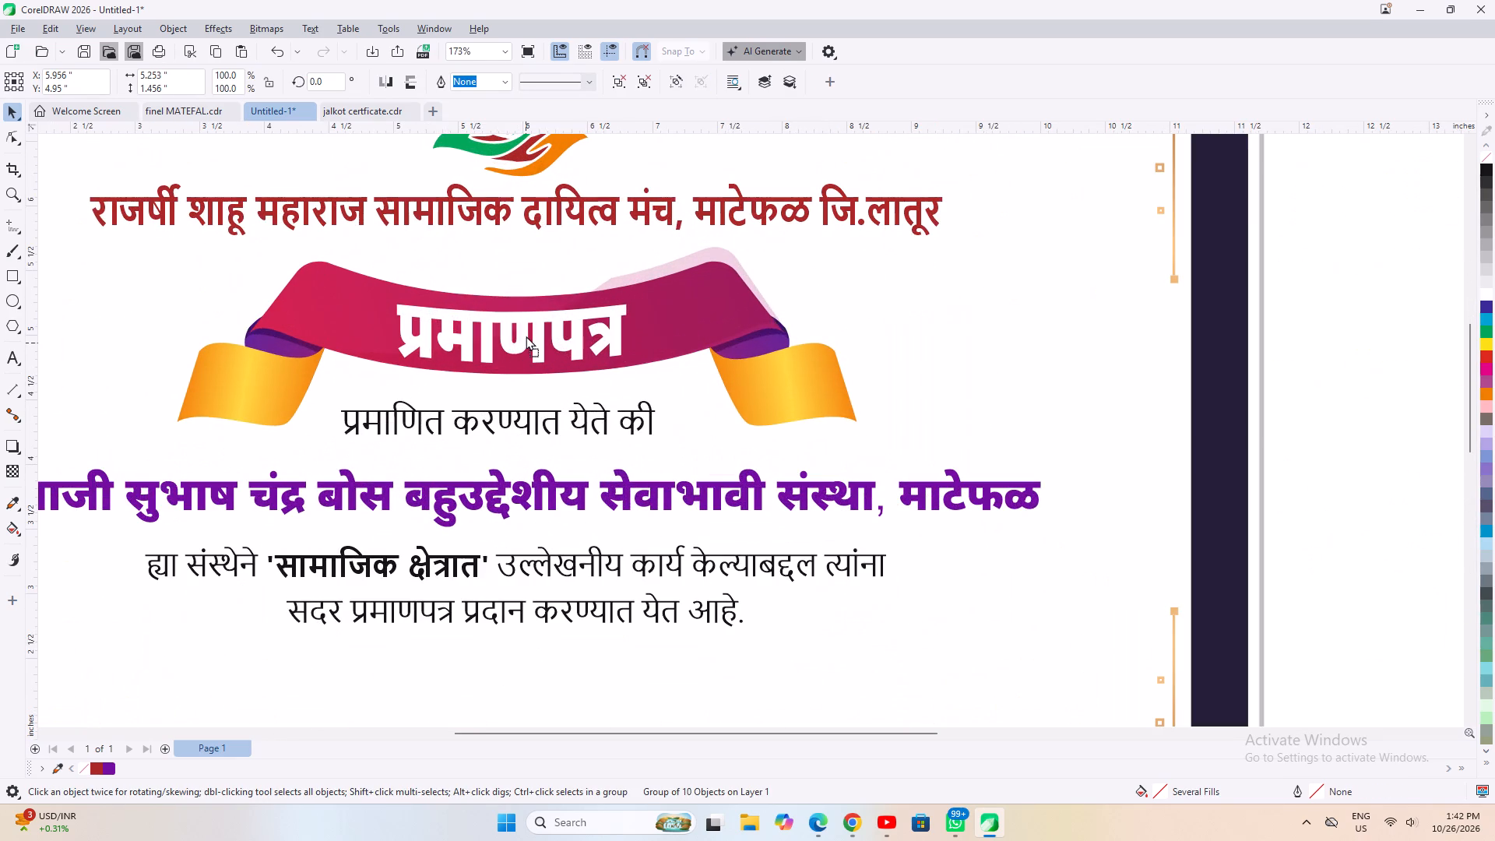
left_click_drag(526, 336, 526, 333)
Enlarge the purple recipient organisation name on the certificate to about 26.4 pt.
left_click(492, 487)
scroll(492, 487, "down", 4)
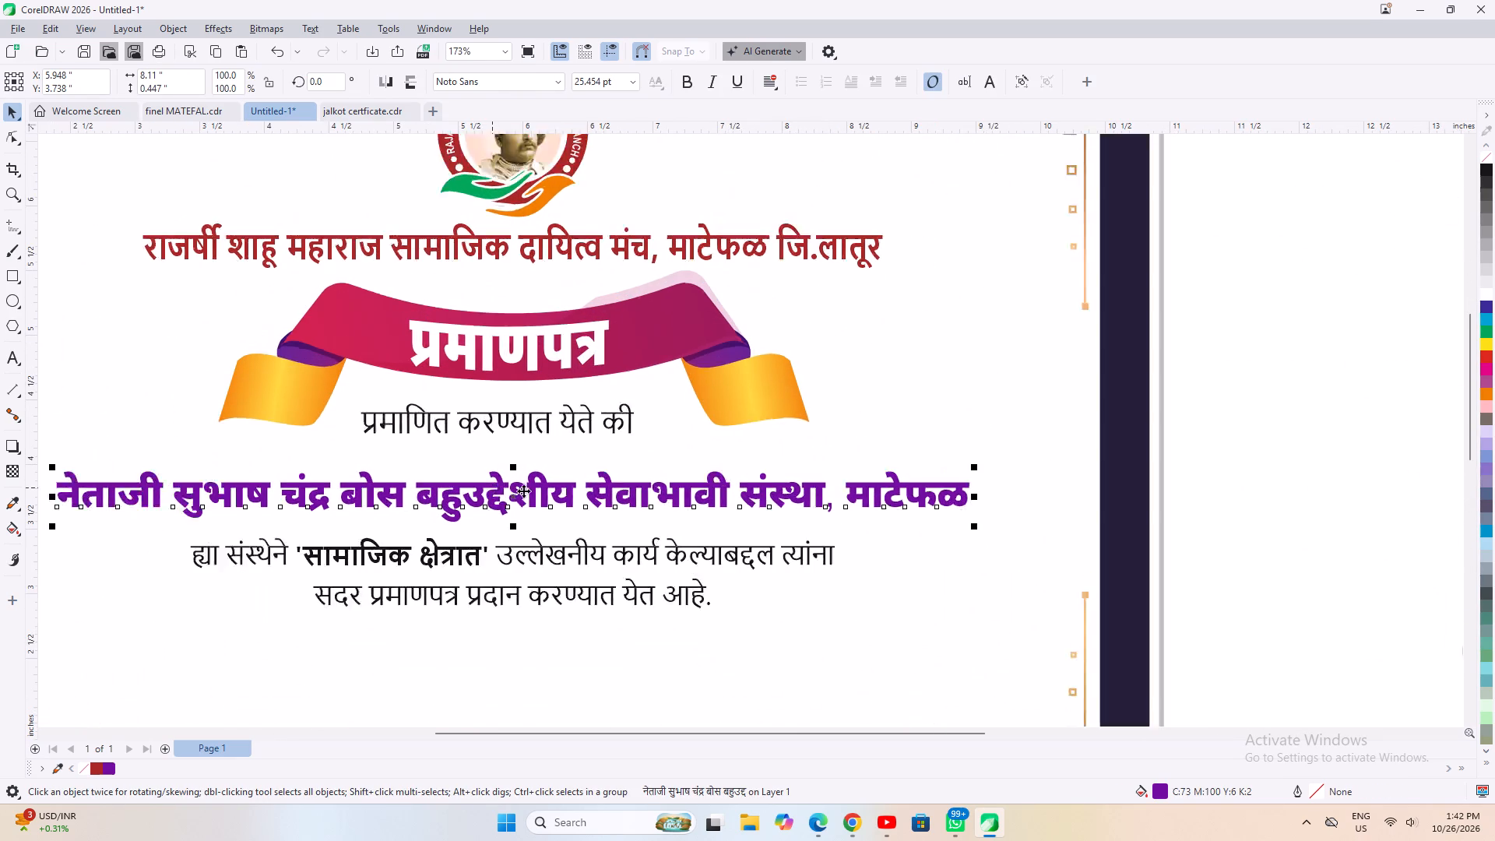
left_click_drag(826, 522, 838, 535, "shift")
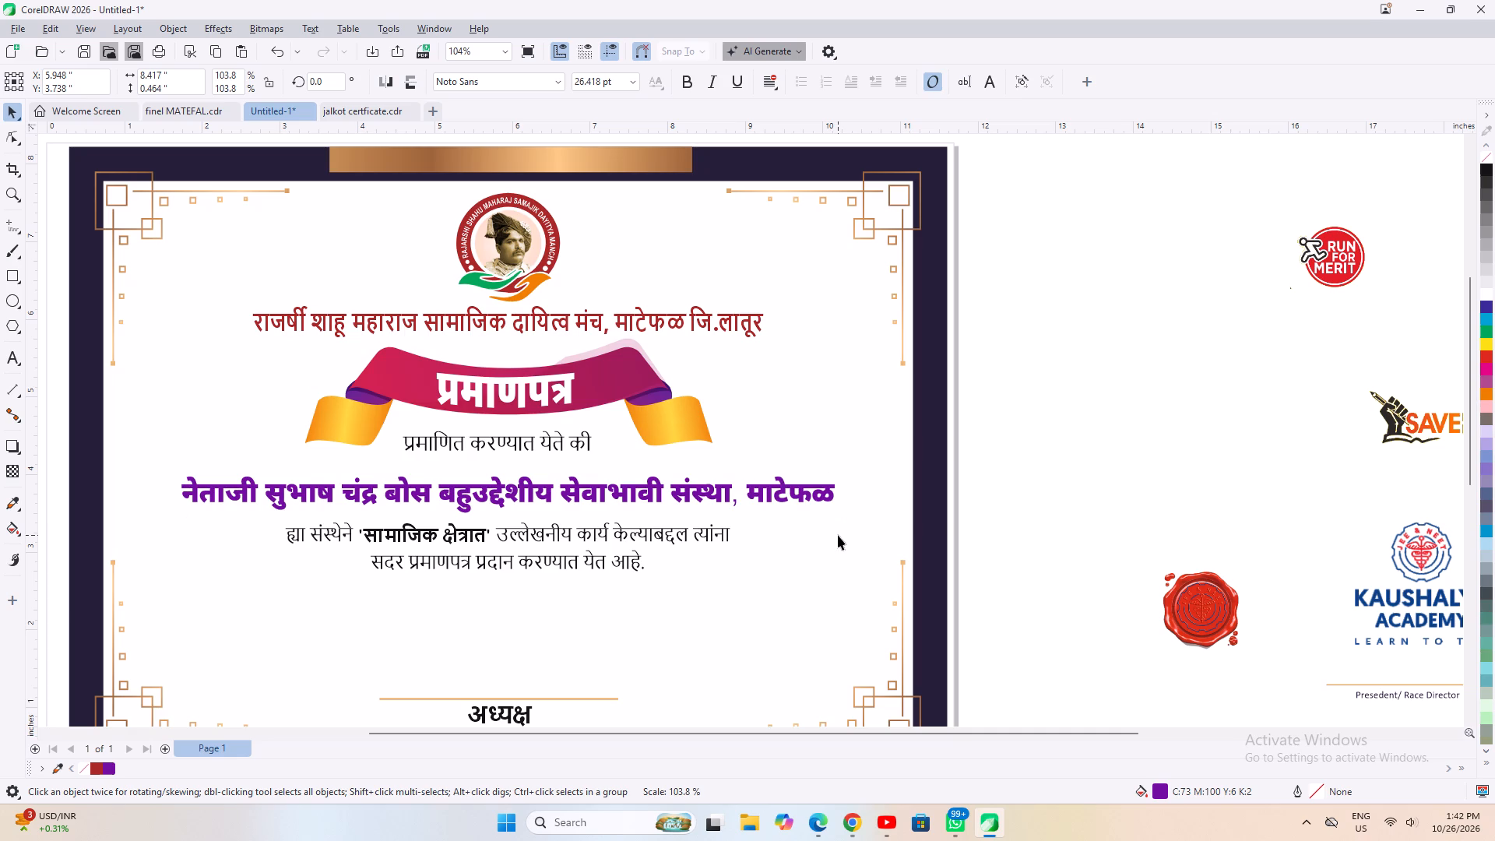
Enlarge the two-line body text below the organisation name to about 18.4 pt and move it slightly down.
left_click(381, 530)
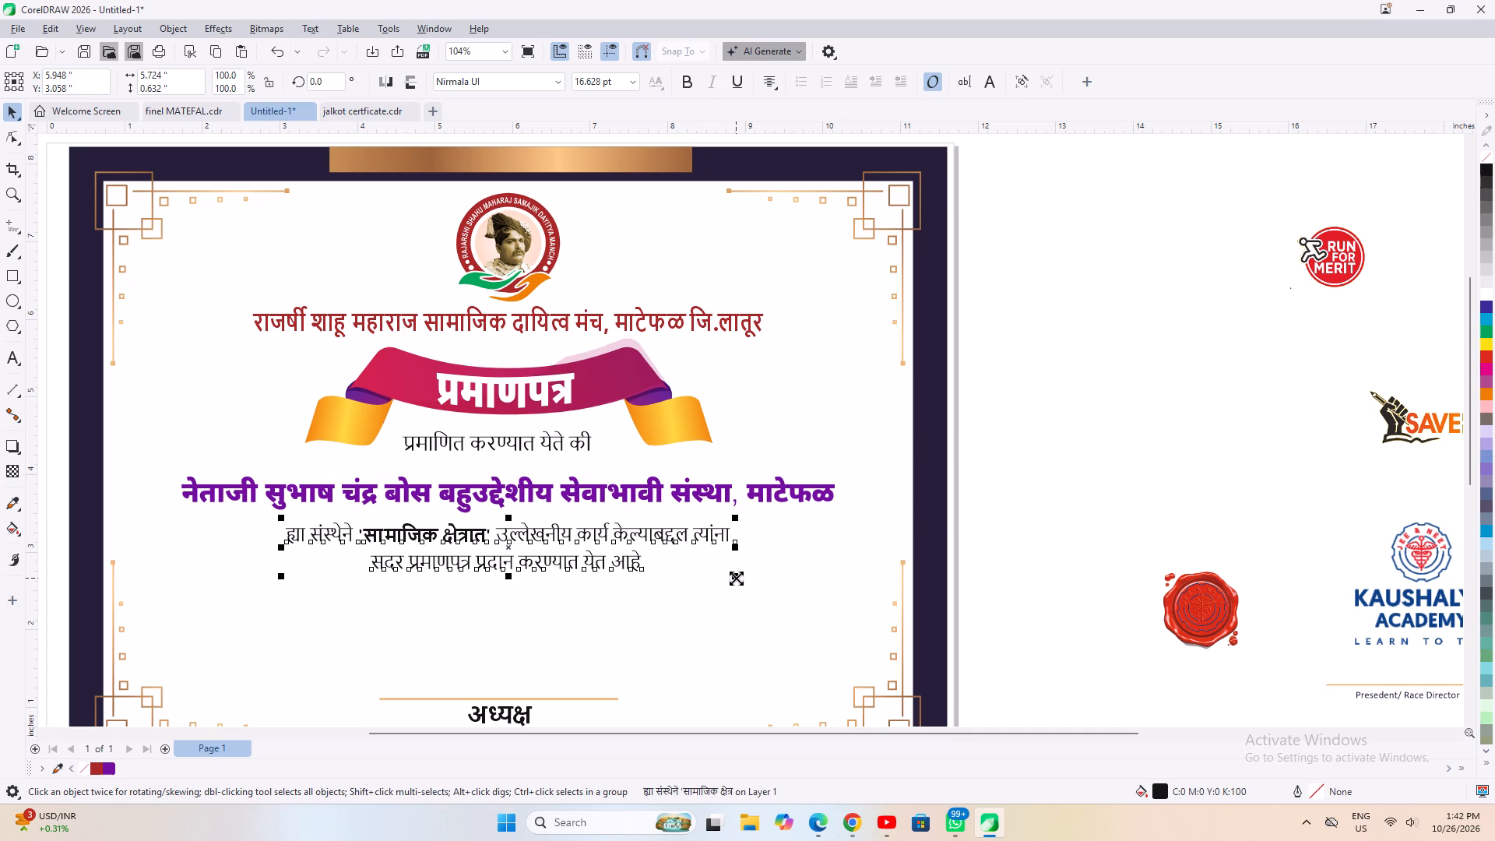
left_click_drag(736, 578, 759, 586, "shift")
scroll(473, 586, "up", 1)
left_click_drag(519, 519, 519, 526)
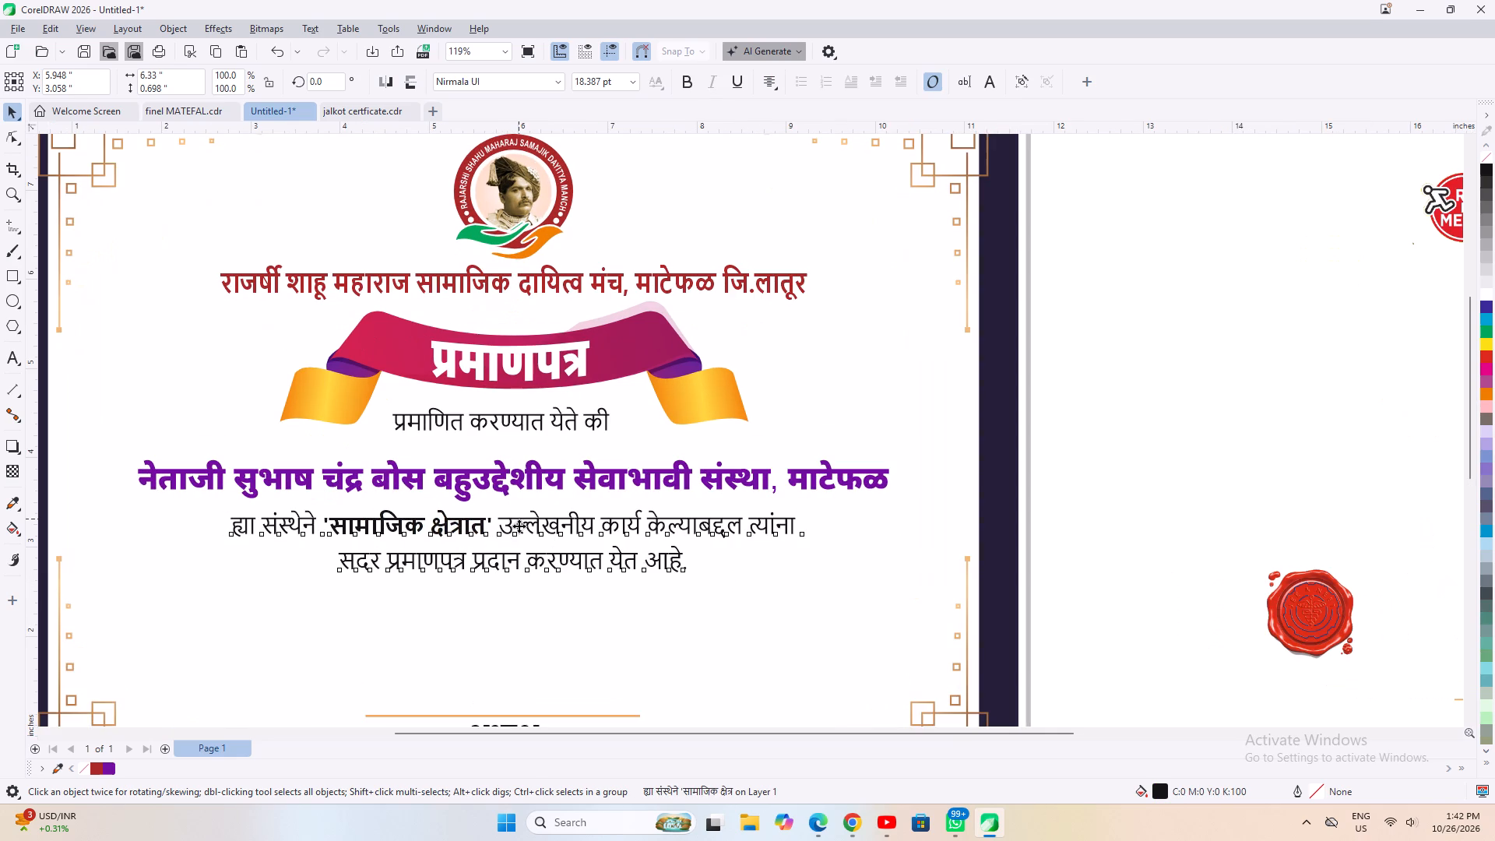
left_click_drag(519, 526, 517, 537)
scroll(517, 537, "down", 5)
Stretch the purple organisation name vertically to about 110%, giving it a height of about 0.51 in.
left_click(494, 507)
scroll(483, 508, "up", 2)
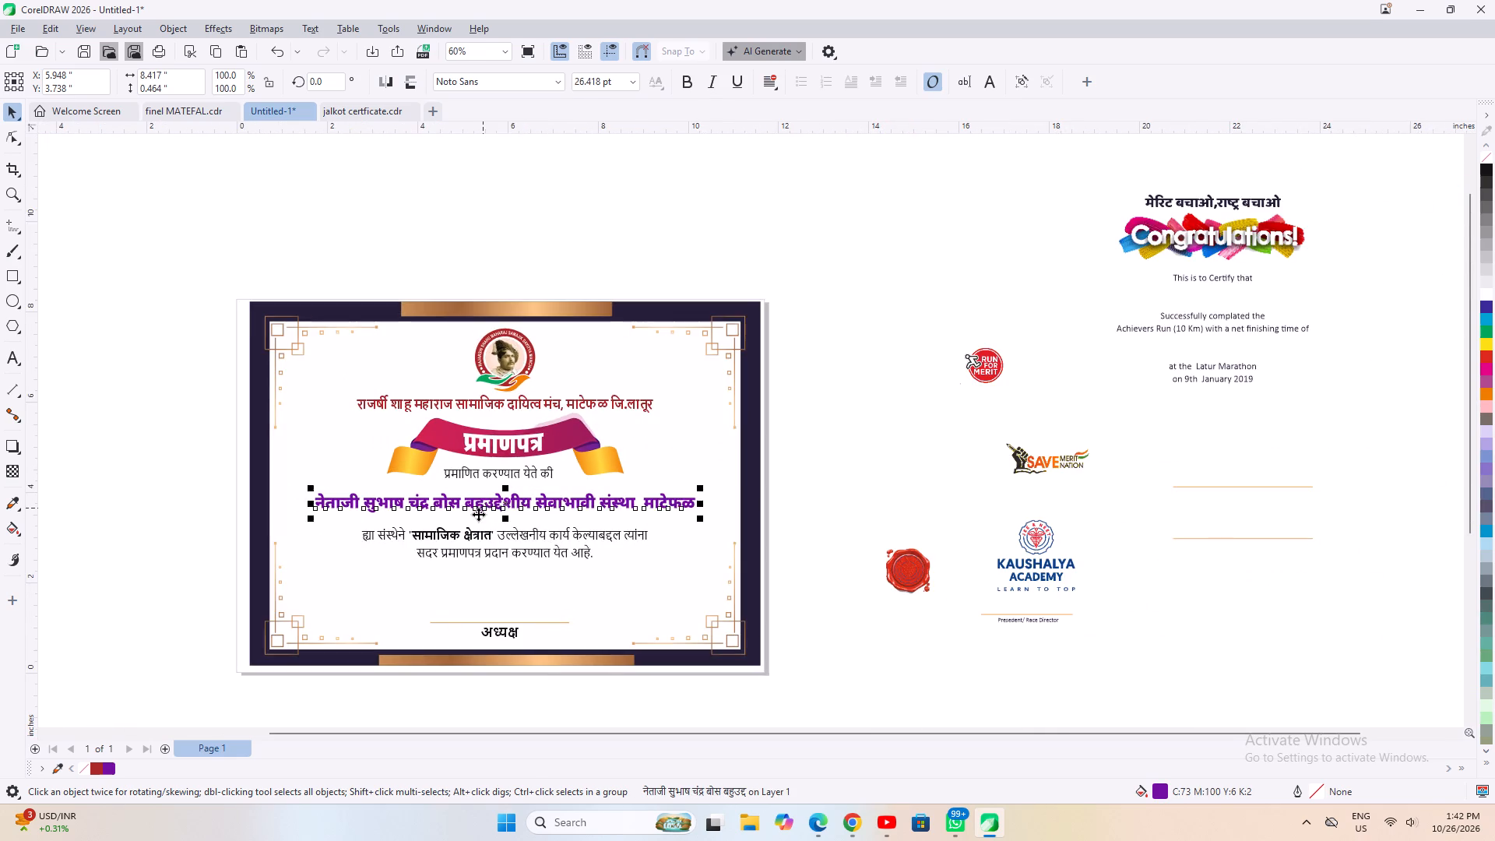
scroll(478, 514, "up", 7)
left_click_drag(558, 519, 558, 526)
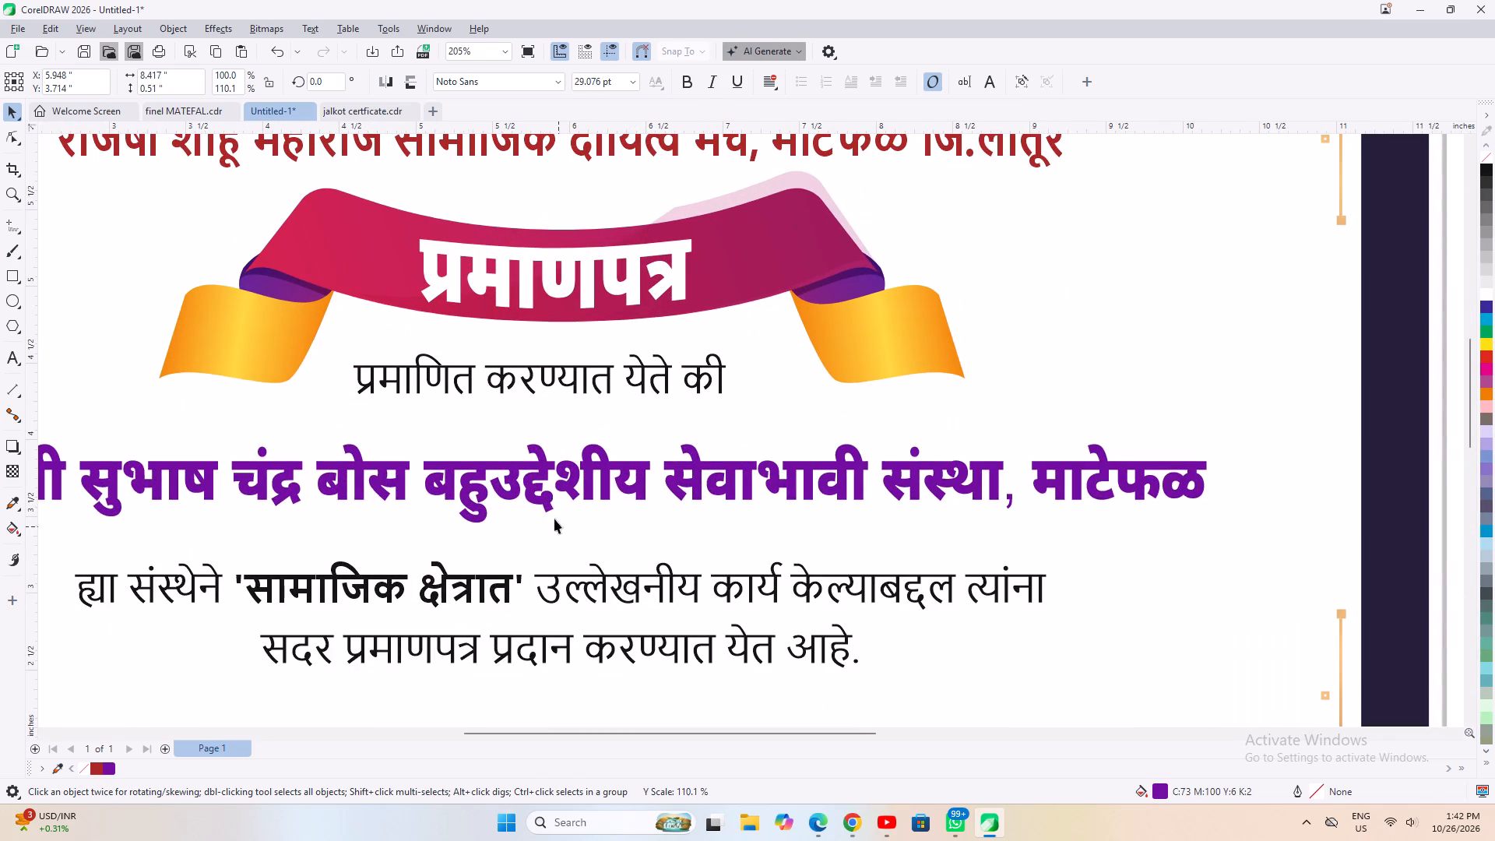
scroll(540, 491, "down", 6)
left_click(1083, 605)
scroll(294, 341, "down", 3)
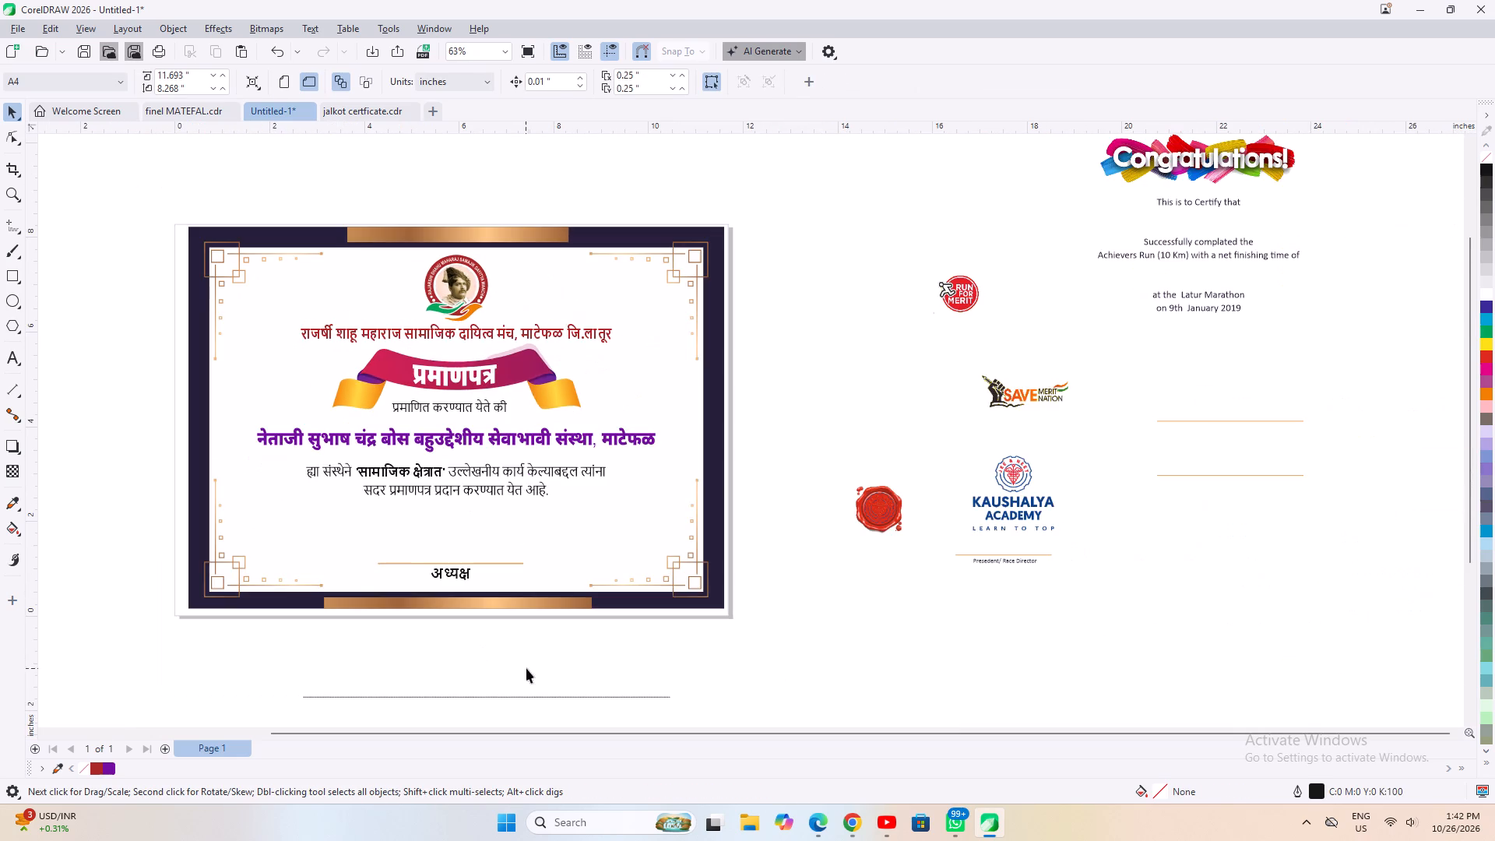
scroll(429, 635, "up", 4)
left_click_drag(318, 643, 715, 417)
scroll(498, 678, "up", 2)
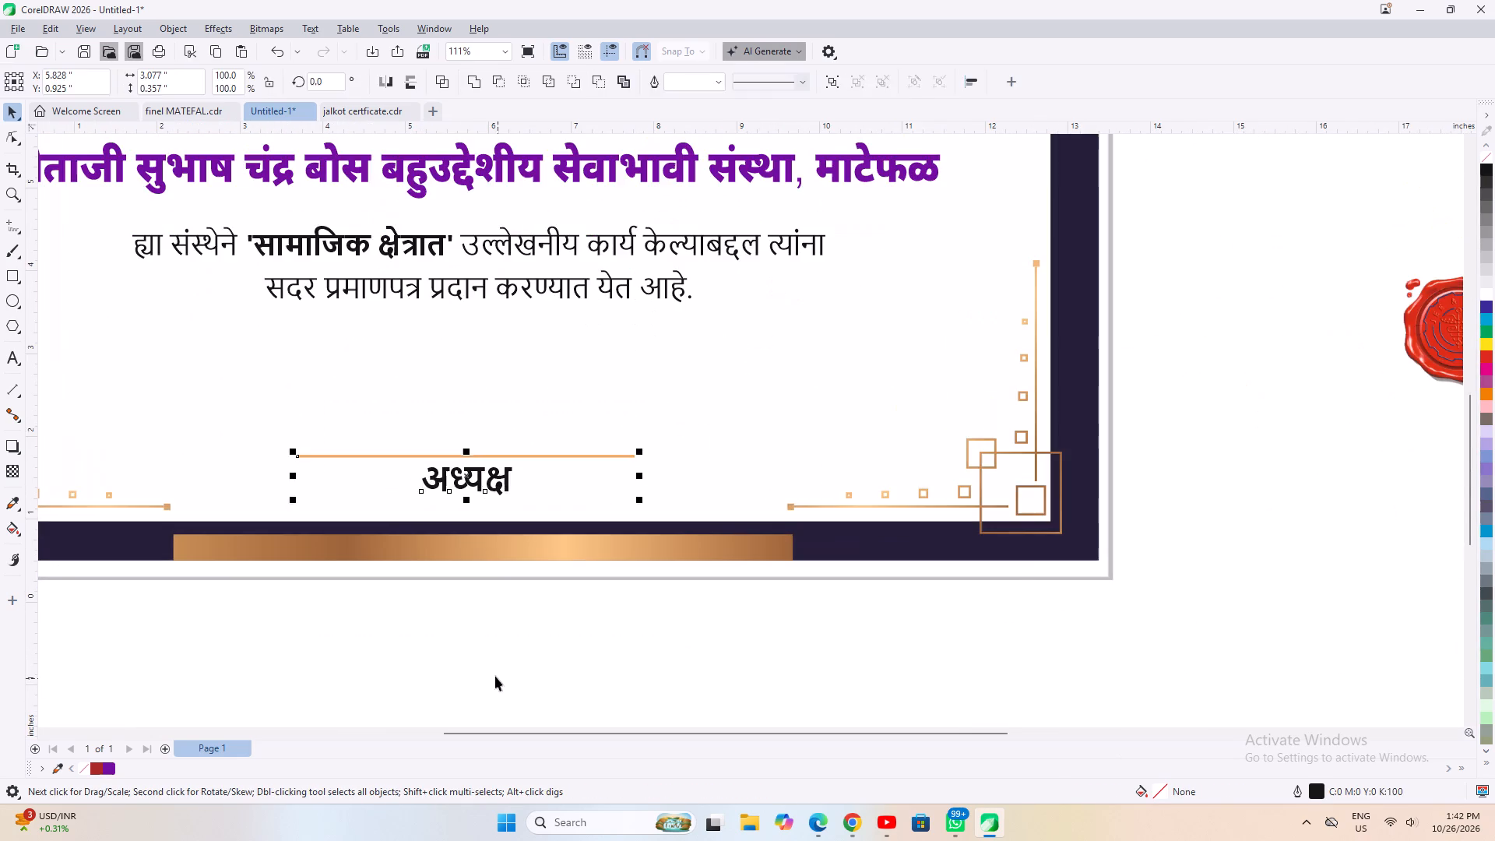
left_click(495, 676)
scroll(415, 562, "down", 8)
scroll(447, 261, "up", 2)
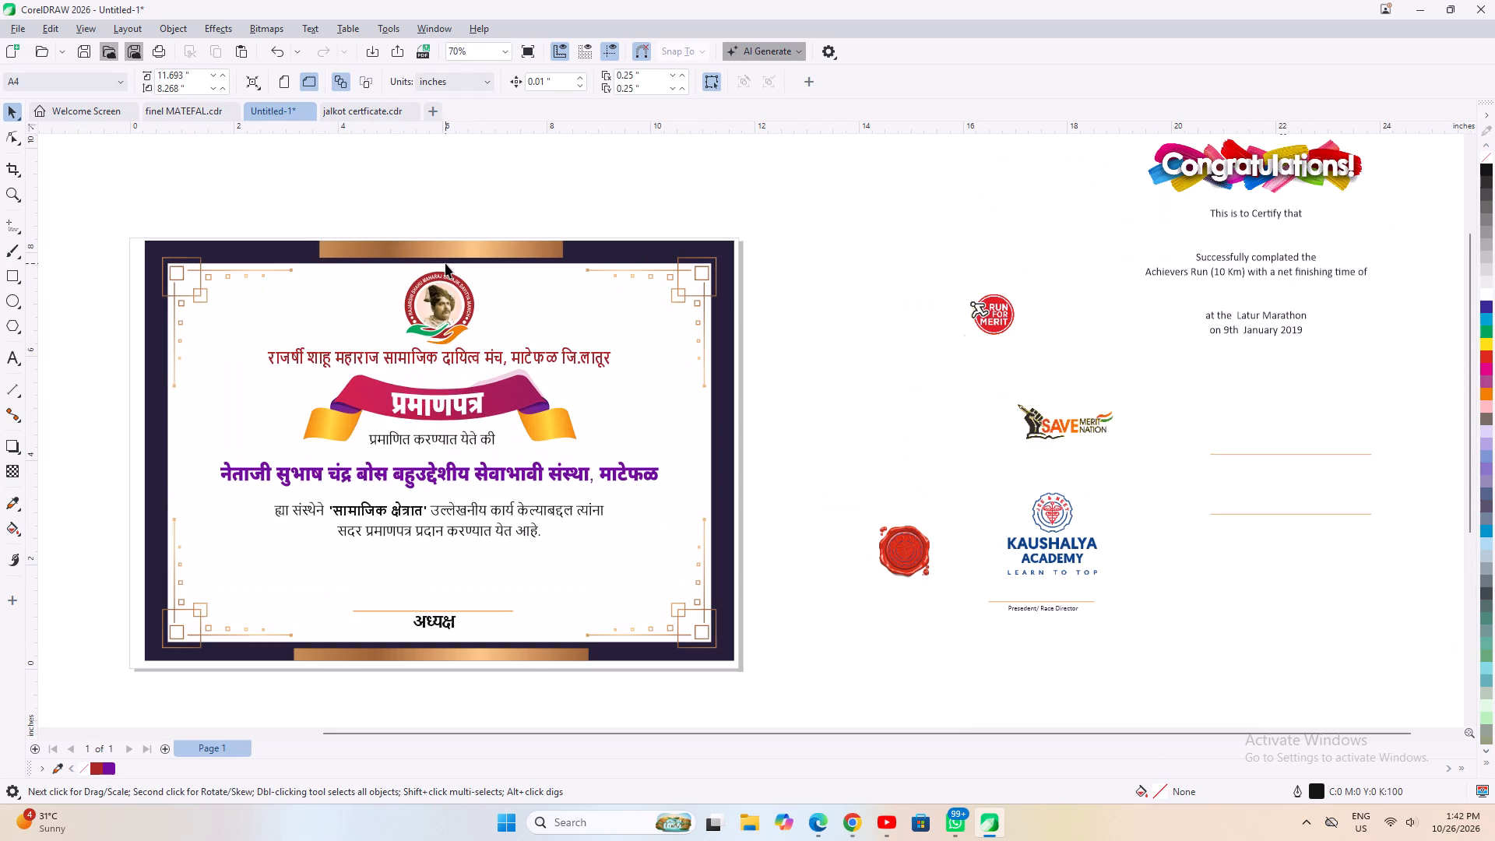
Shift the maroon heading, ribbon group, purple name and body text down together to about Y 4.14 in.
left_click_drag(72, 315, 704, 547)
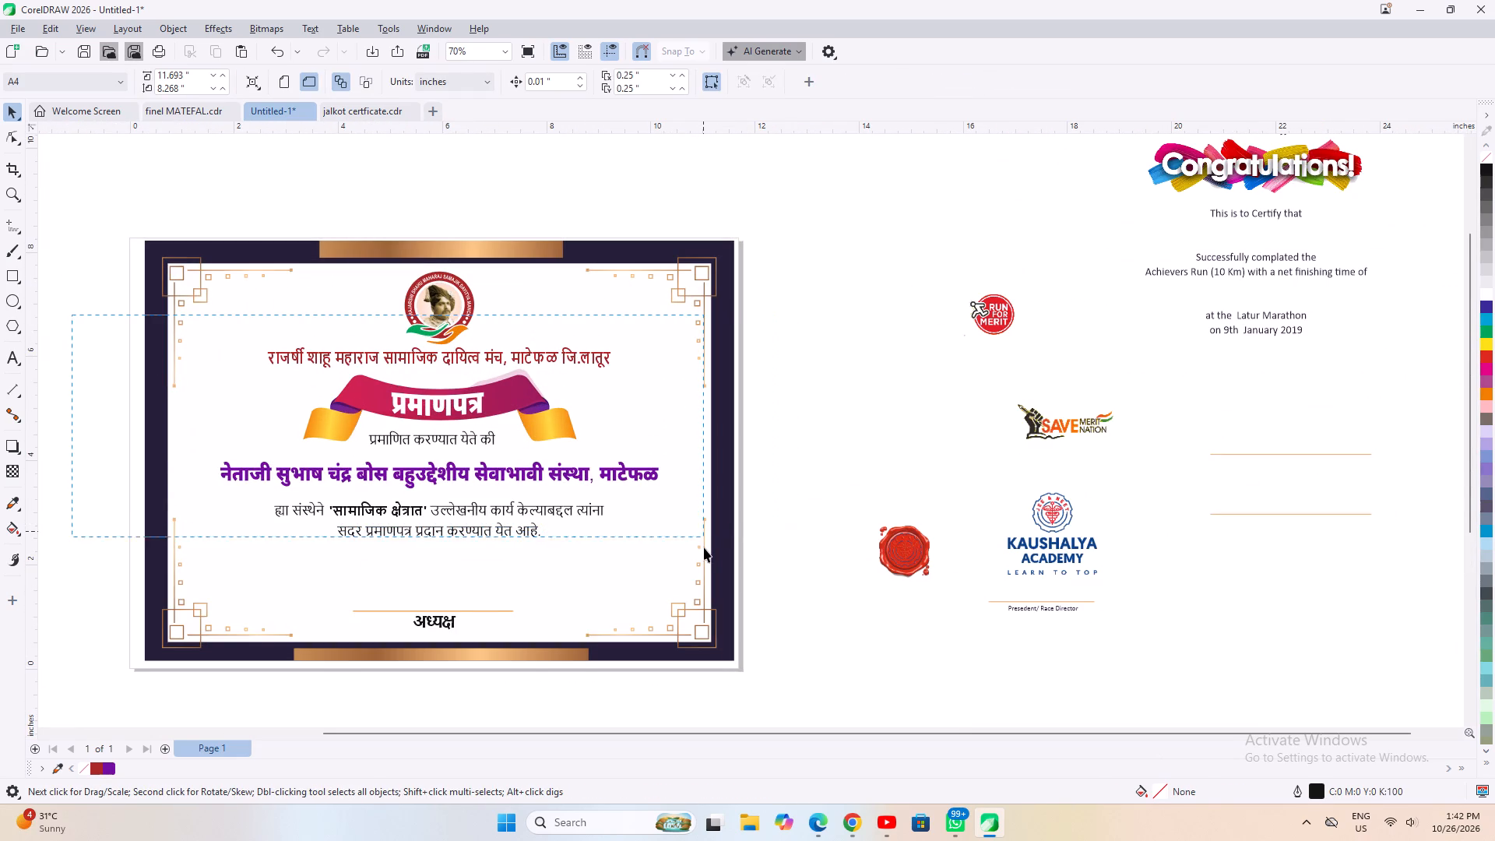
left_click_drag(704, 547, 704, 553)
key("shift+Down")
key("shift+Down")
key("shift+Down")
key("shift+Down")
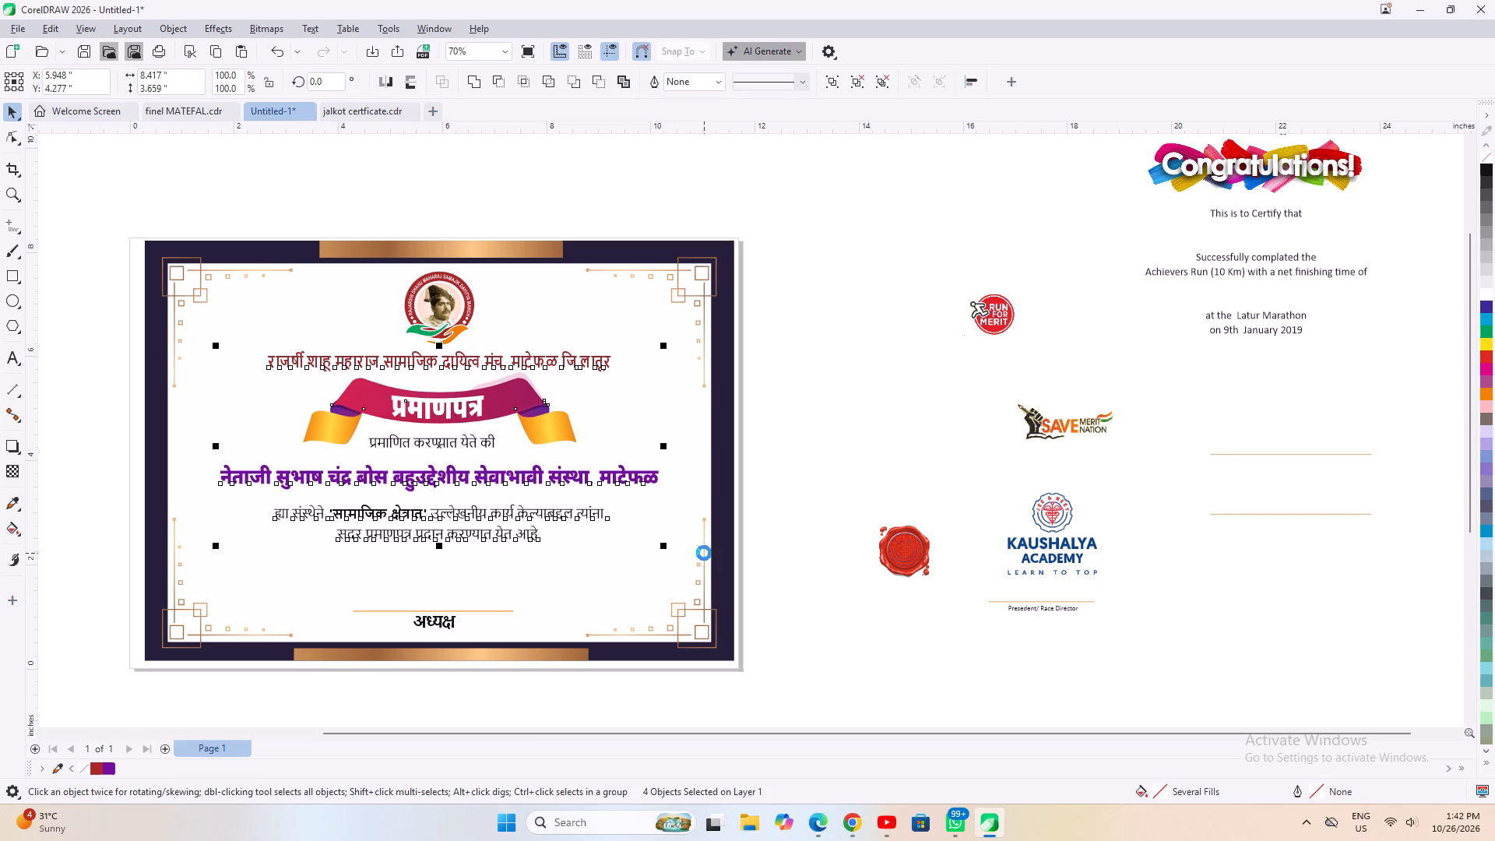
key("shift+Down")
key("shift+Down")
key("shift+Down")
key("shift+Down")
key("shift+Down")
key("shift+Down")
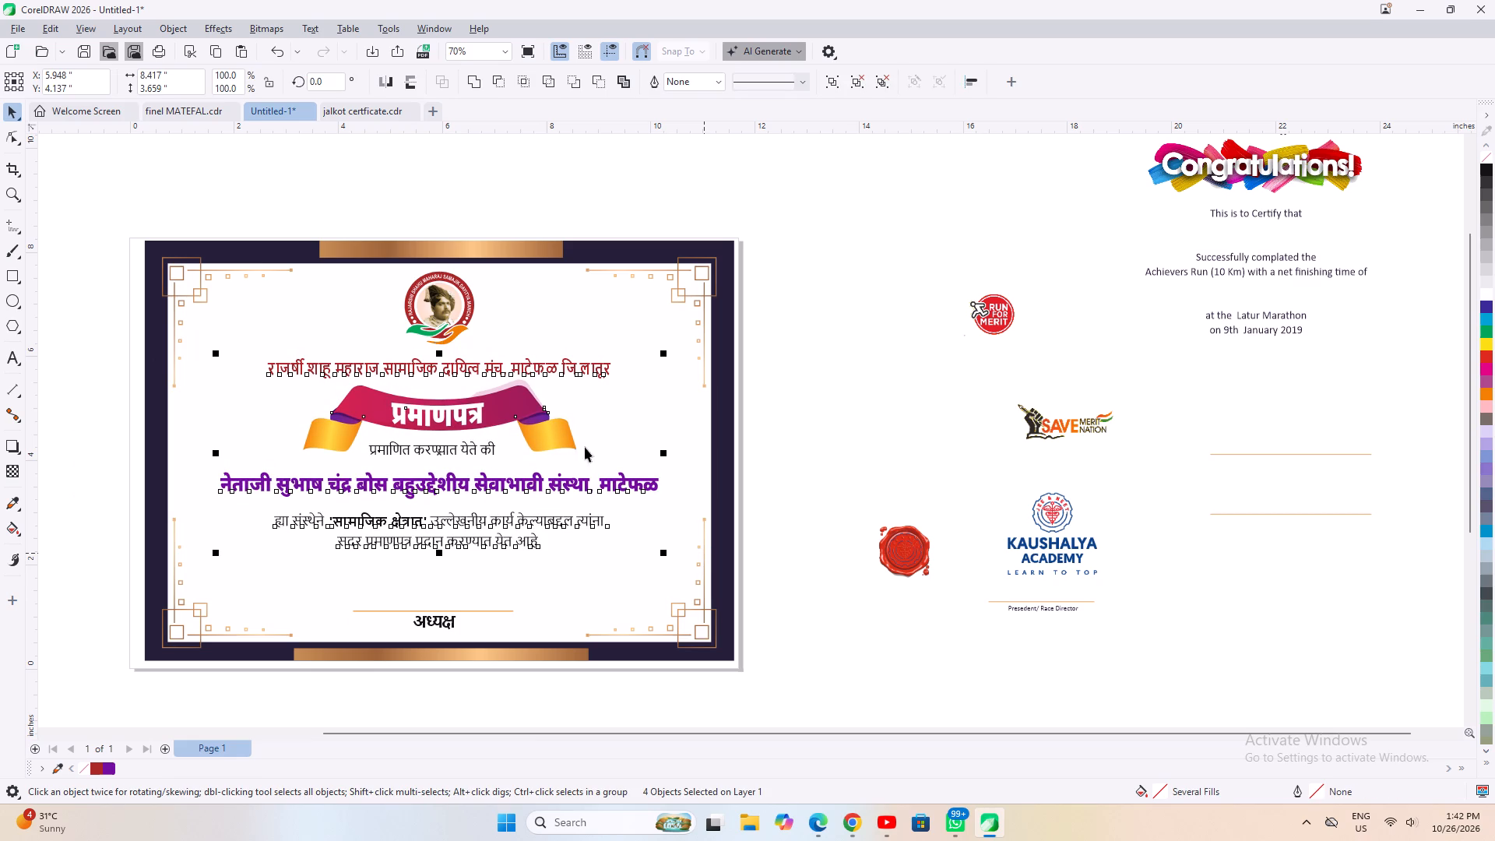
left_click(388, 183)
left_click(812, 381)
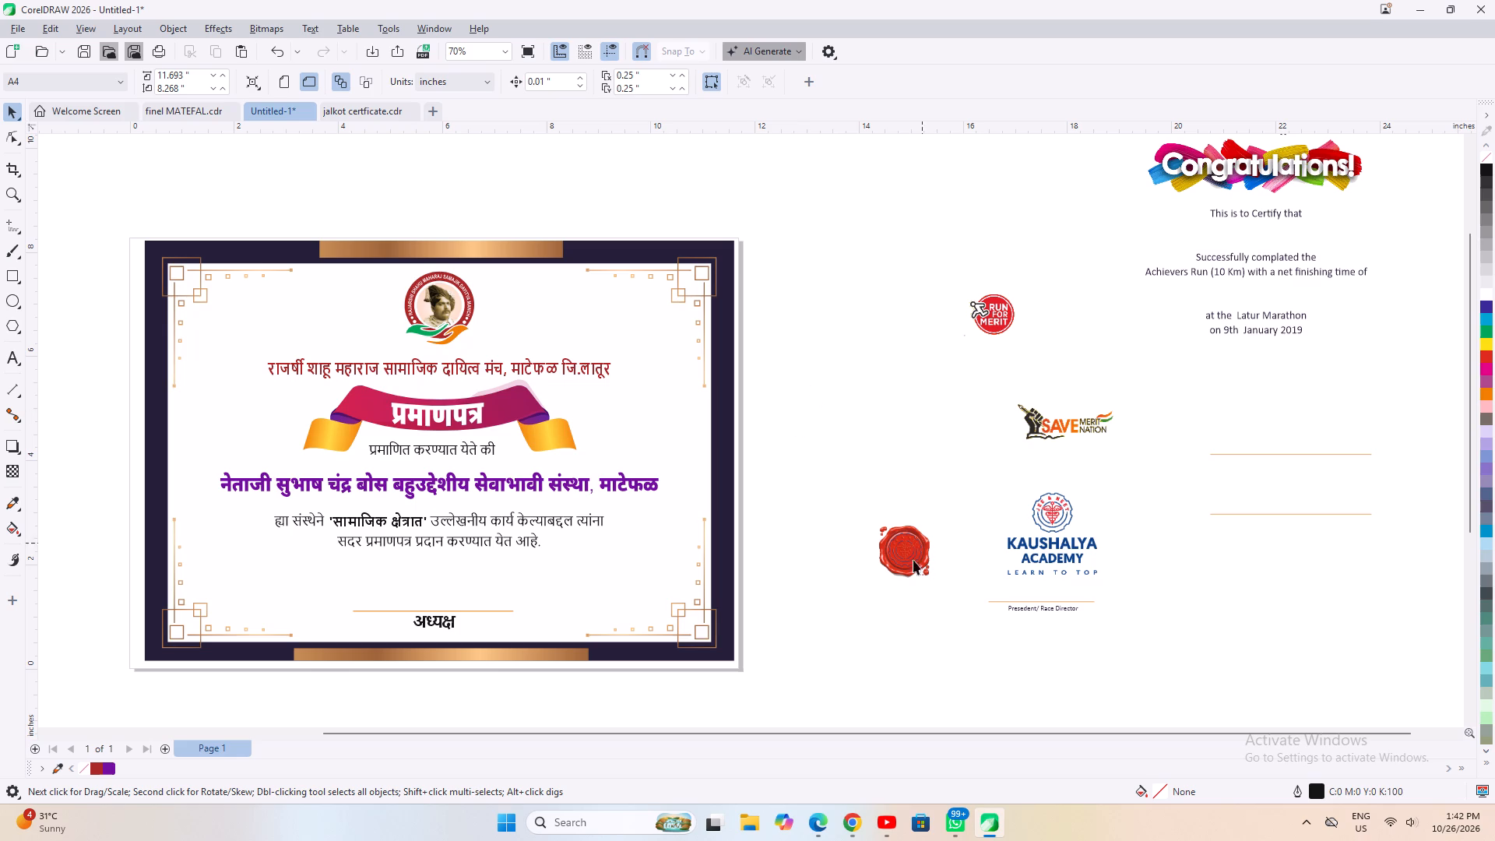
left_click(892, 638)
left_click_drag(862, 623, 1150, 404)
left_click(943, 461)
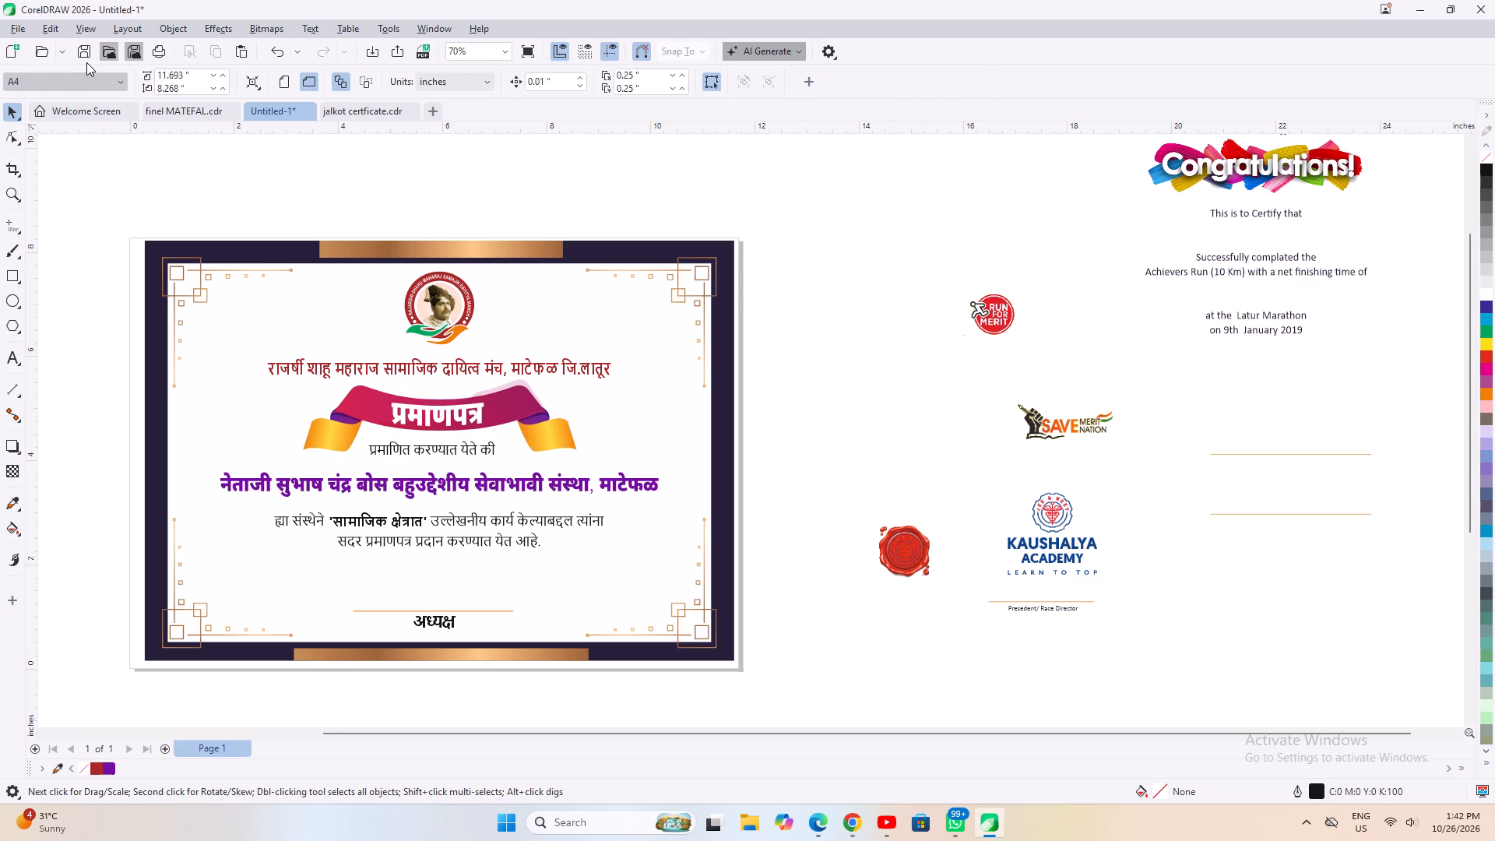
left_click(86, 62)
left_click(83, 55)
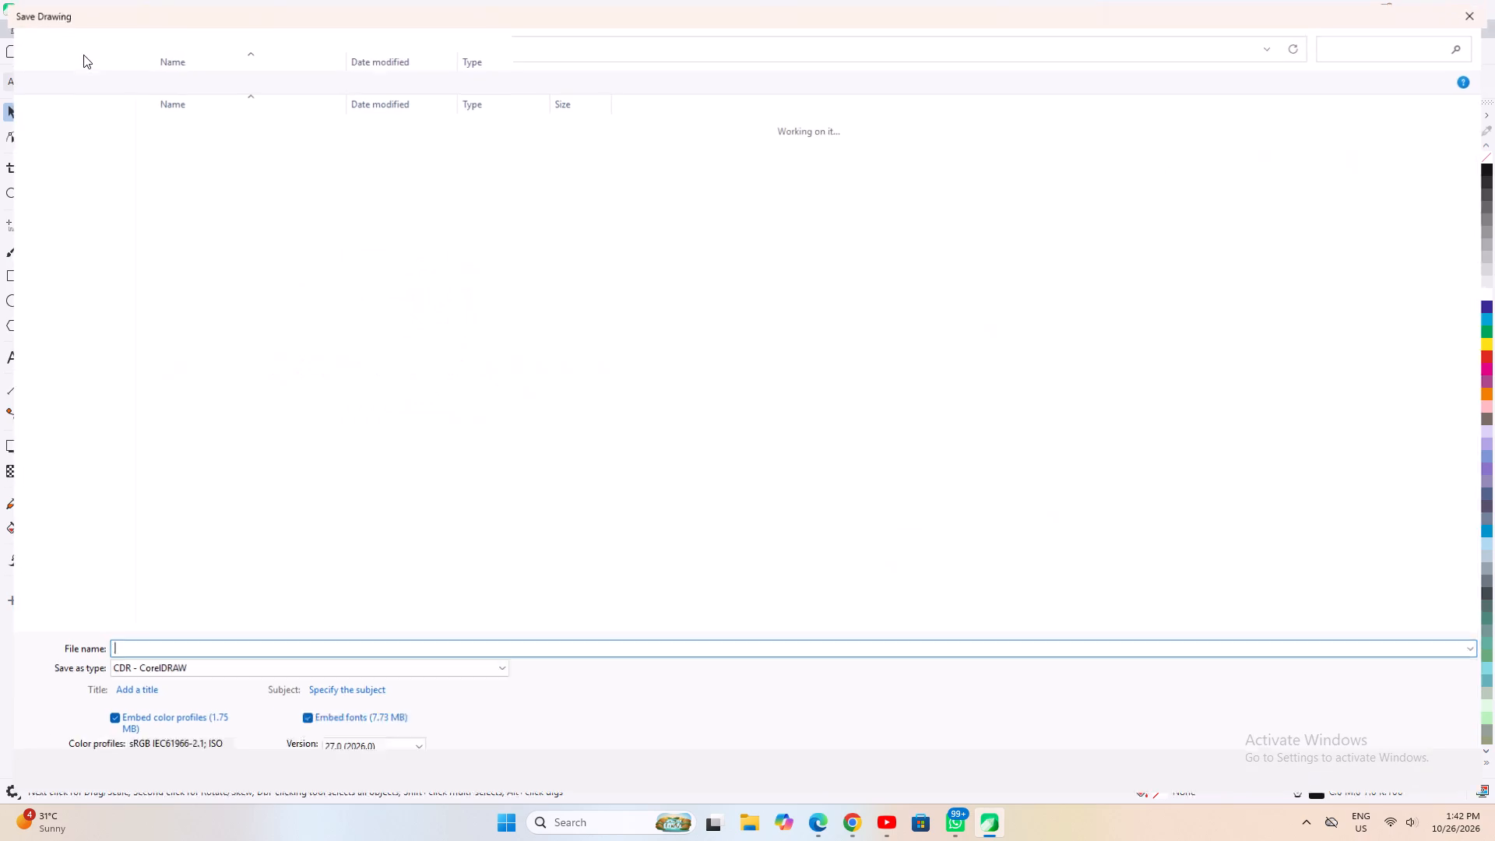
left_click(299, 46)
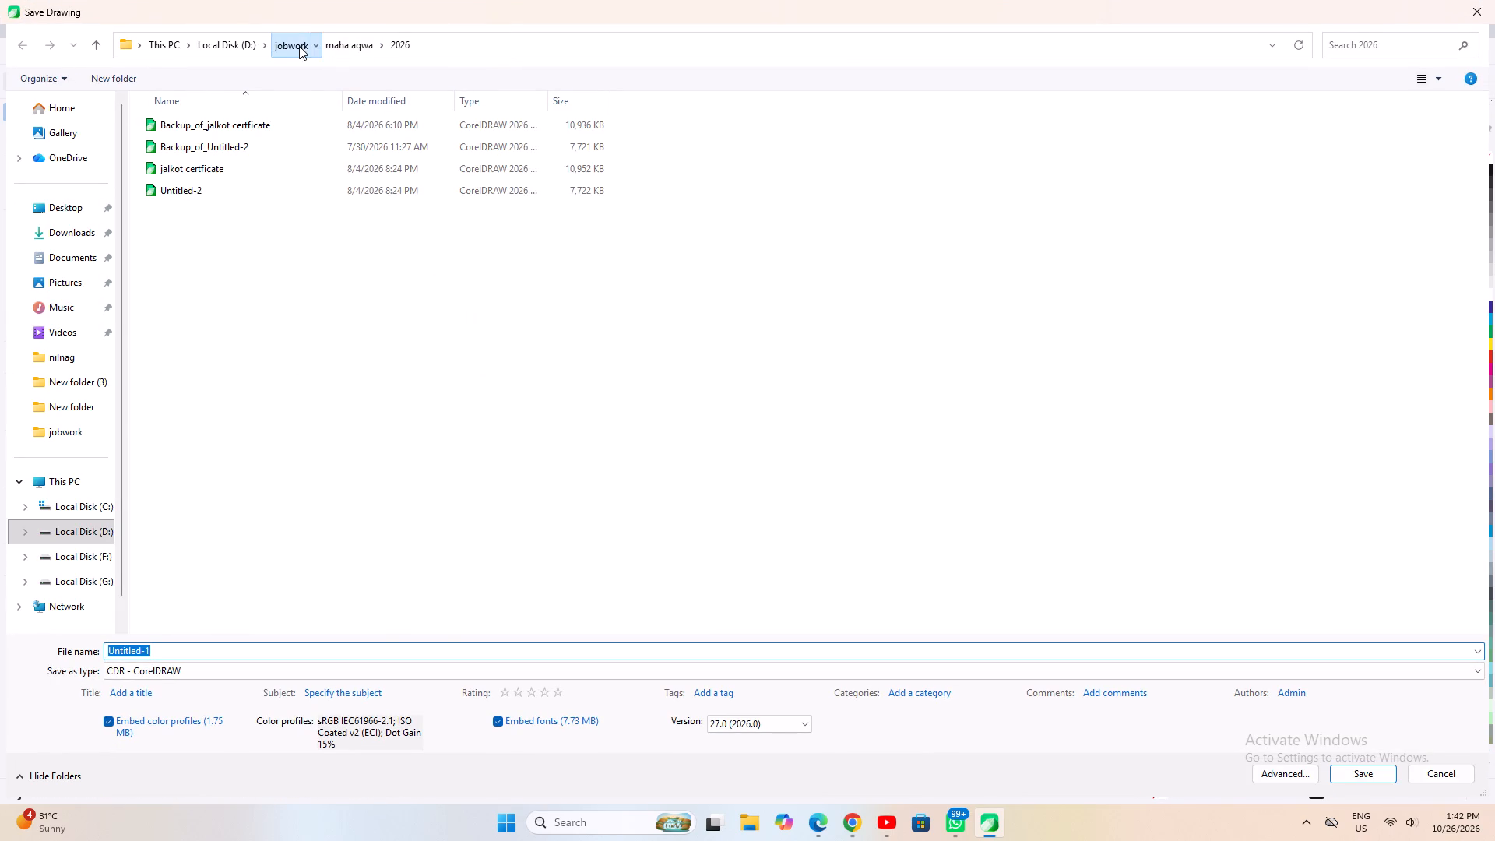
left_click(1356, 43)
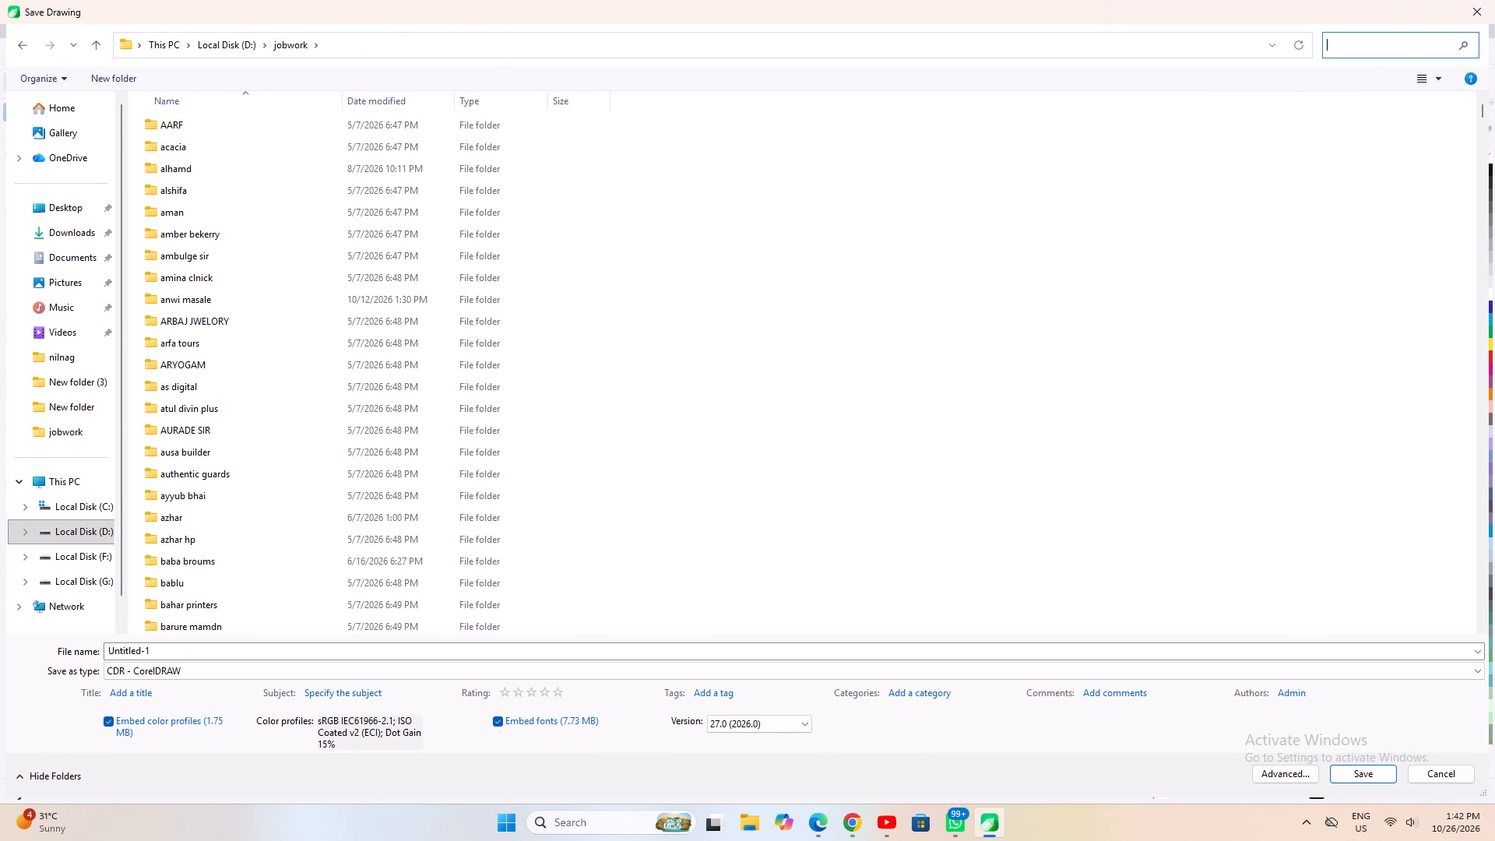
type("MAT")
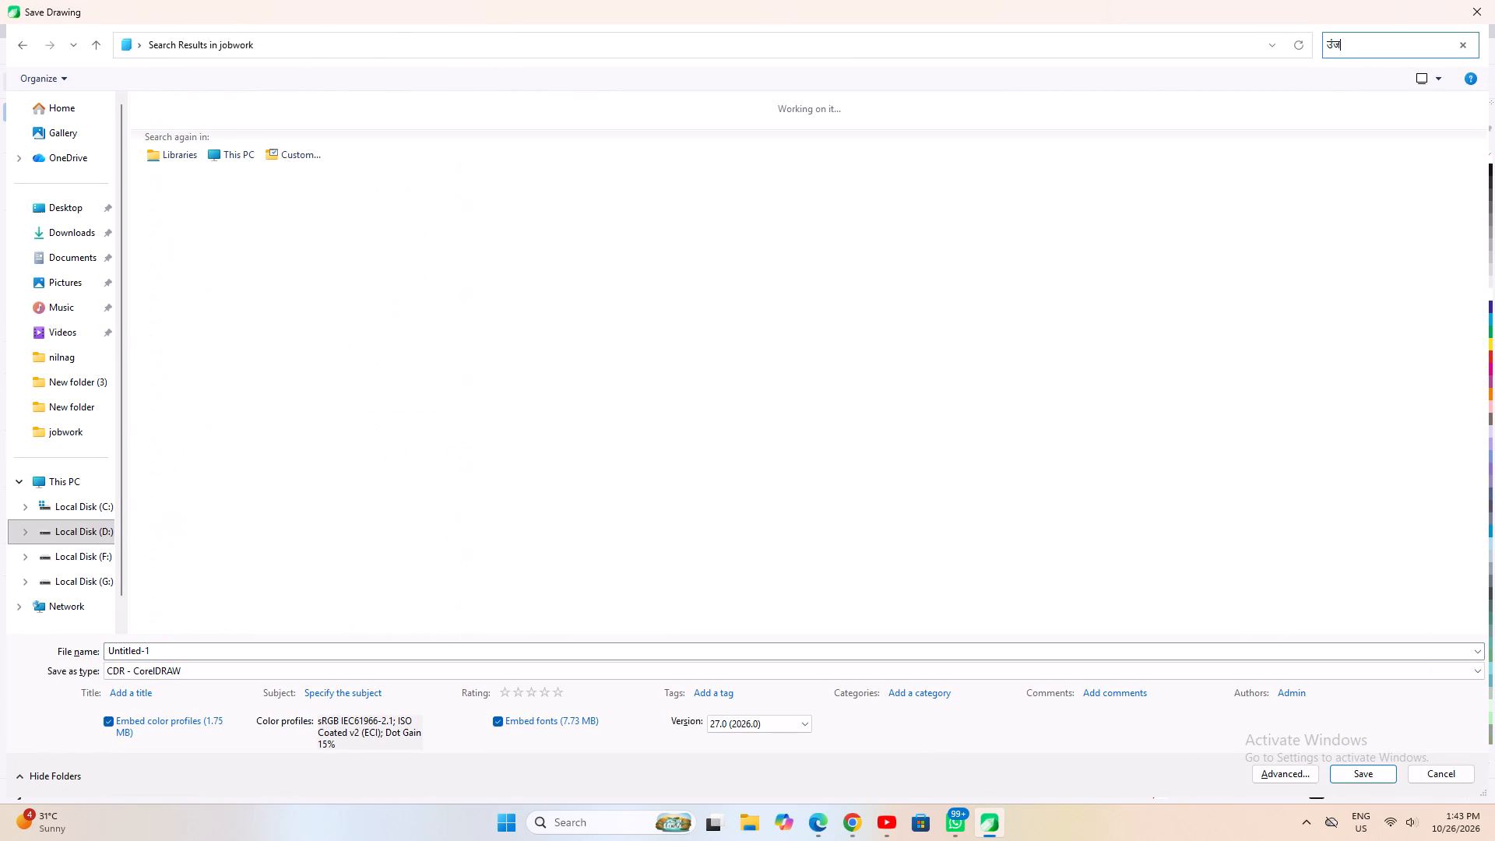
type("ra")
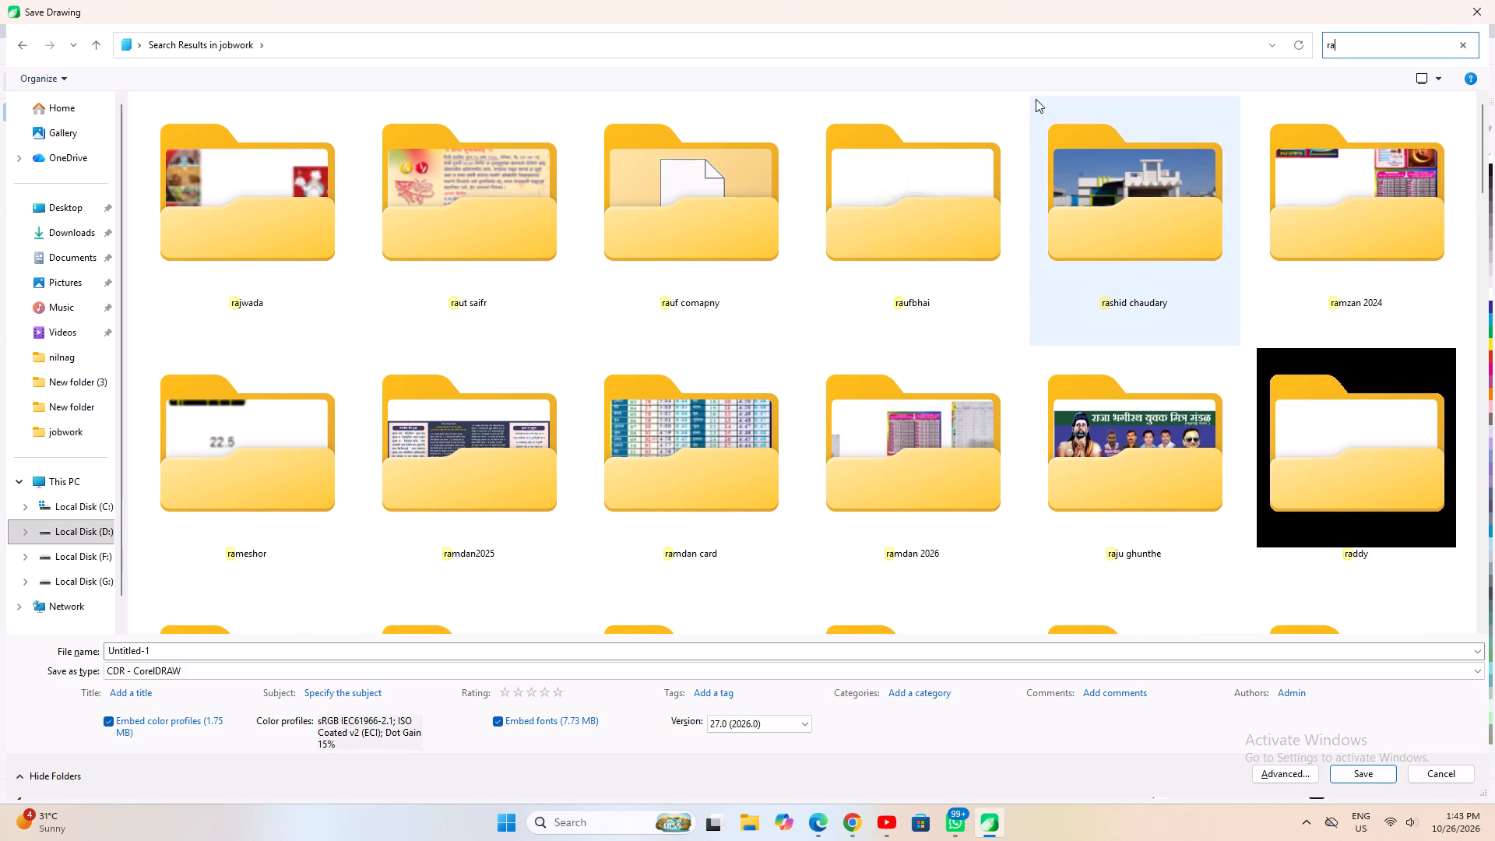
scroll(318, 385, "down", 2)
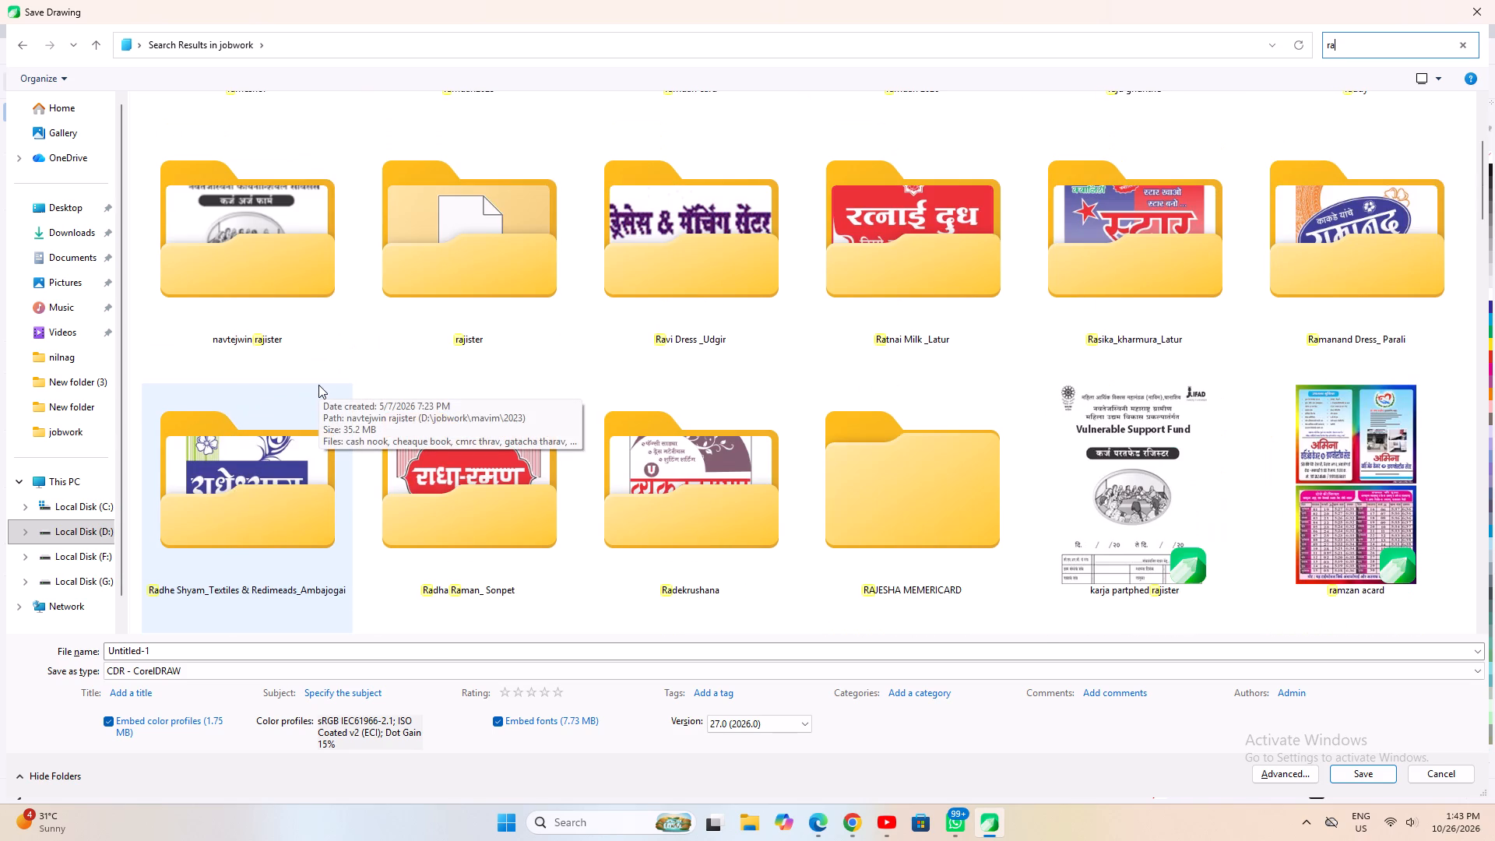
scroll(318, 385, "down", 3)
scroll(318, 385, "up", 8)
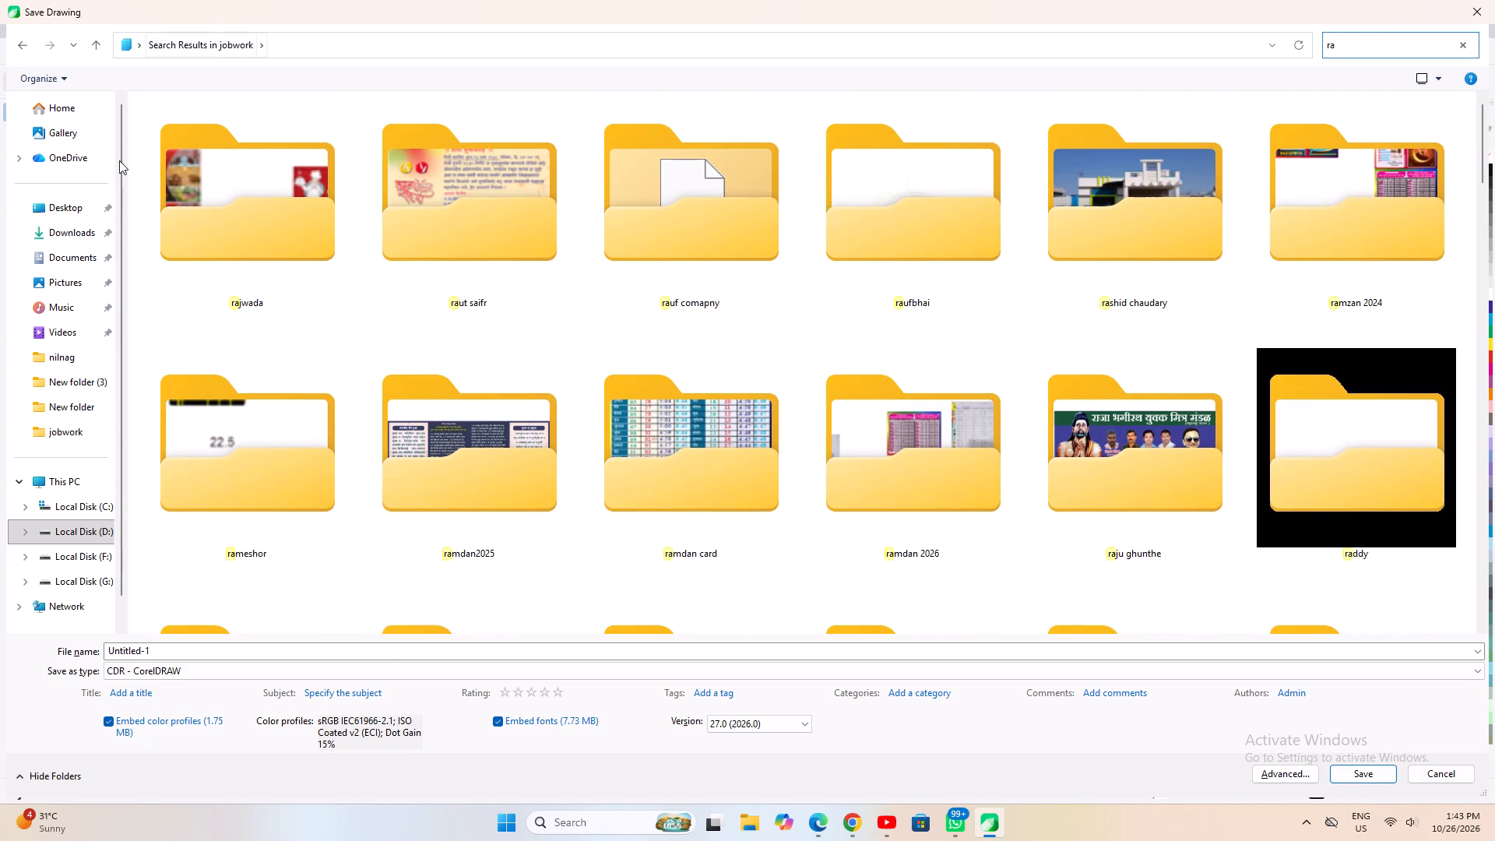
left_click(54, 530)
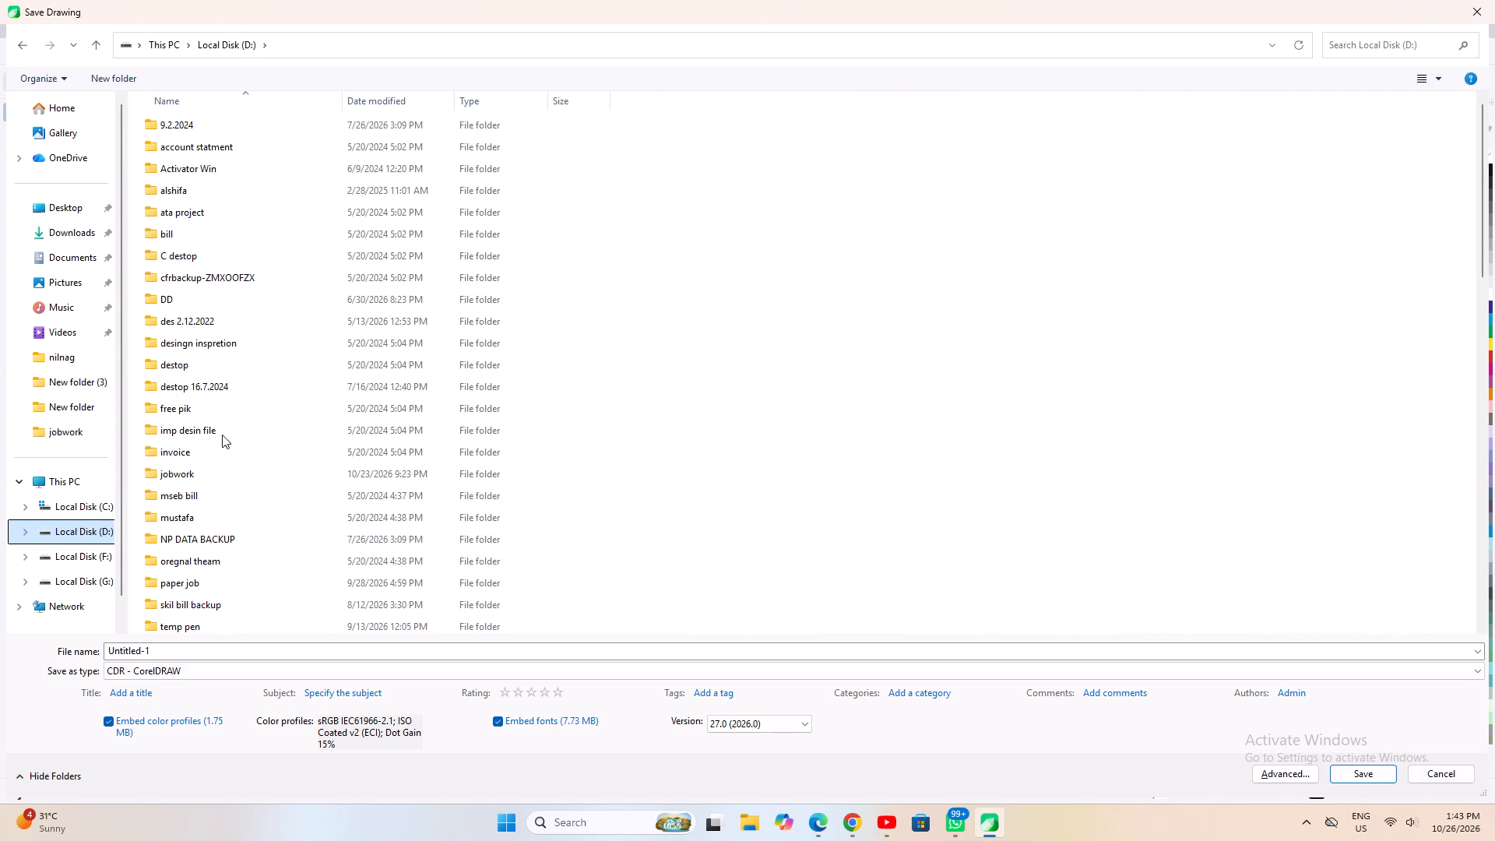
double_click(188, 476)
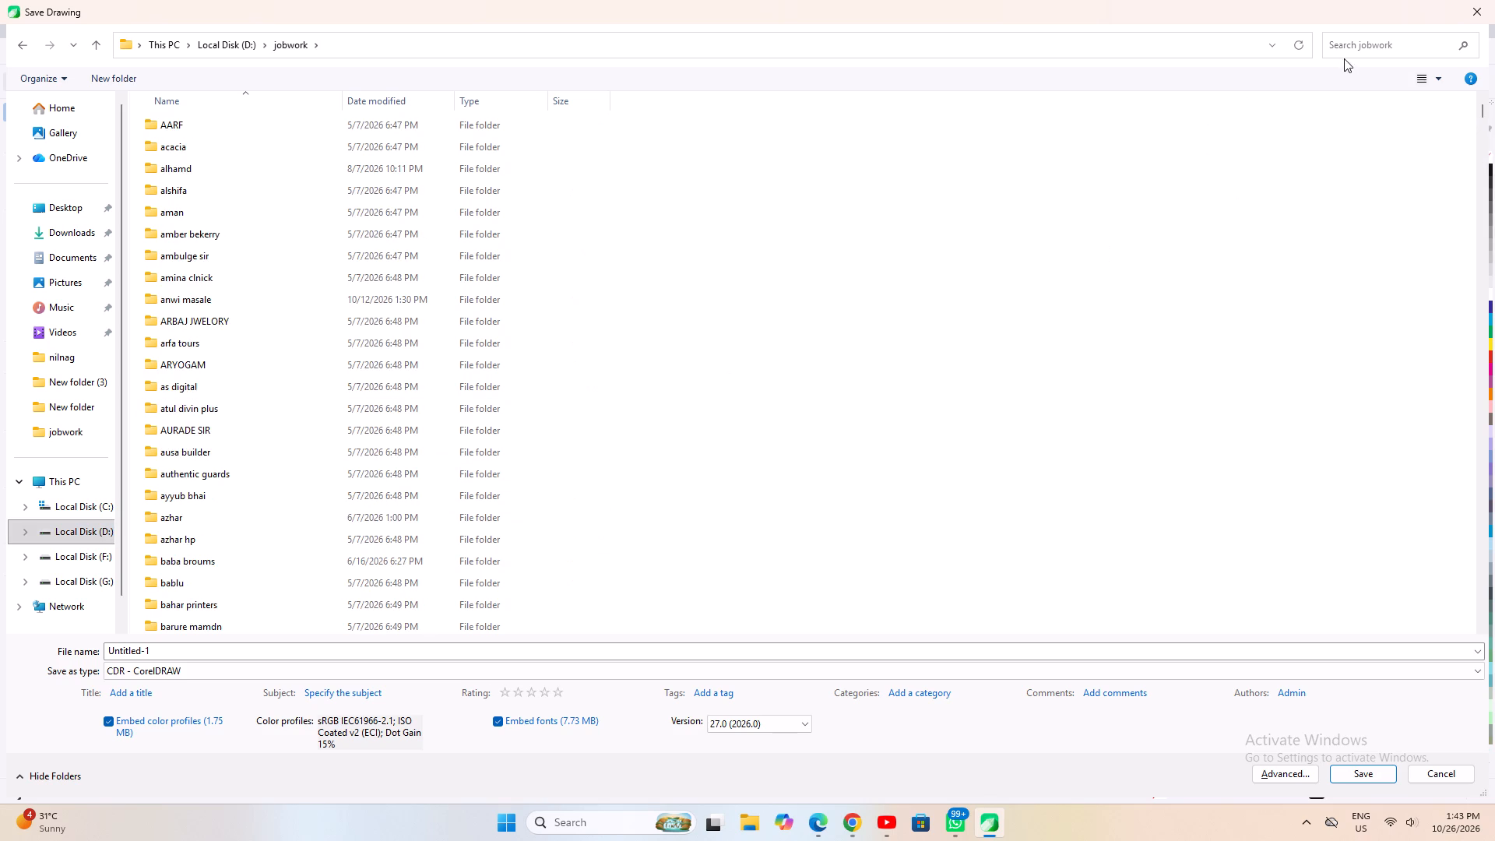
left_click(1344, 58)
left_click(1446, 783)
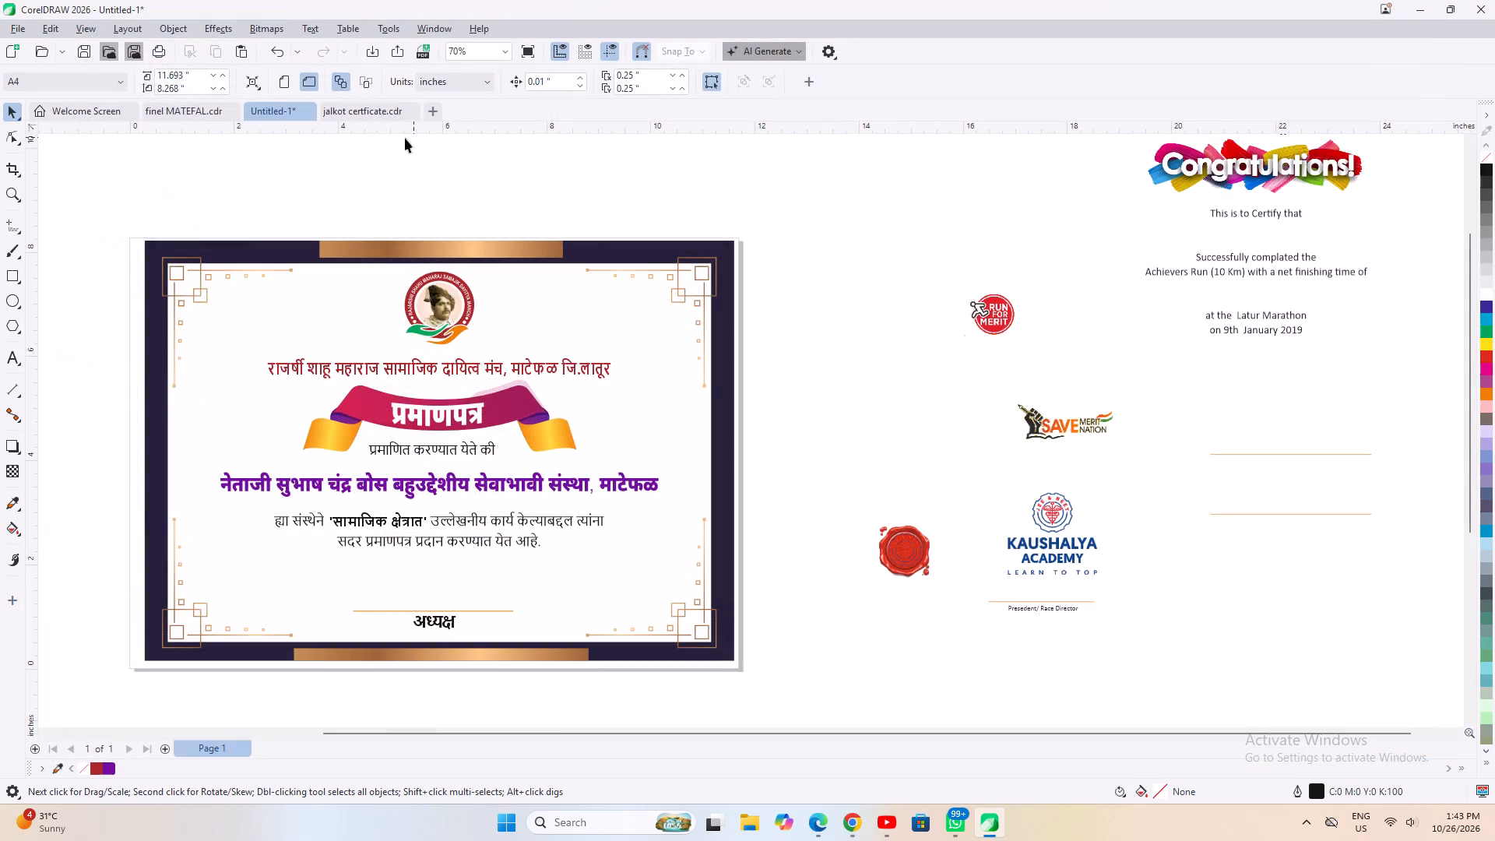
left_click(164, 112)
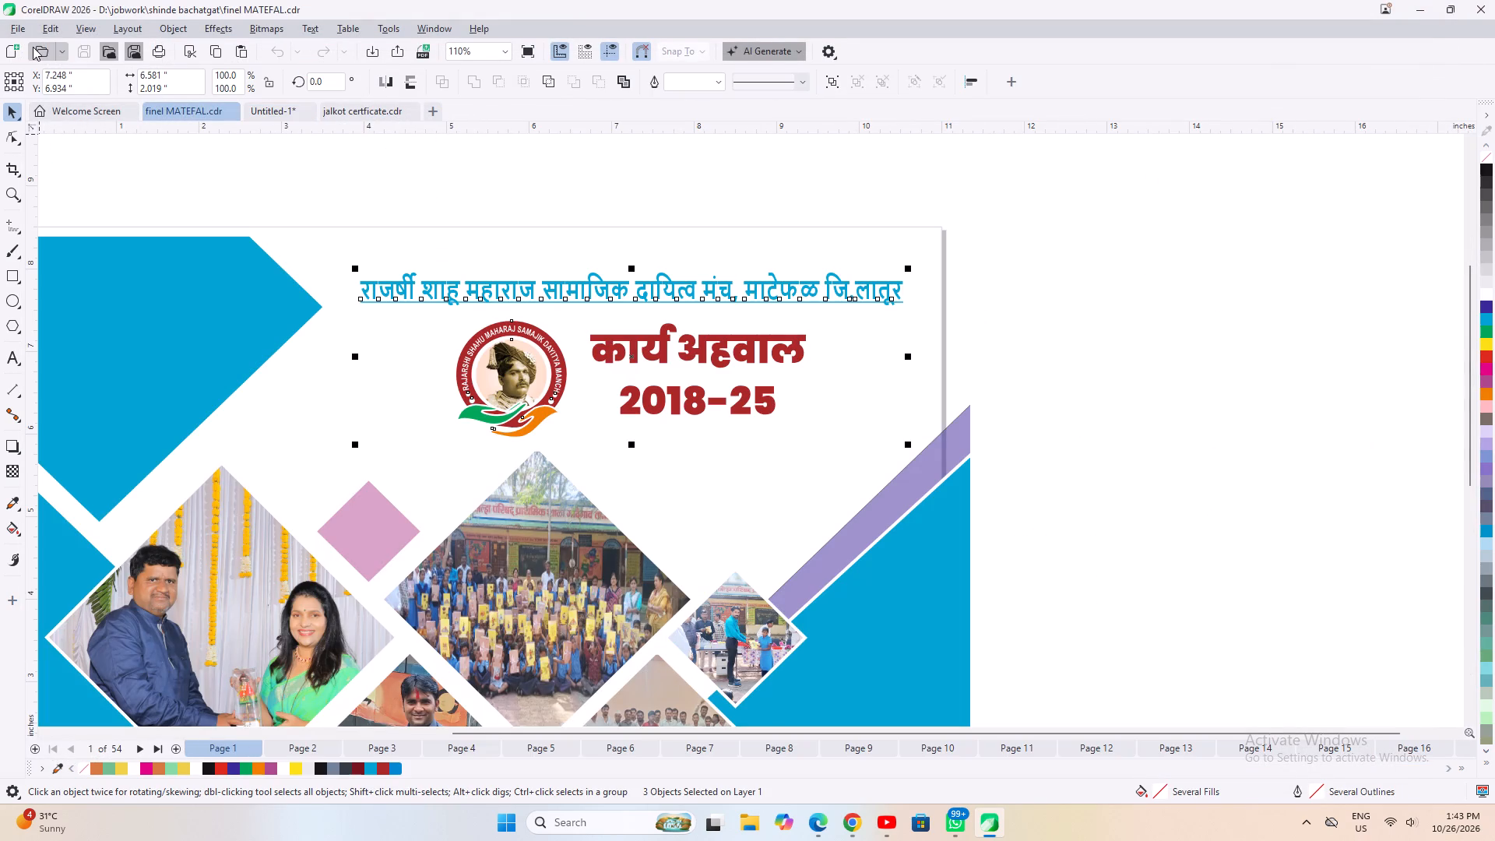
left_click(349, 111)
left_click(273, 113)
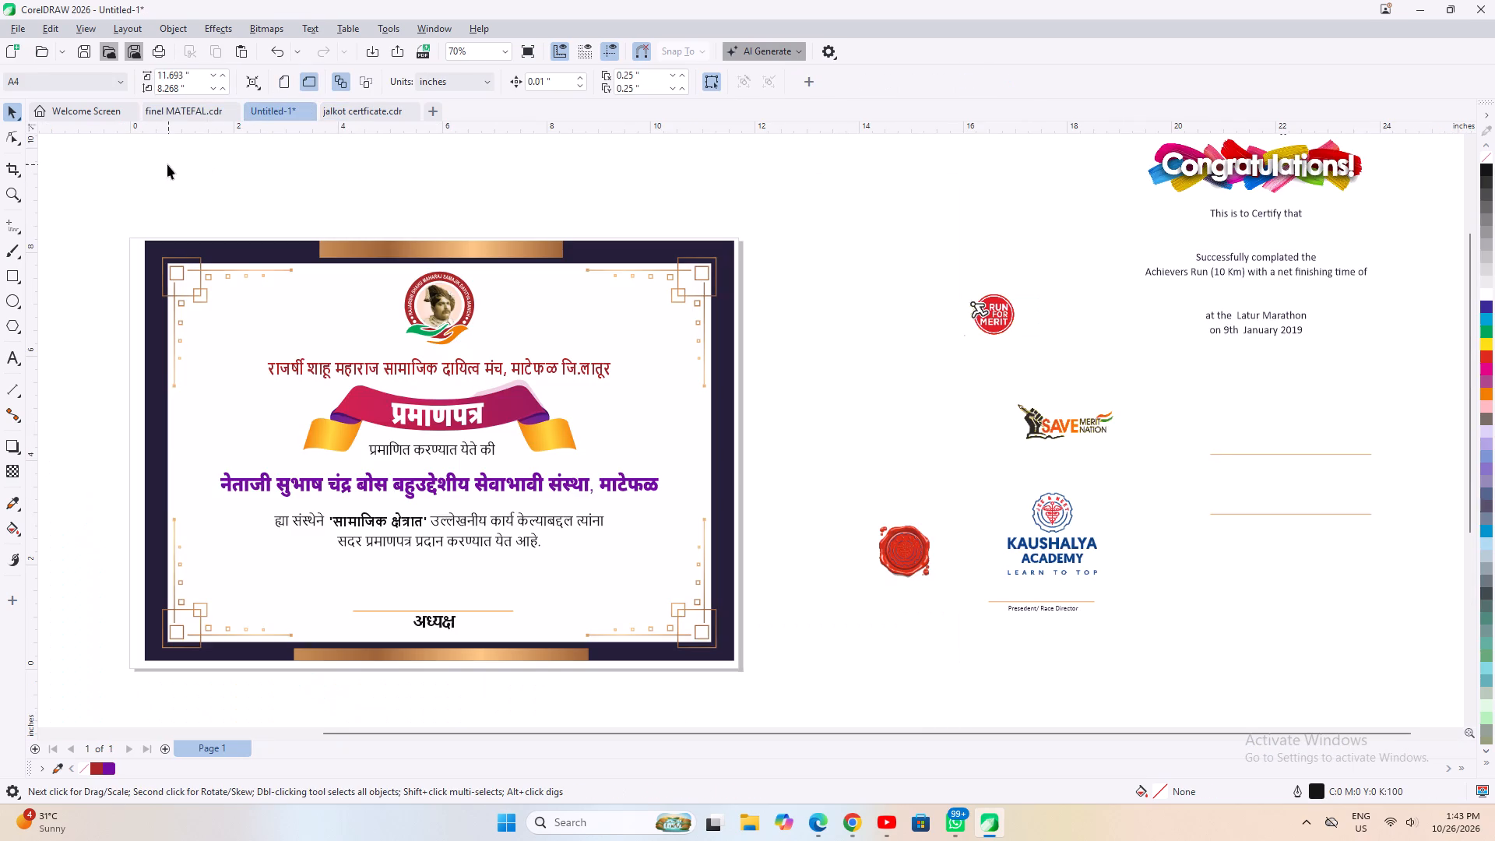
Stretch the maroon heading above the ribbon horizontally to about 104%, giving it a width of about 6.84 in.
left_click(167, 164)
scroll(551, 380, "up", 1)
left_click(561, 364)
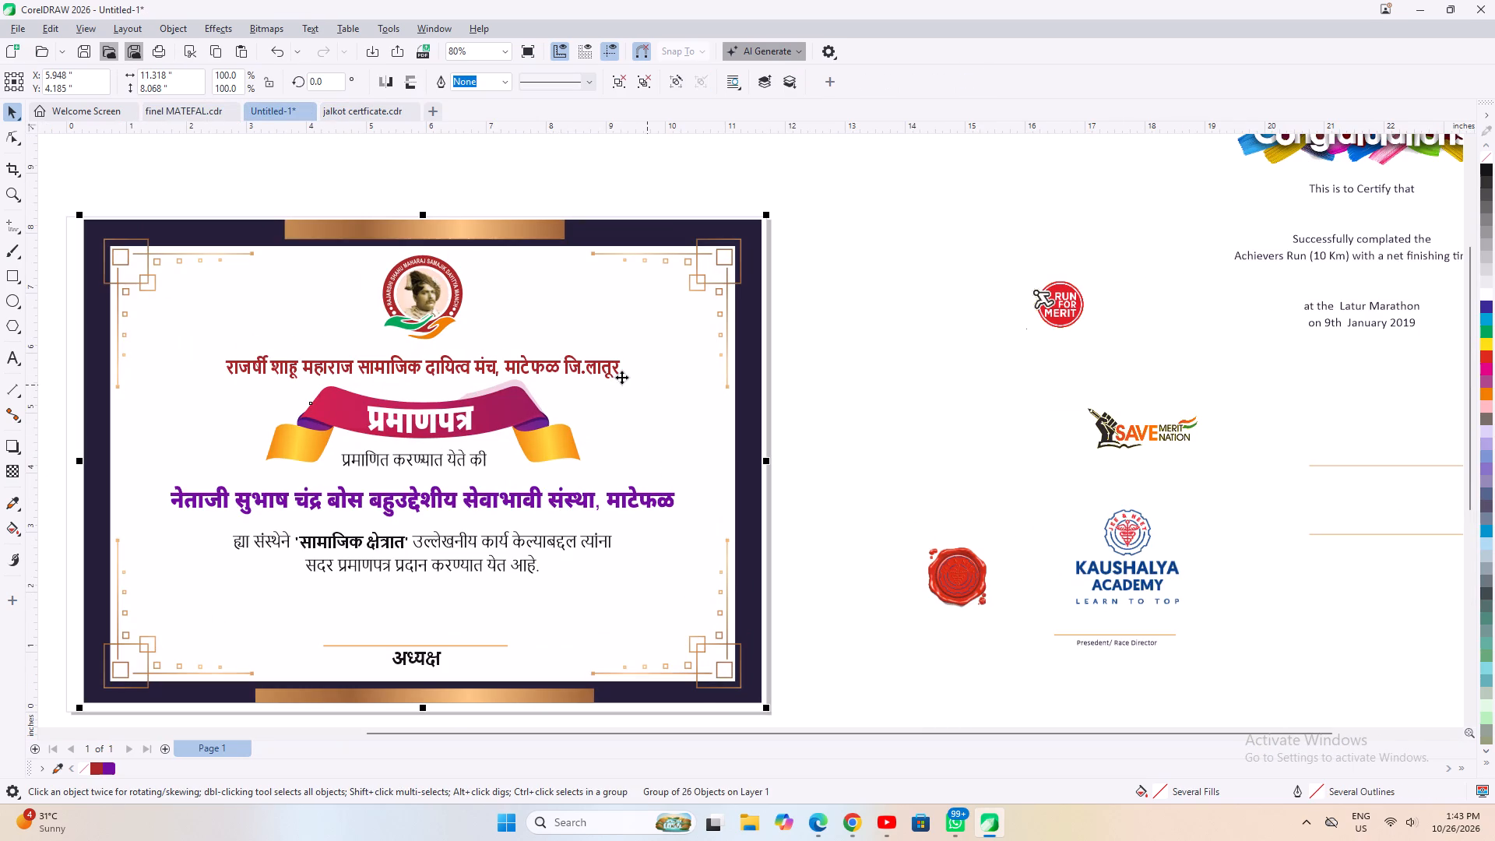
left_click(529, 354, "ctrl")
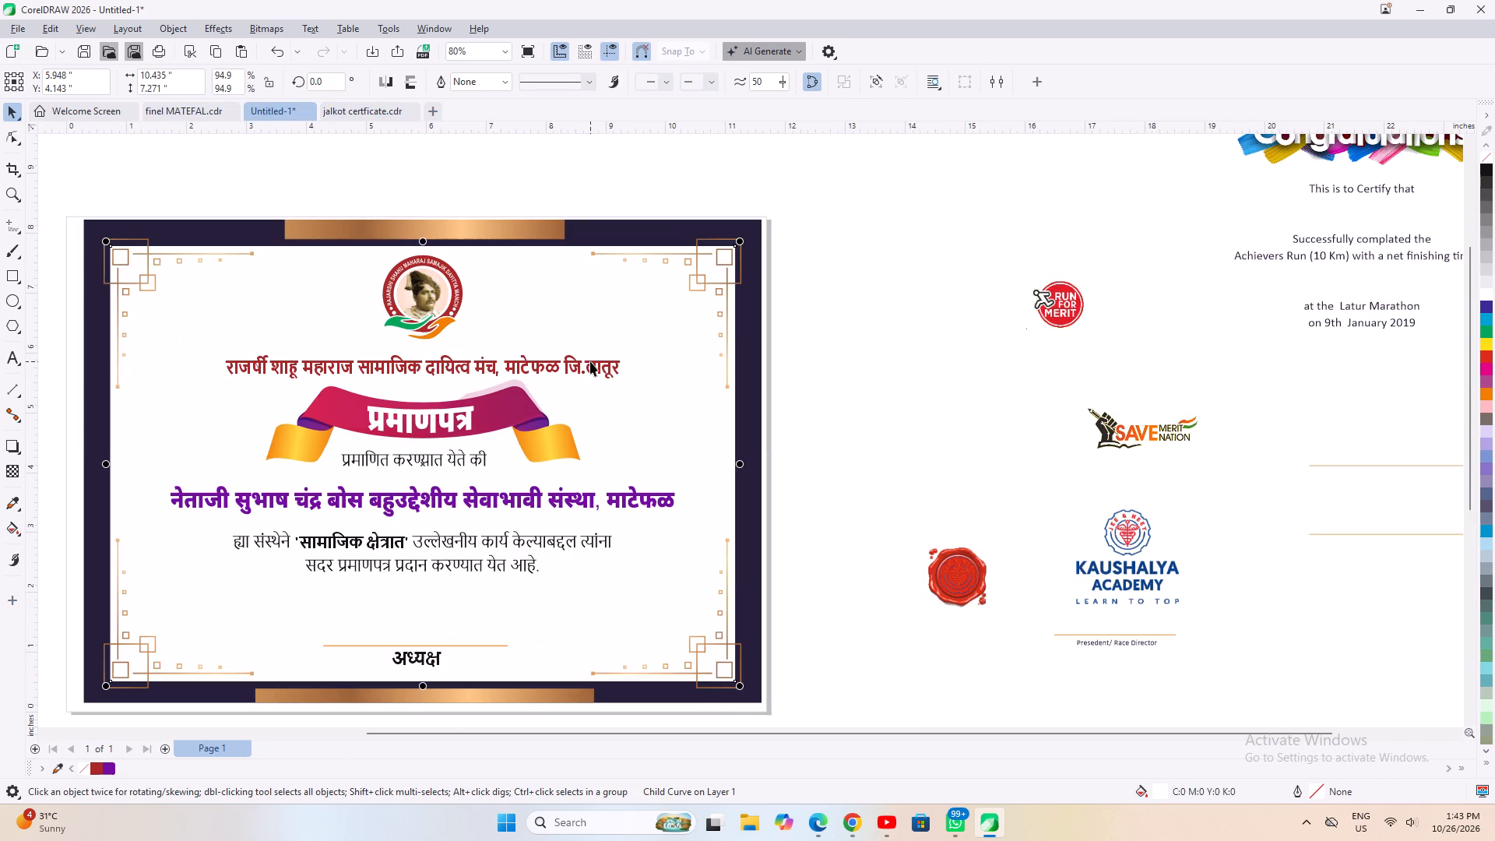
left_click(562, 358, "ctrl")
left_click(551, 364, "ctrl")
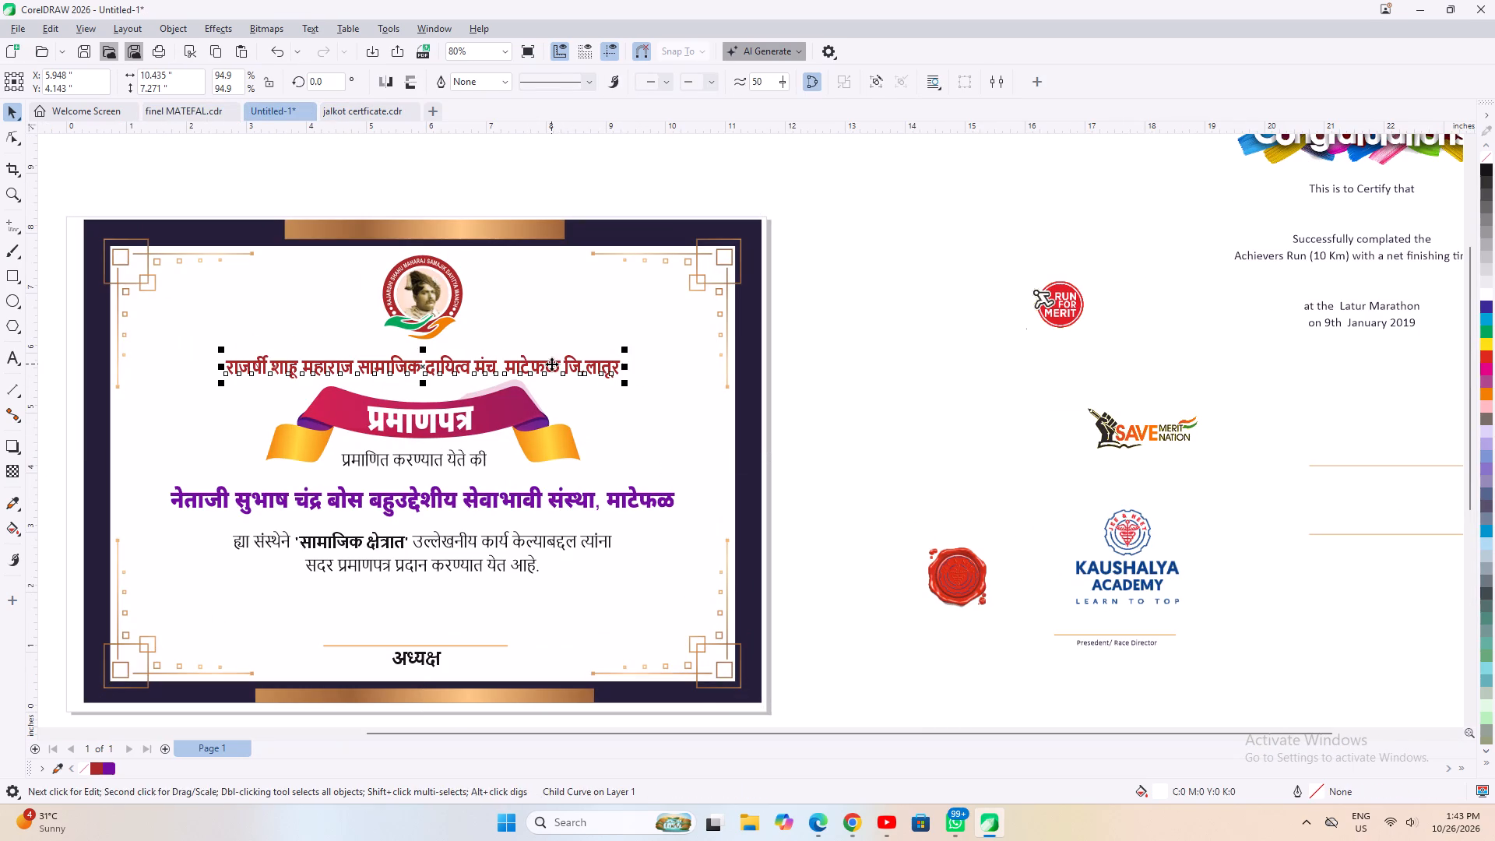
left_click_drag(623, 365, 631, 365, "shift")
left_click(805, 382)
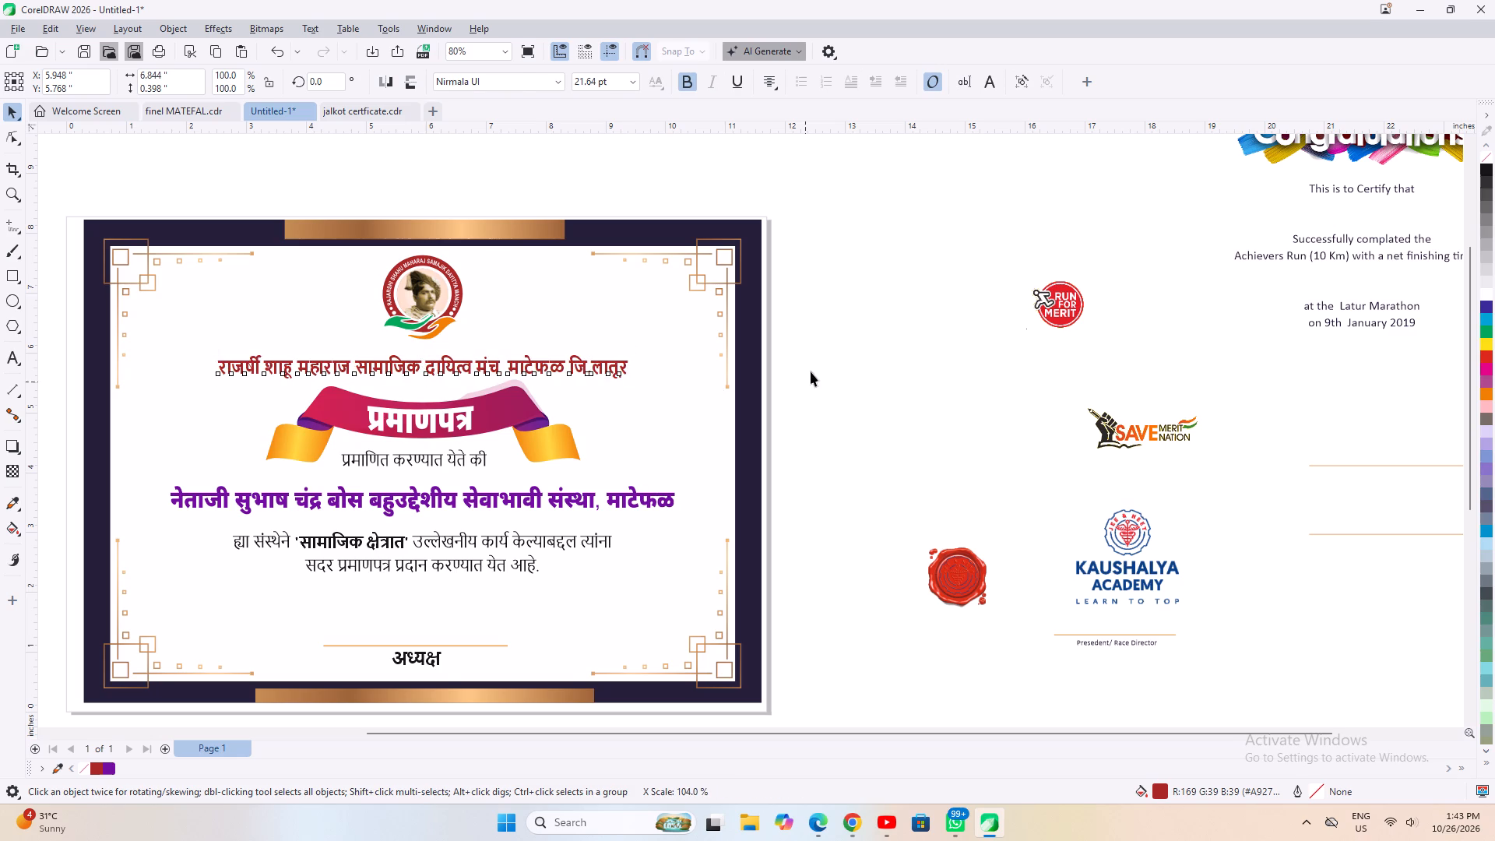
Delete the stray horizontal line lying below the certificate page.
scroll(824, 338, "down", 3)
left_click_drag(854, 180, 163, 698)
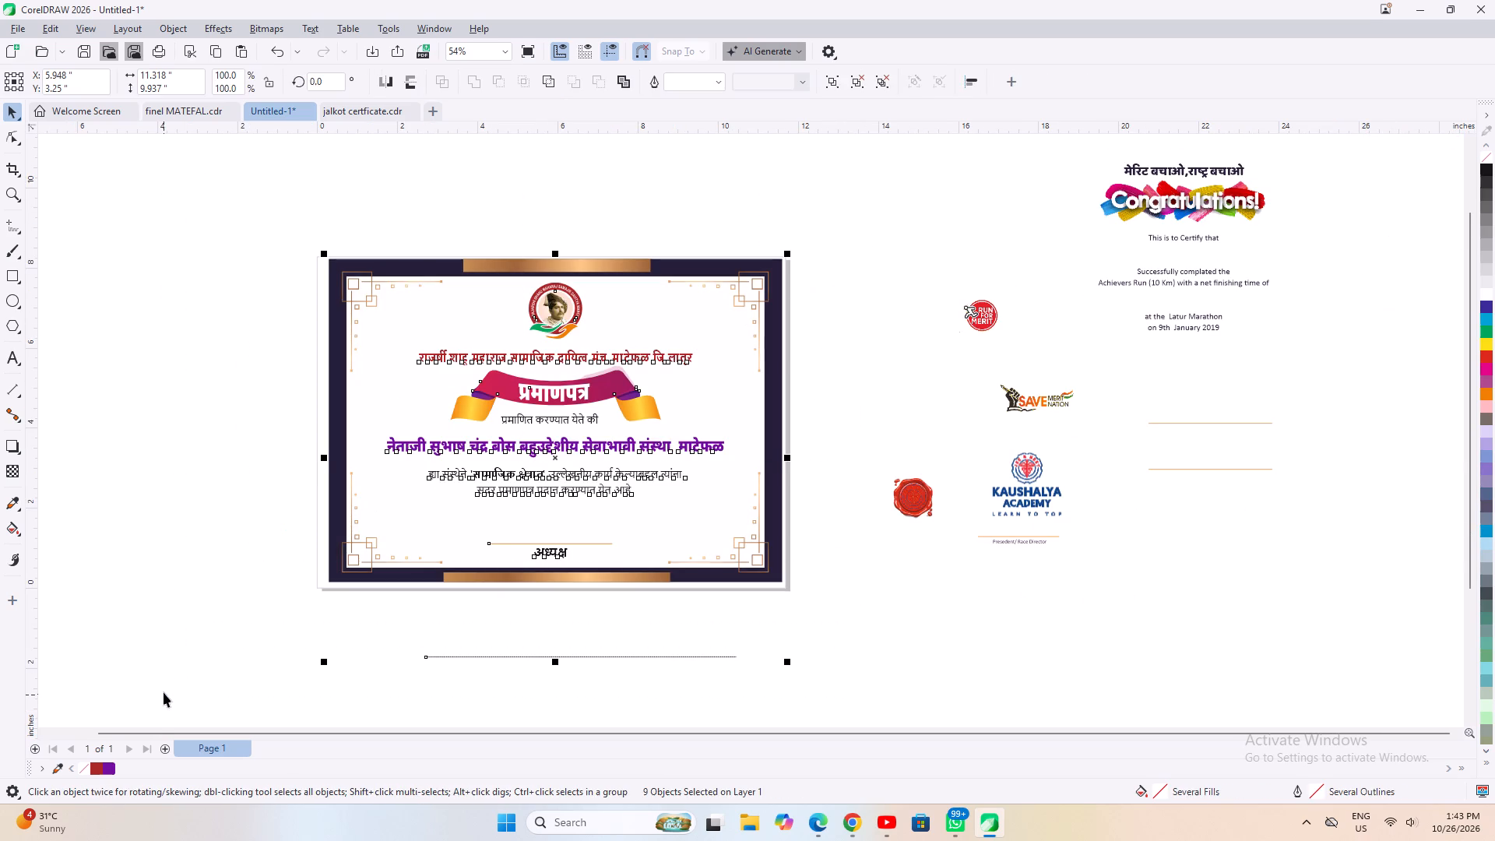
left_click(115, 607)
left_click_drag(128, 576, 906, 730)
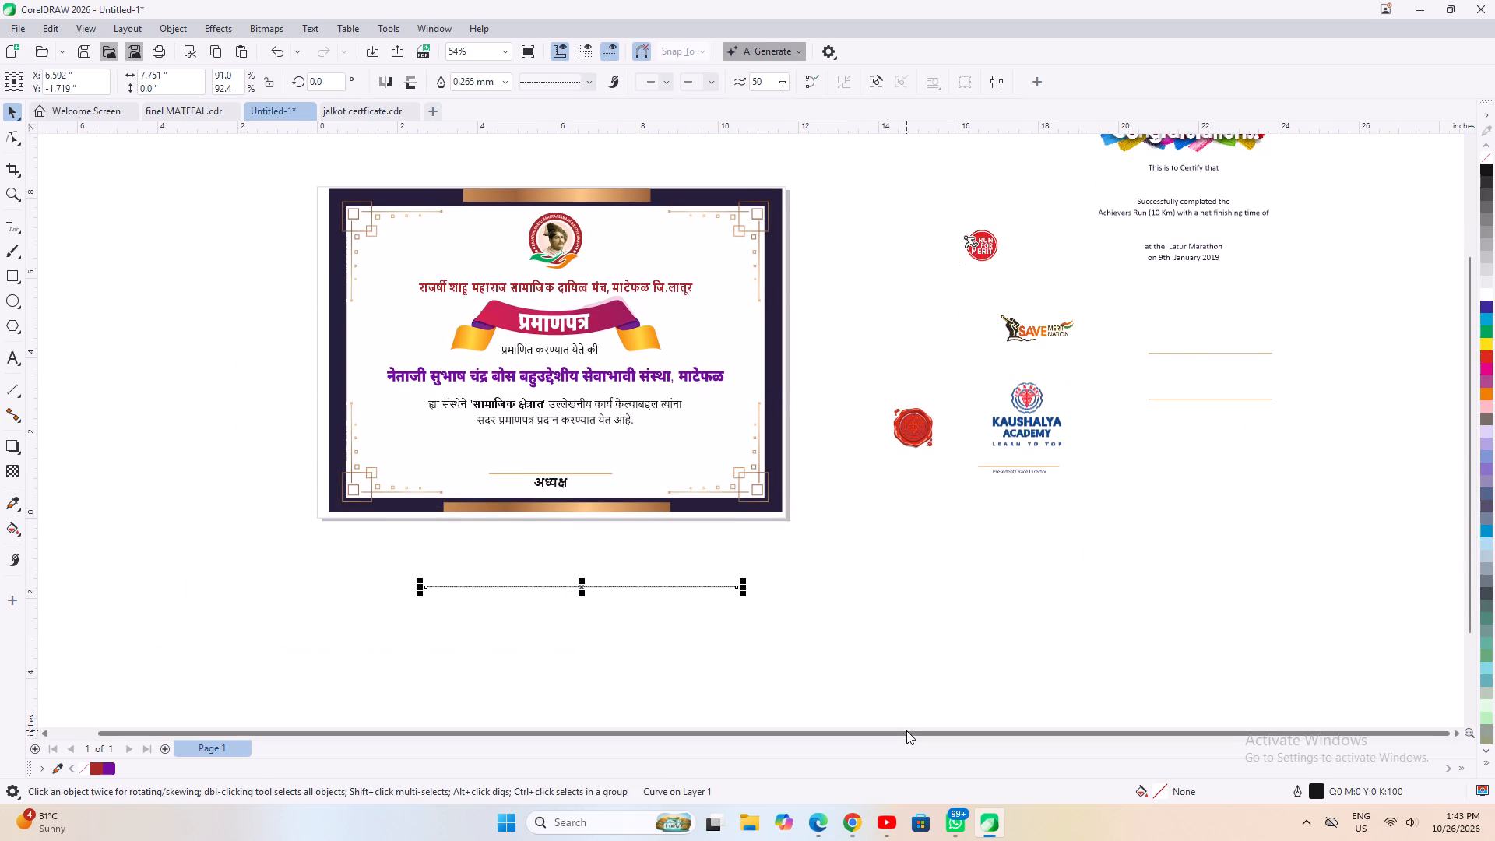
key("Delete")
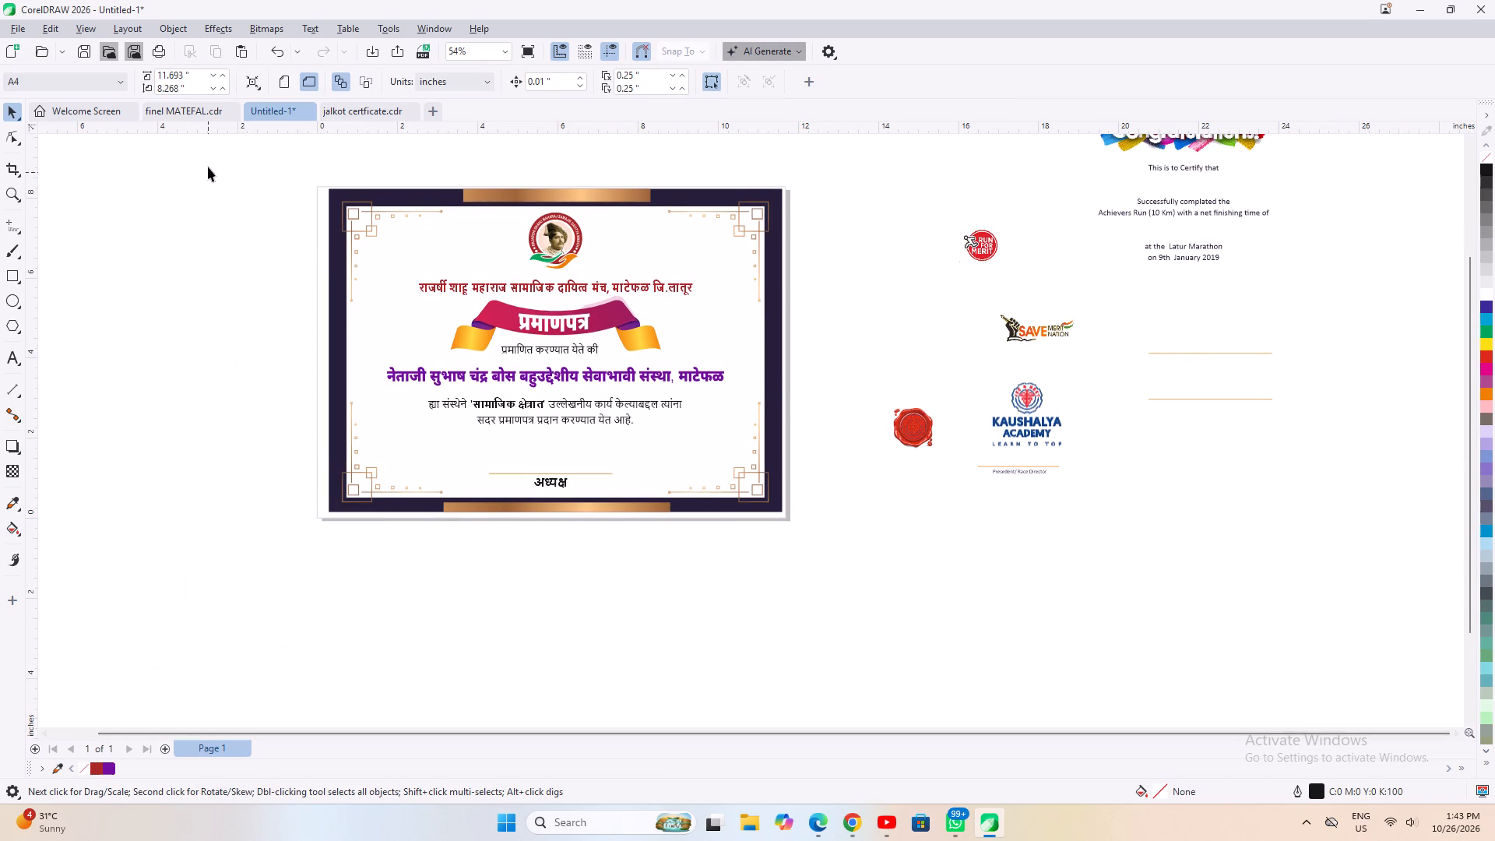
Group all the objects of the certificate together.
left_click_drag(208, 164, 864, 579)
key("ctrl+g")
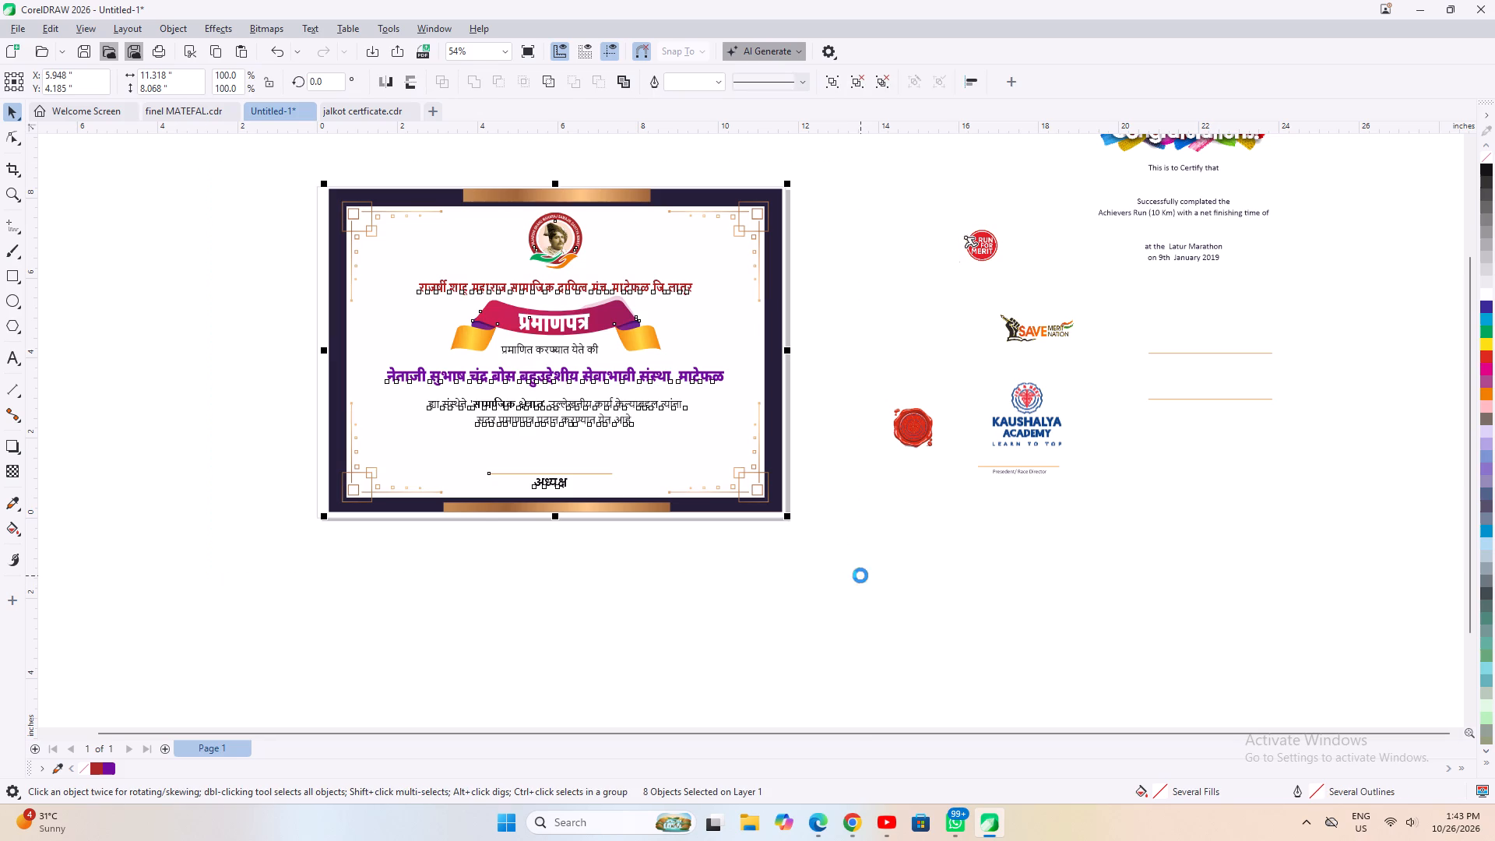
Set up an export of only the selected certificate group to the Desktop as a JPG named cert.
key("ctrl+e")
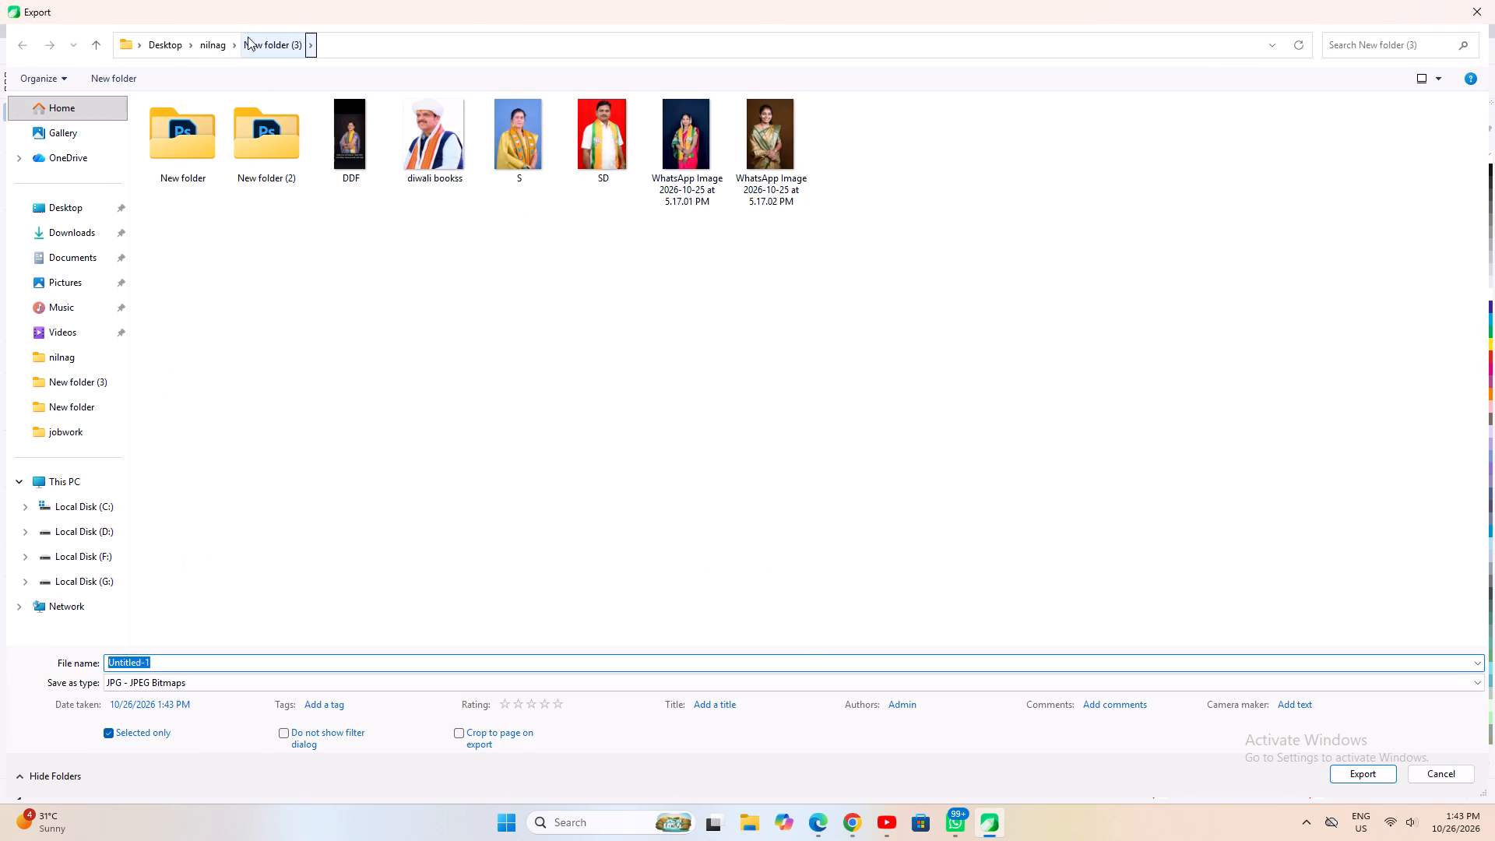
left_click(72, 209)
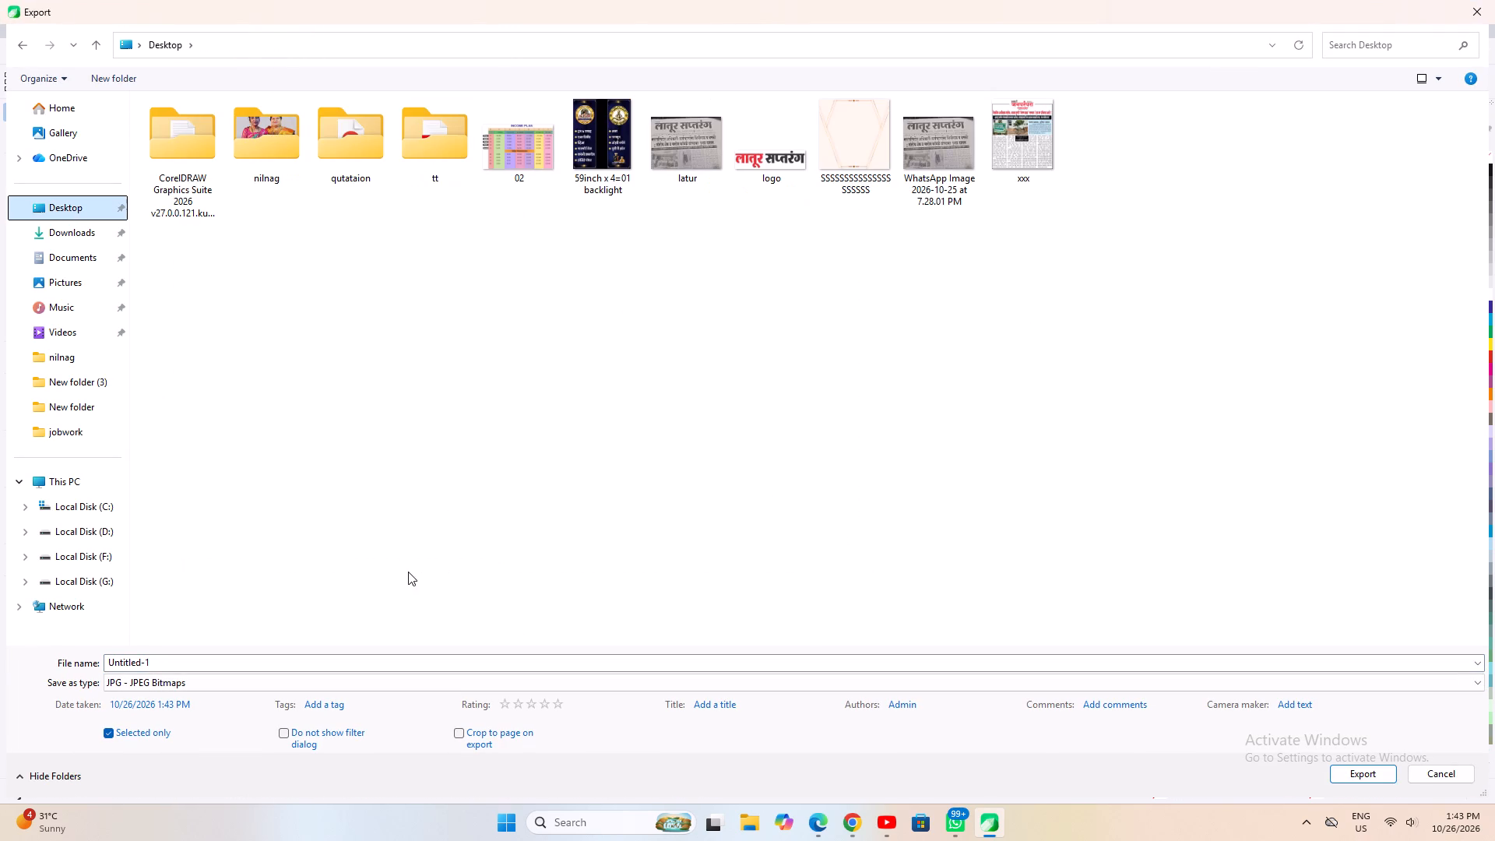
left_click(178, 653)
left_click(316, 661)
type("cert")
key("Return")
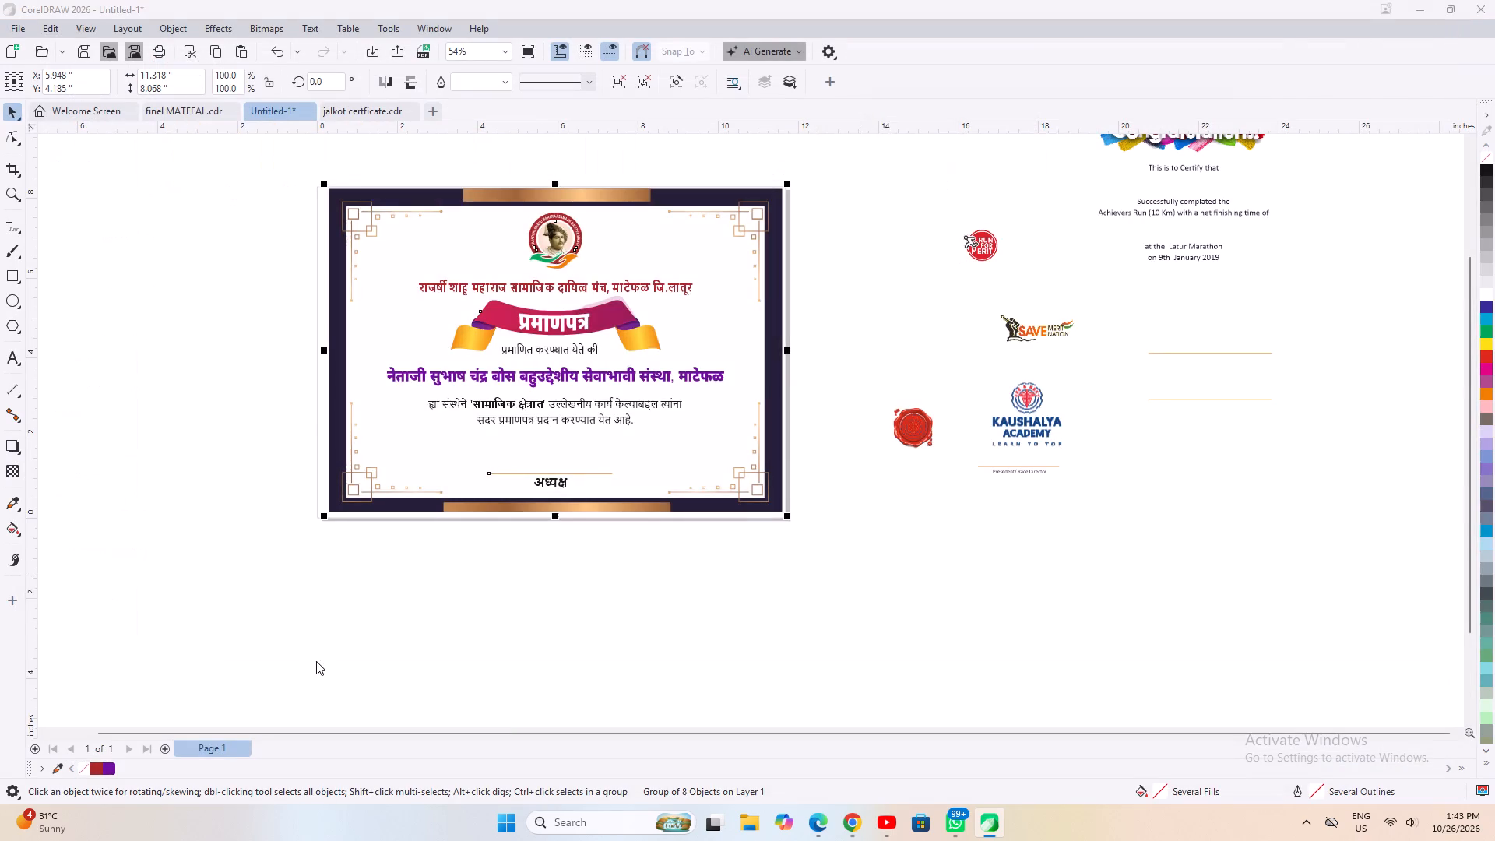
Complete the JPEG export in CMYK Color (32-bit) mode at a resolution of 300.
left_click(1064, 294)
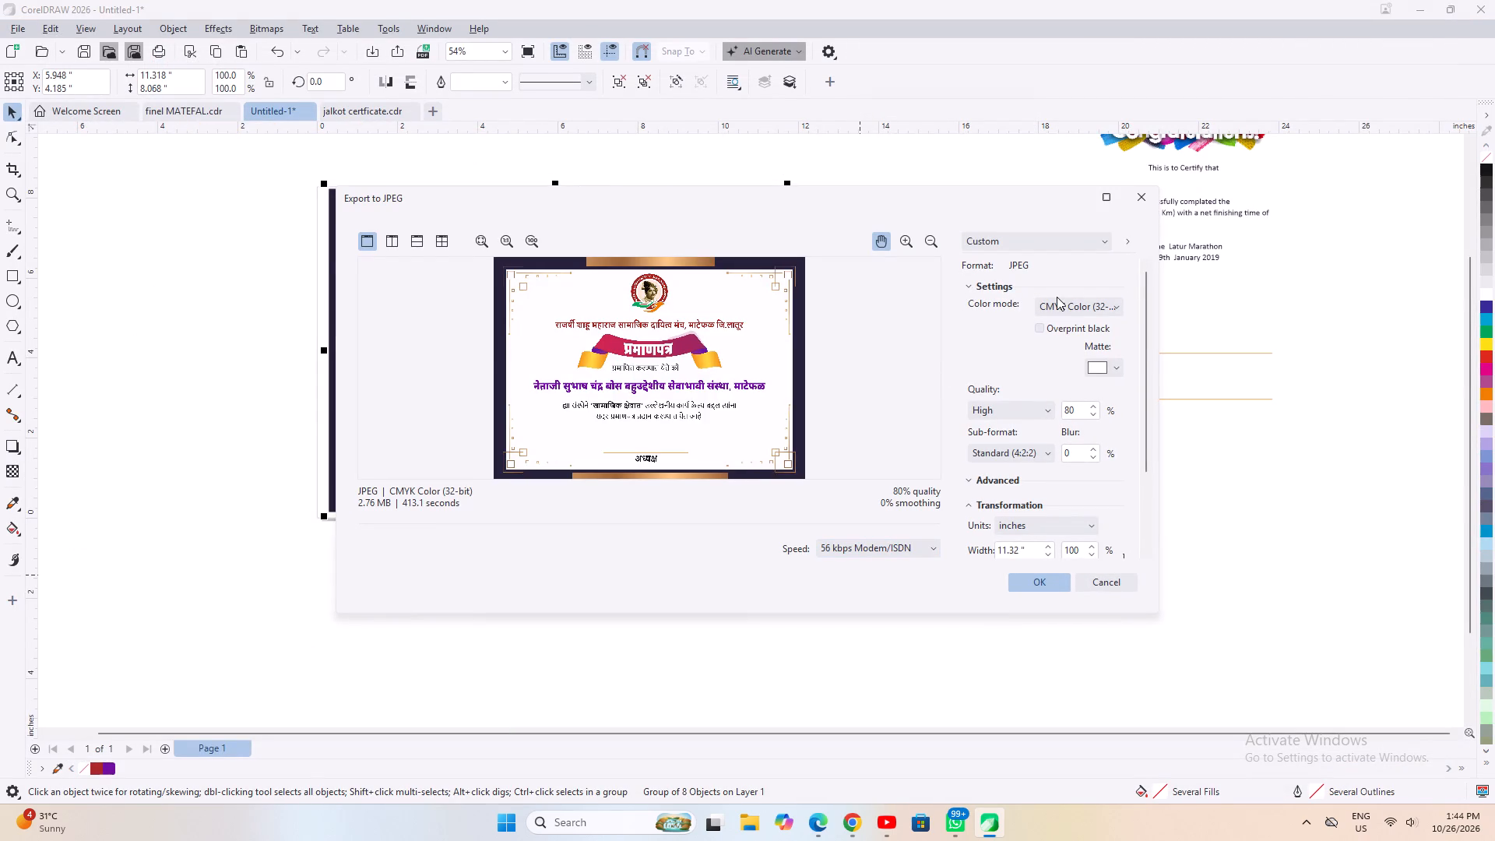
left_click(1034, 290)
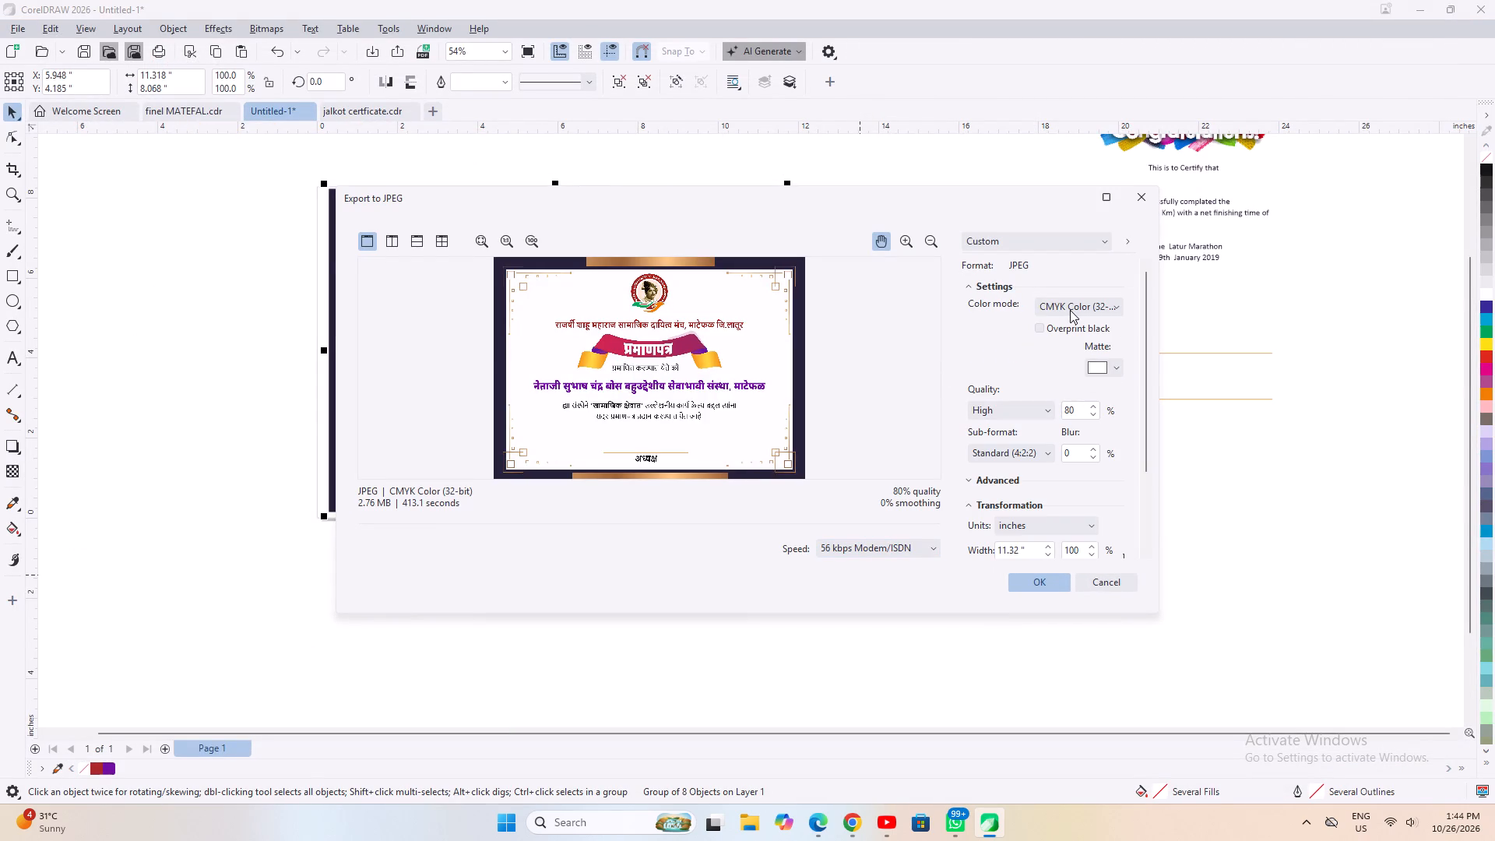
left_click(1070, 310)
left_click(1066, 371)
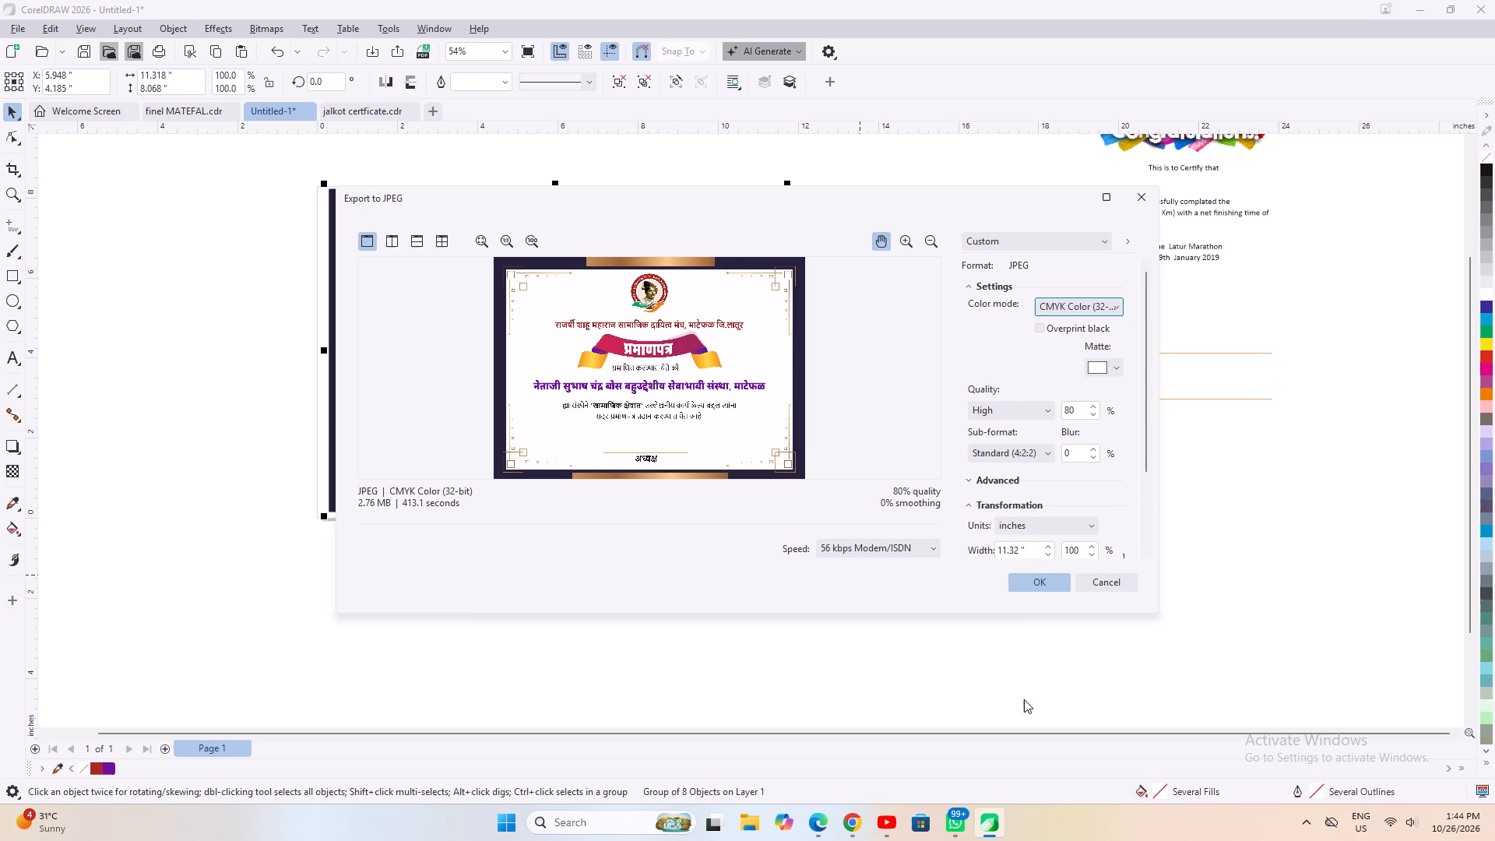
left_click_drag(1145, 399, 1156, 480)
left_click(1044, 584)
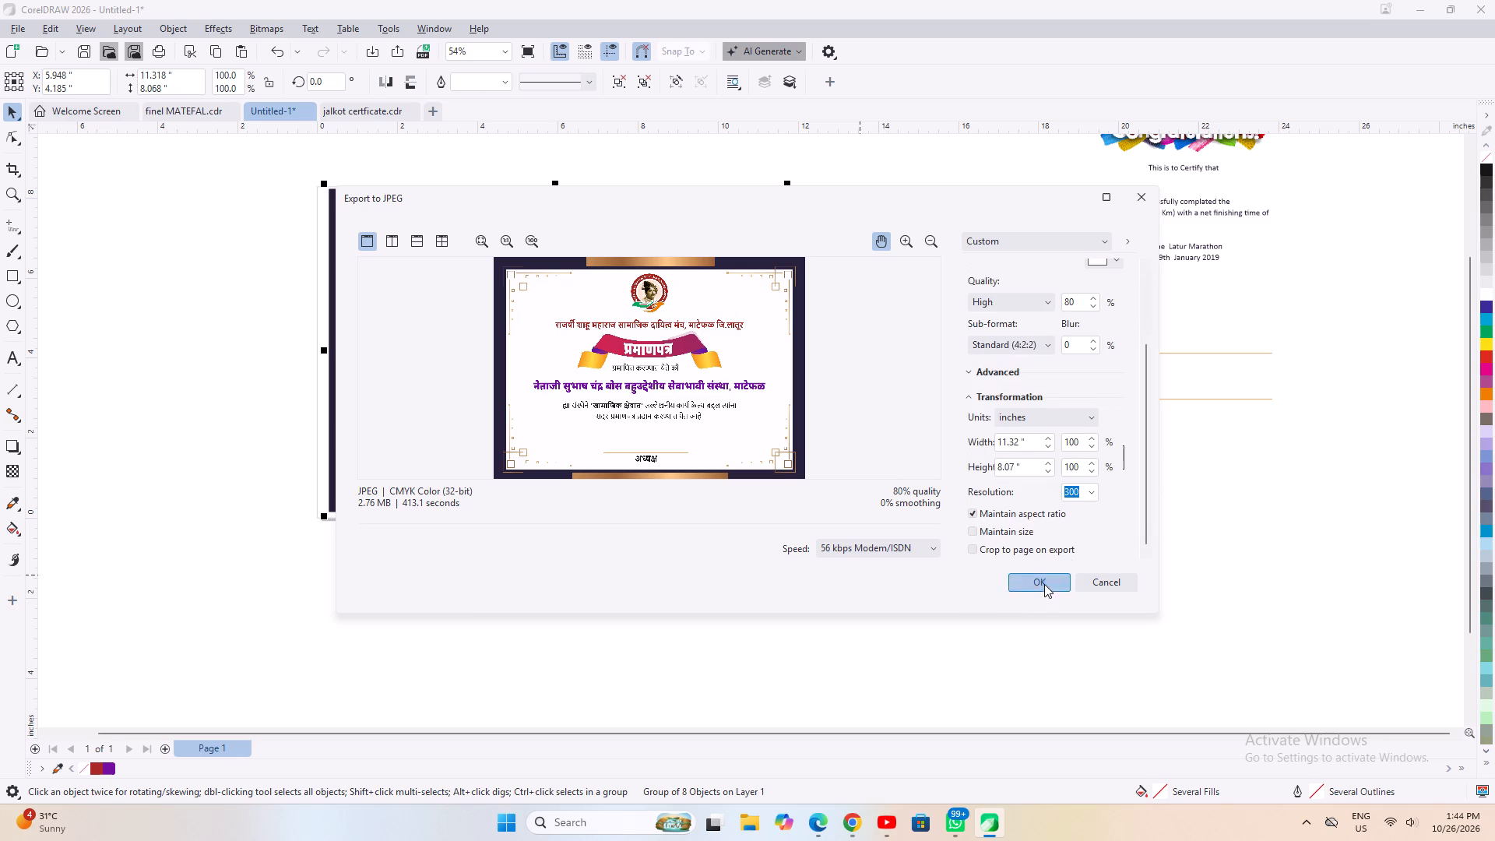
left_click(768, 588)
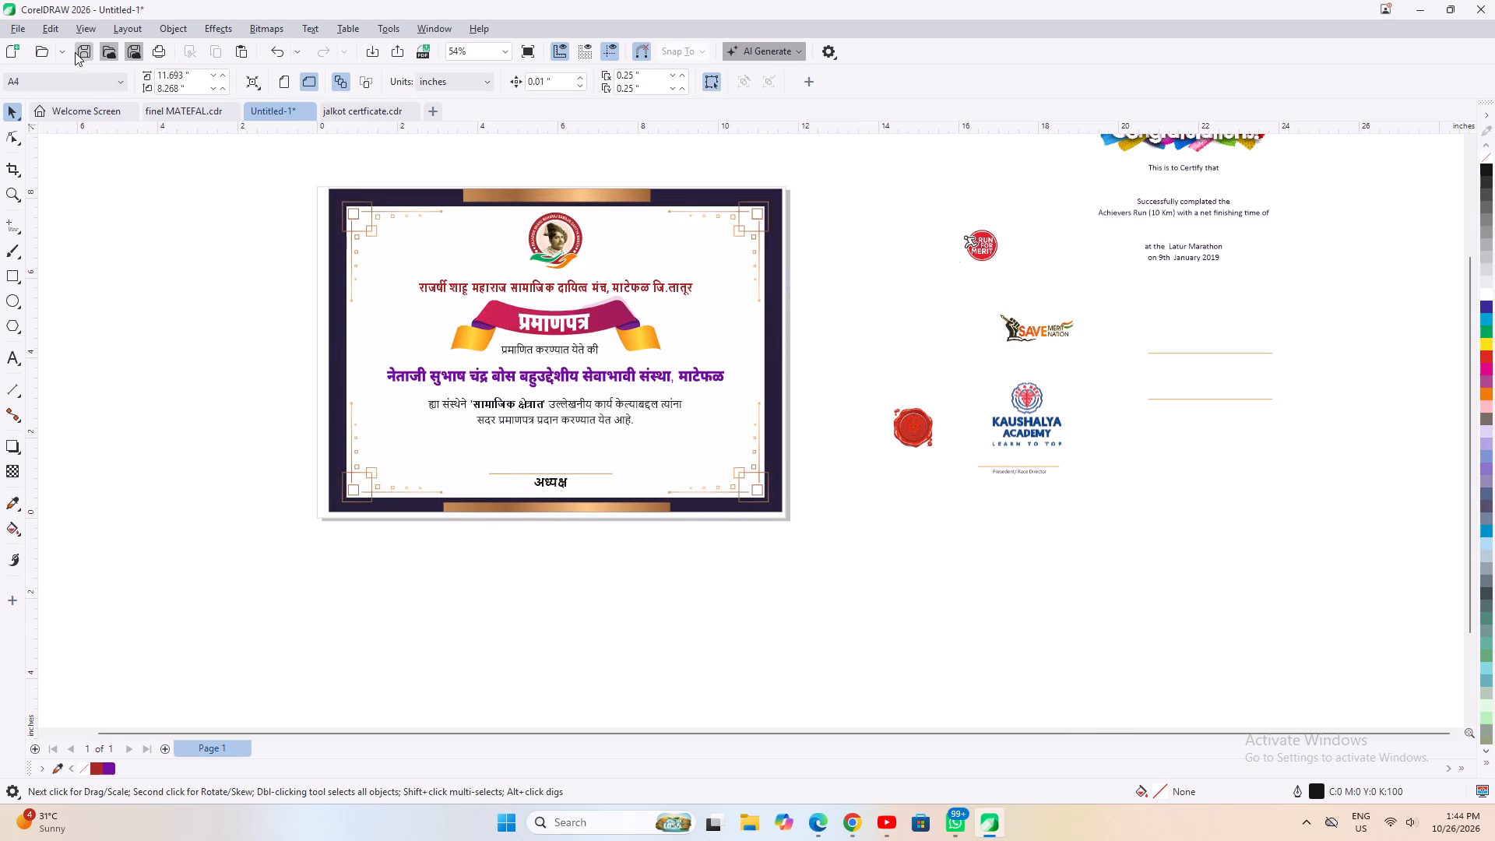
Start saving the certificate drawing as a CDR file and browse the jobwork folder on drive D for a destination folder.
left_click(75, 52)
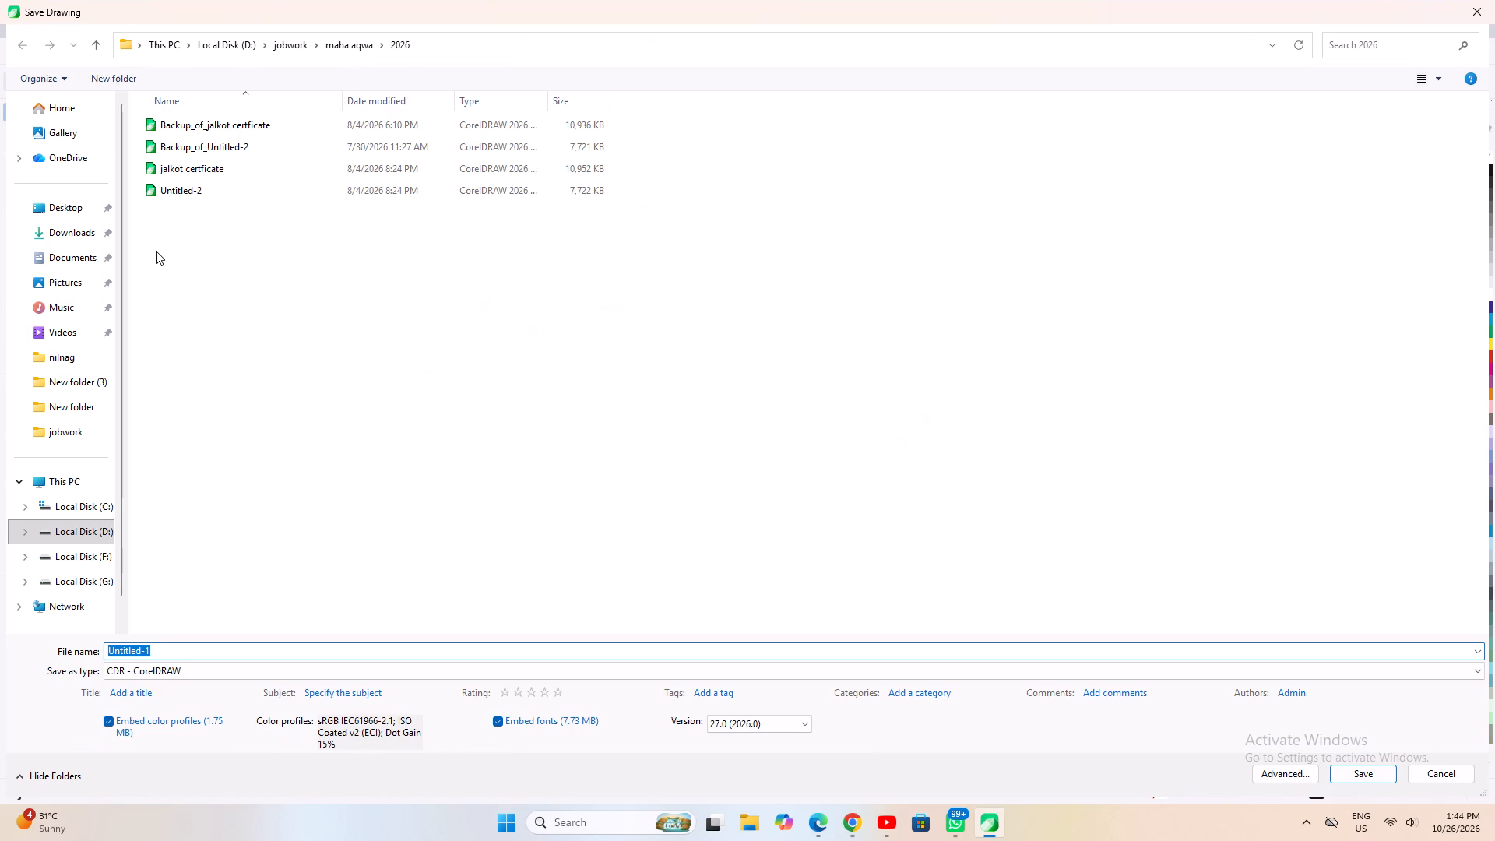
left_click(290, 43)
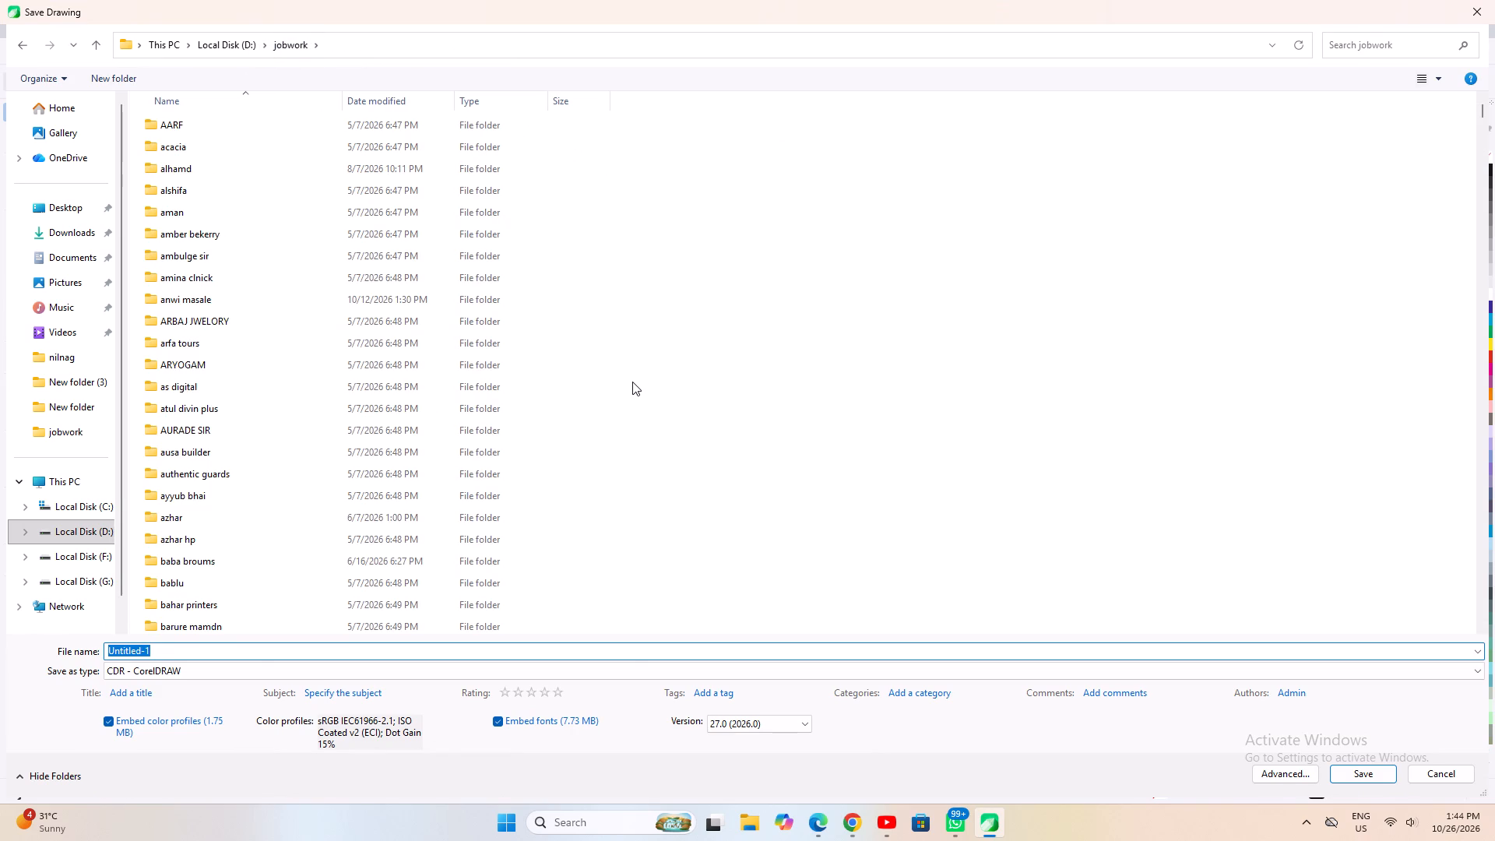
scroll(632, 382, "down", 12)
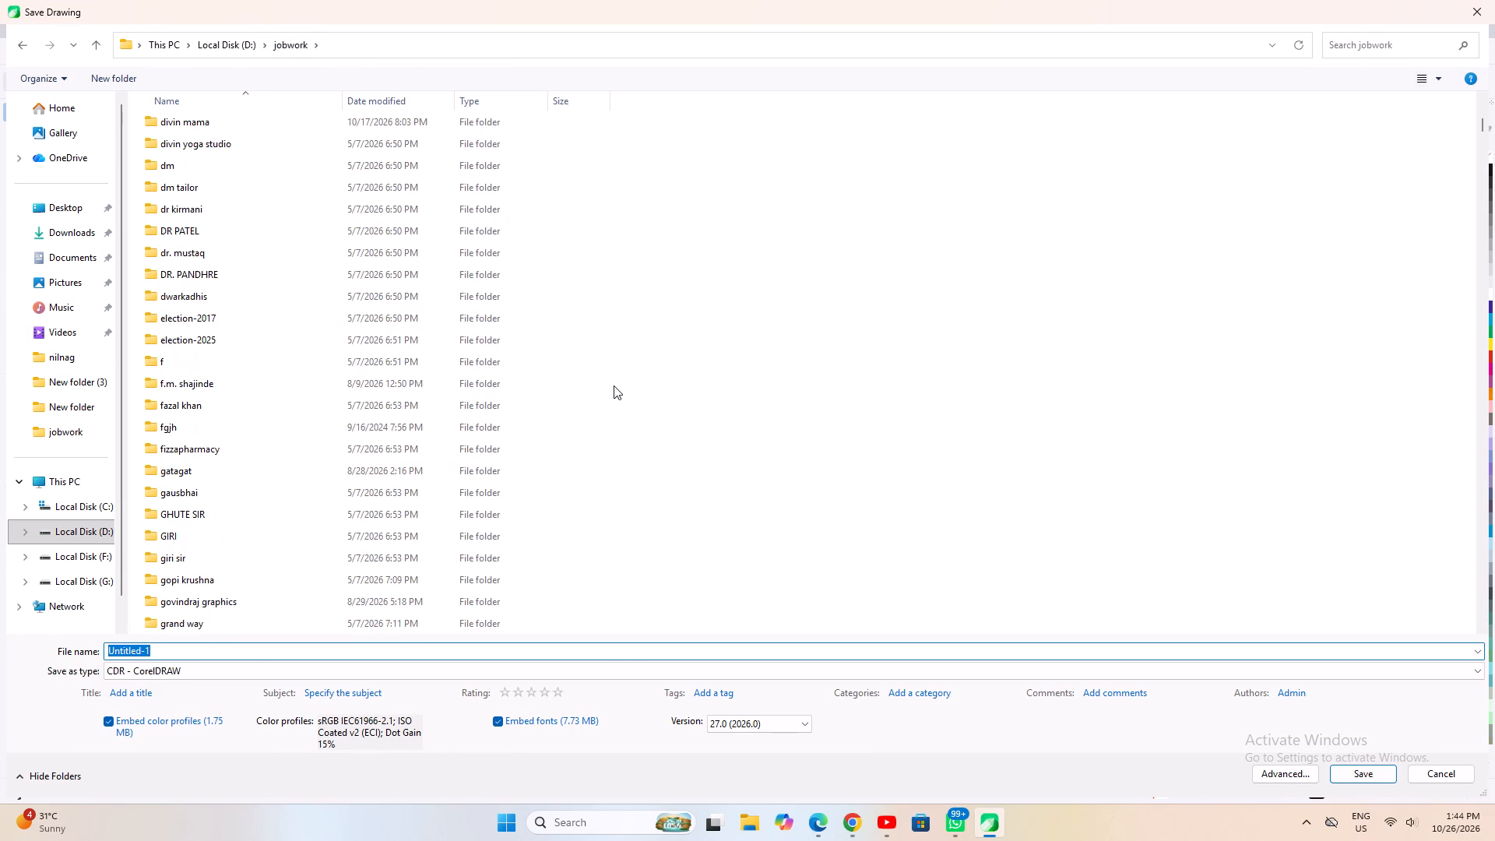
scroll(614, 385, "down", 4)
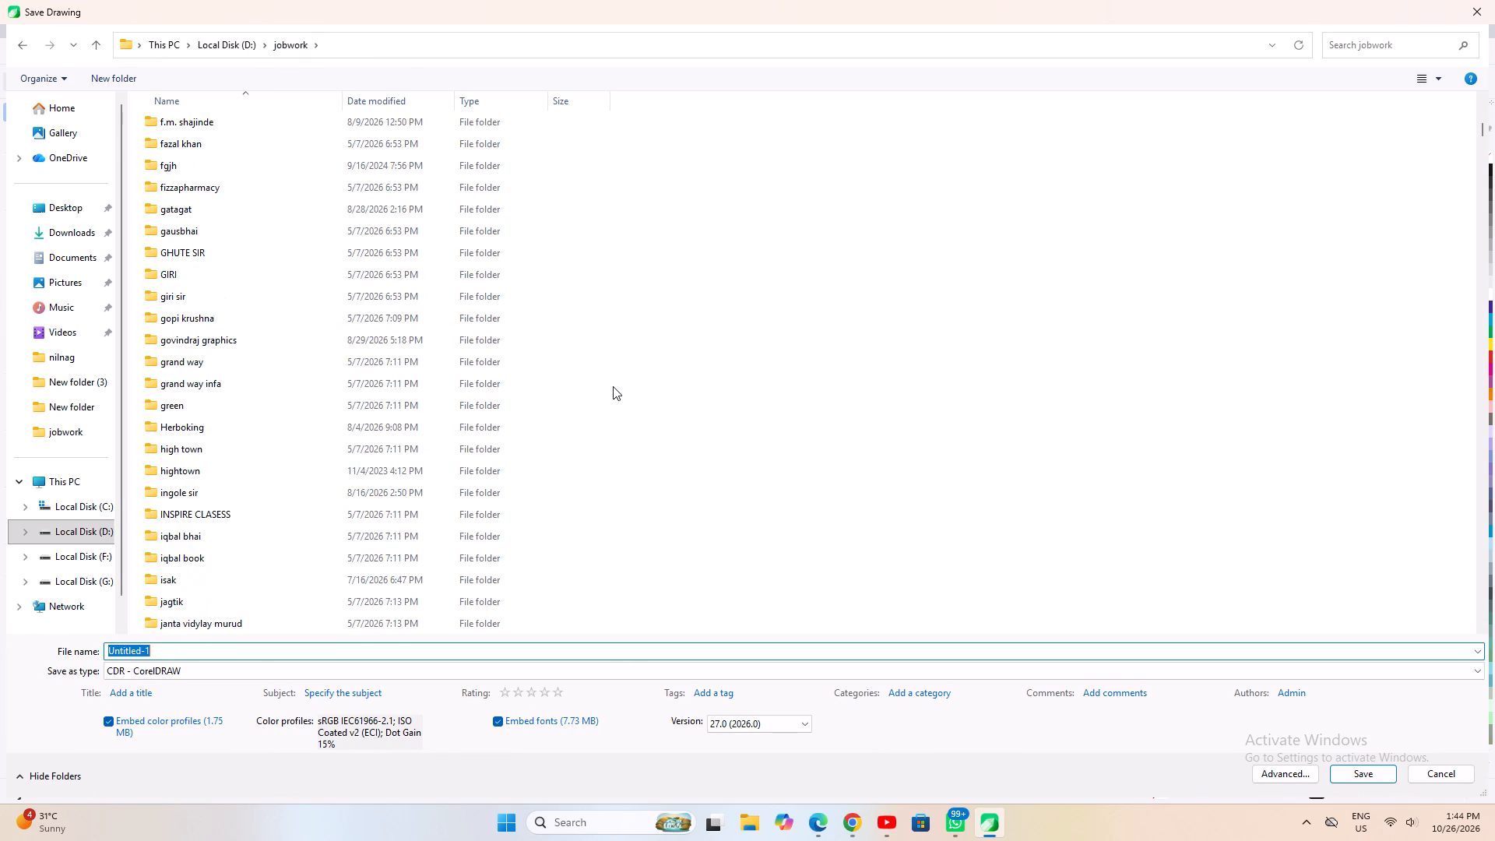
scroll(613, 386, "down", 3)
scroll(613, 386, "down", 20)
scroll(613, 386, "down", 8)
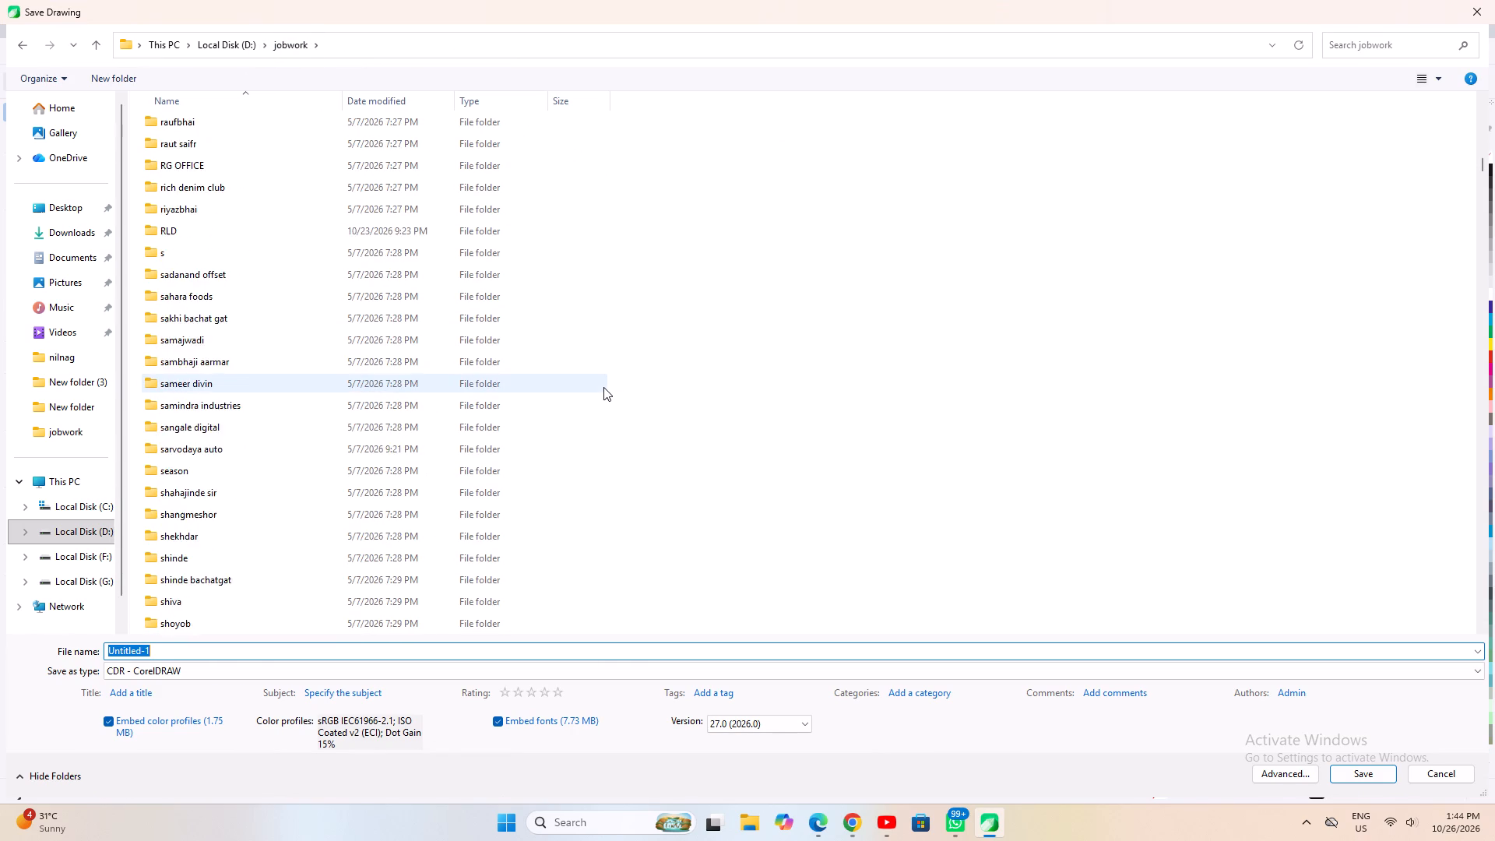
scroll(603, 387, "down", 20)
scroll(603, 387, "down", 1)
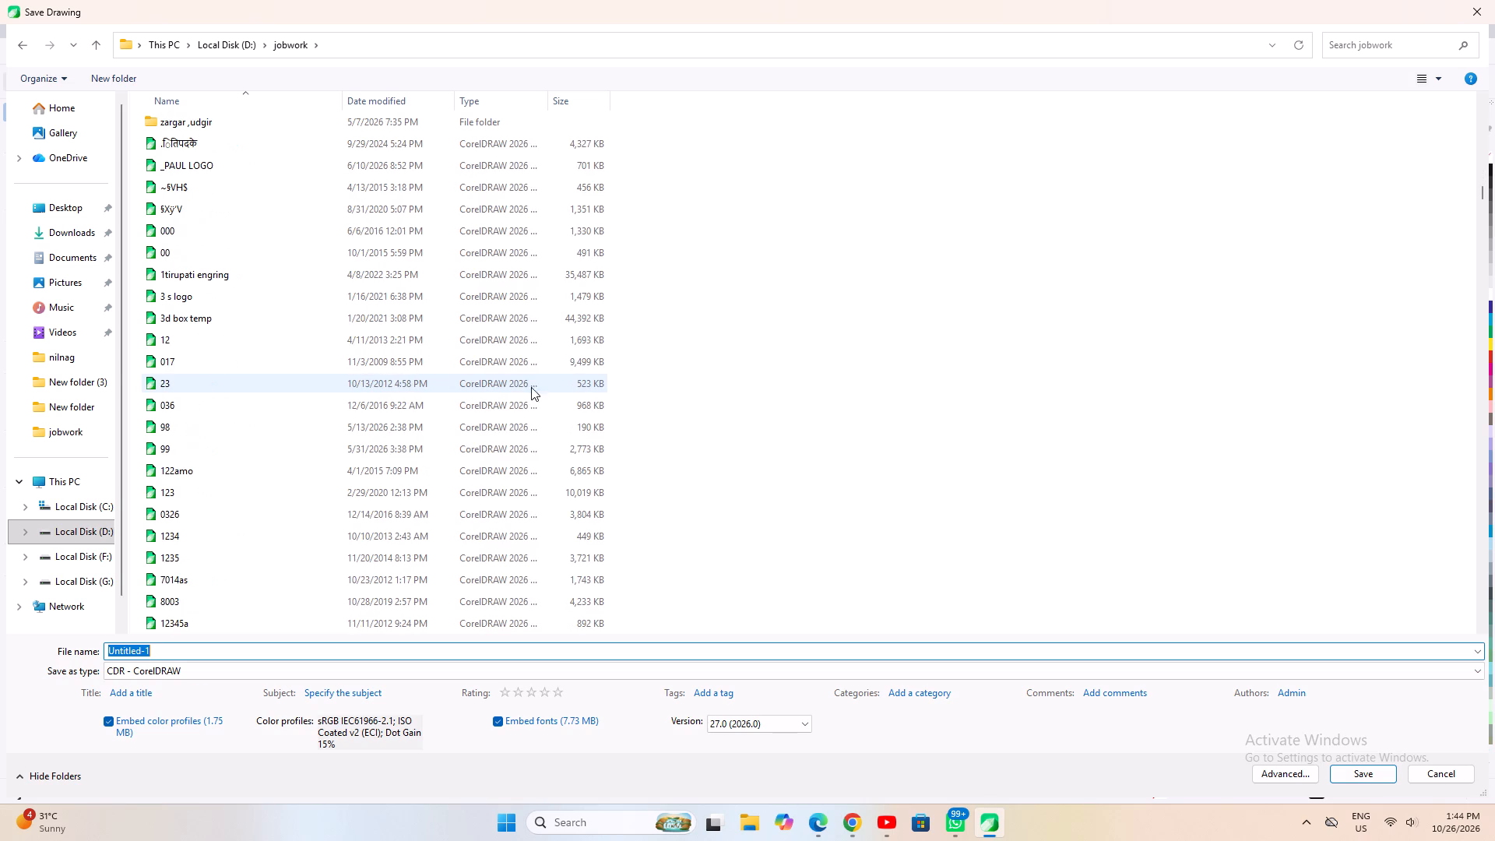
scroll(529, 386, "up", 8)
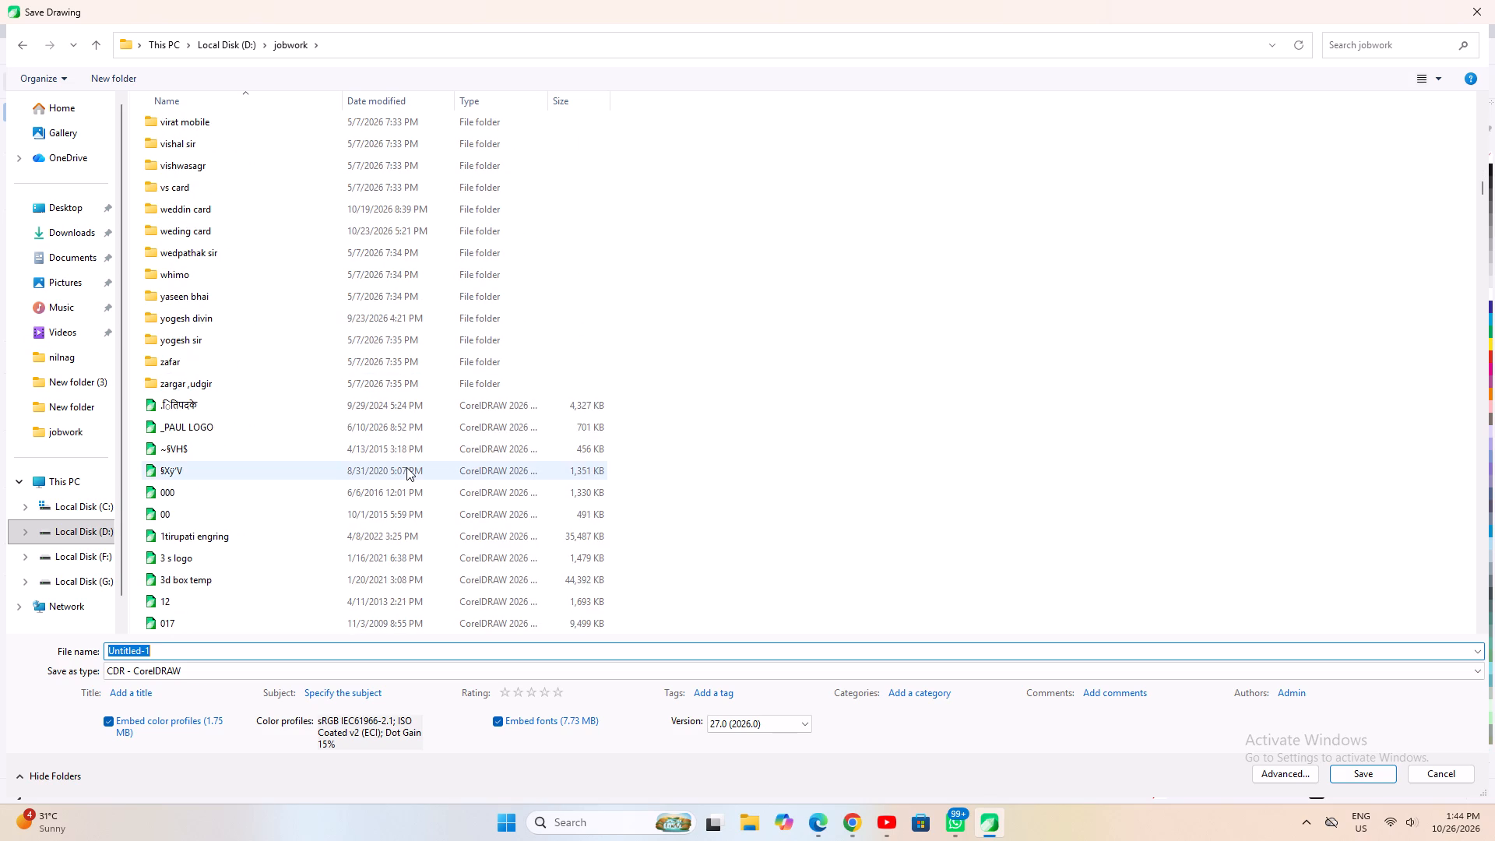
scroll(405, 467, "up", 12)
scroll(372, 459, "up", 10)
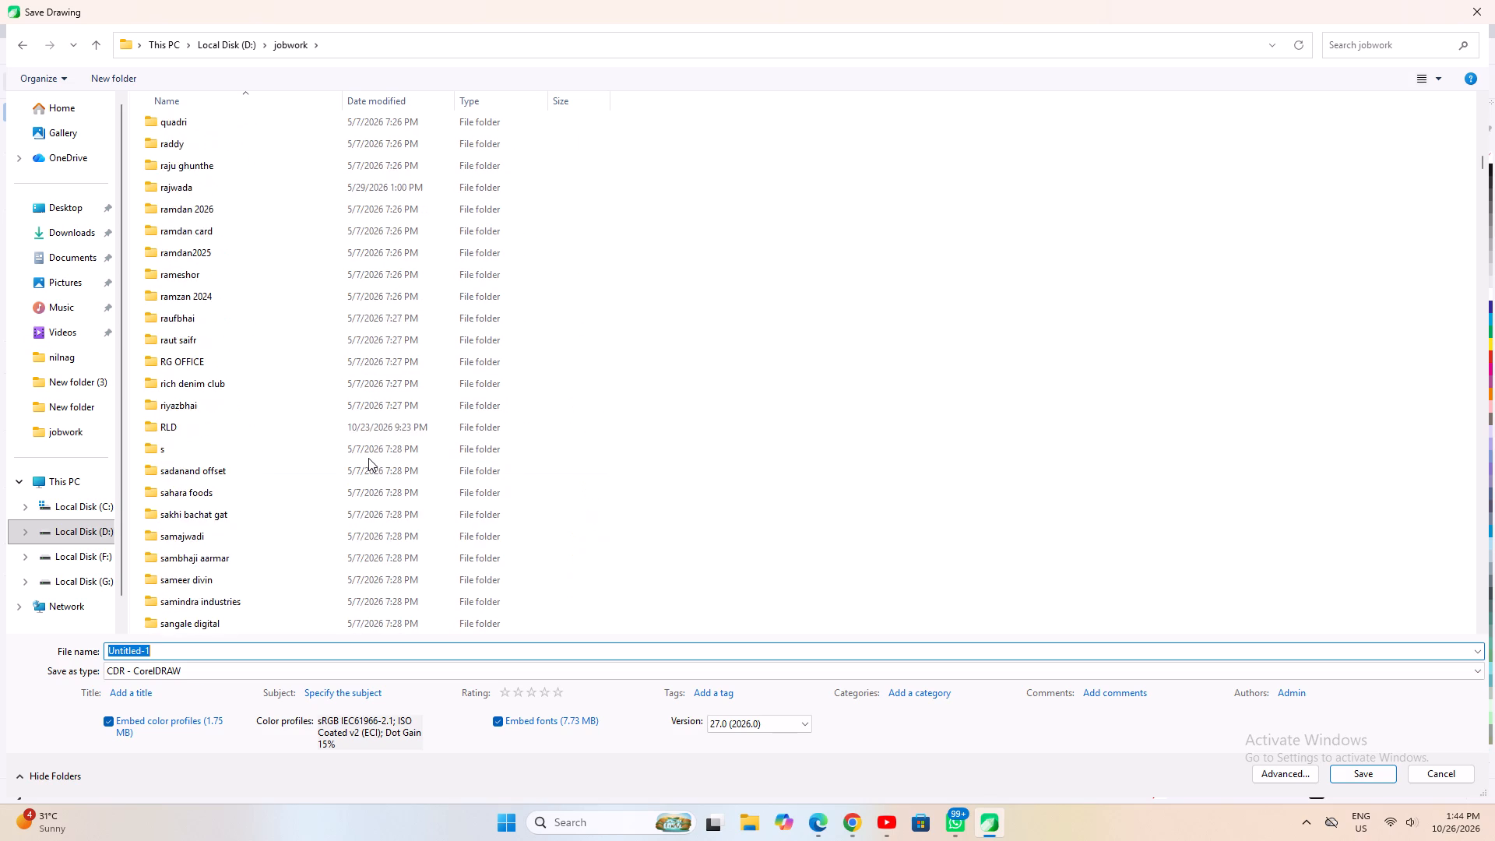
scroll(368, 458, "up", 7)
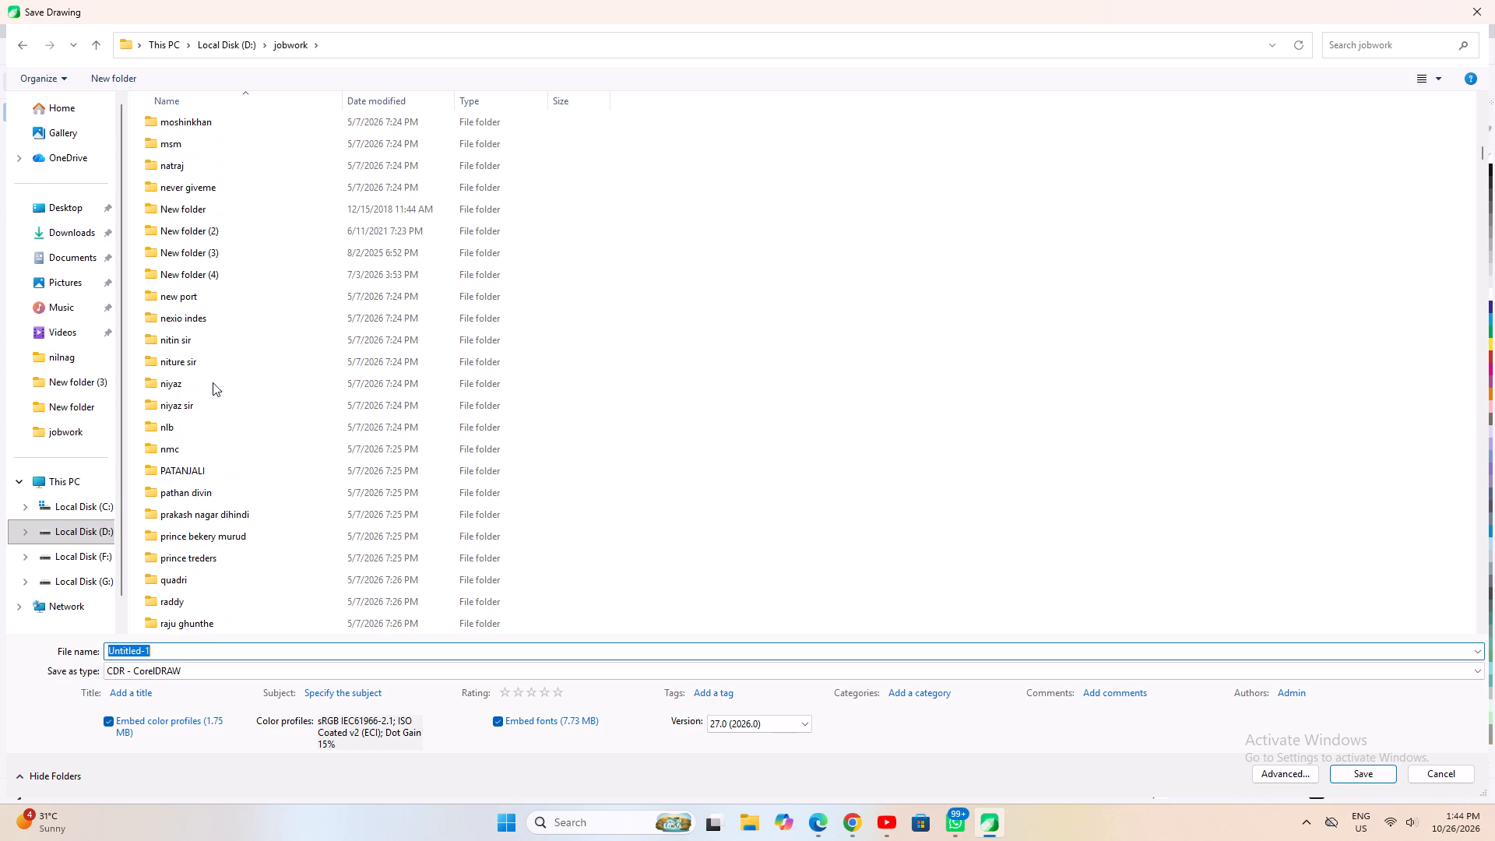